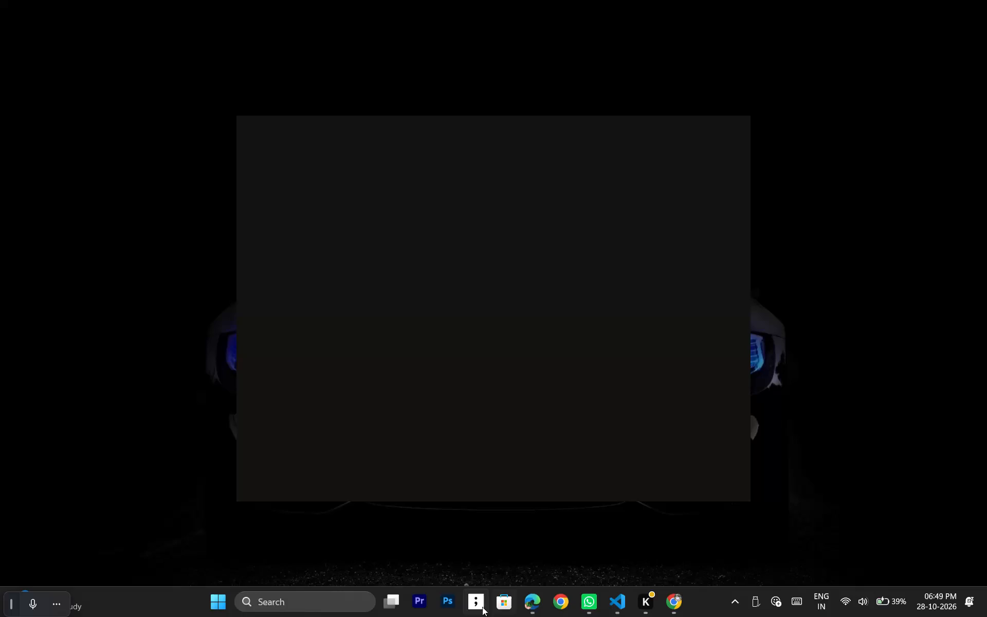
# Launch Adobe Photoshop.
pyautogui.click(456, 602)
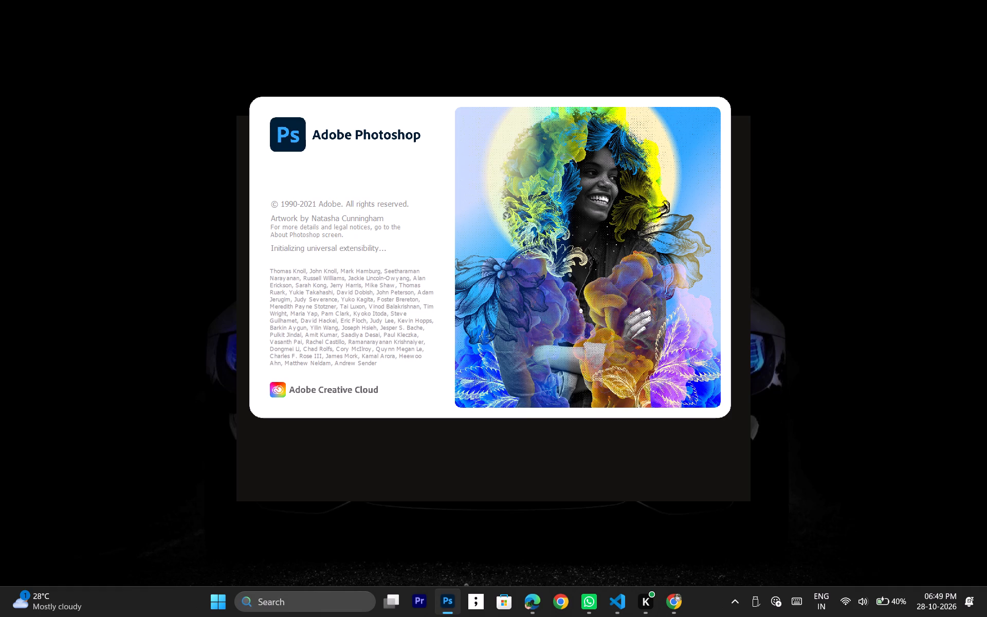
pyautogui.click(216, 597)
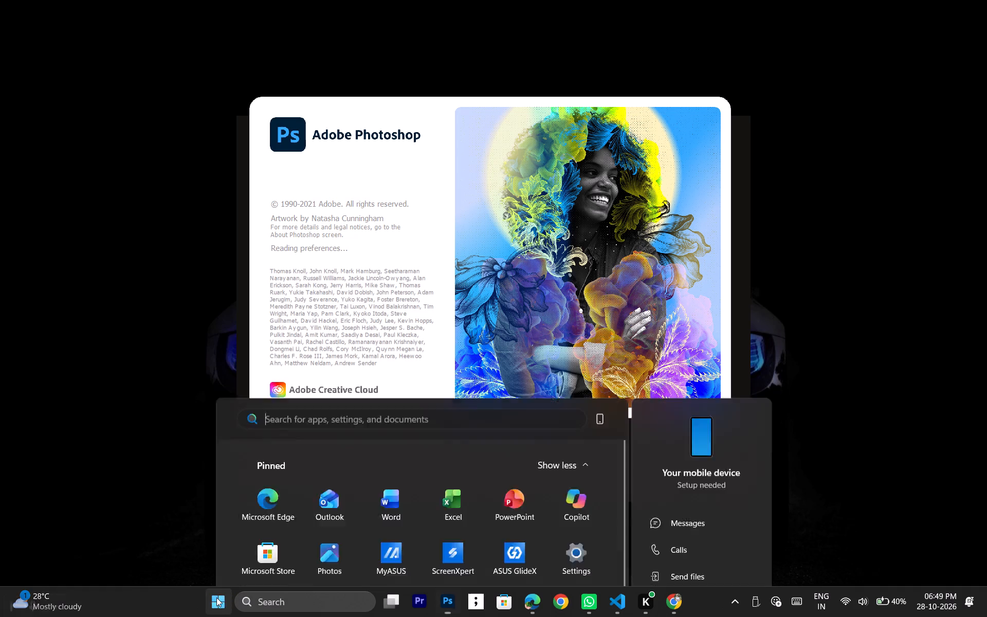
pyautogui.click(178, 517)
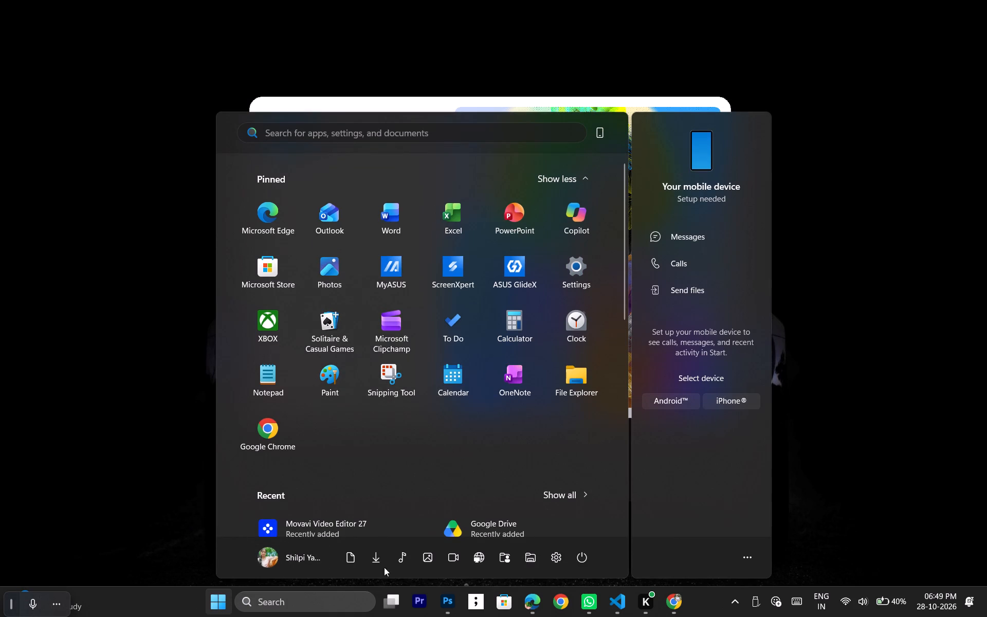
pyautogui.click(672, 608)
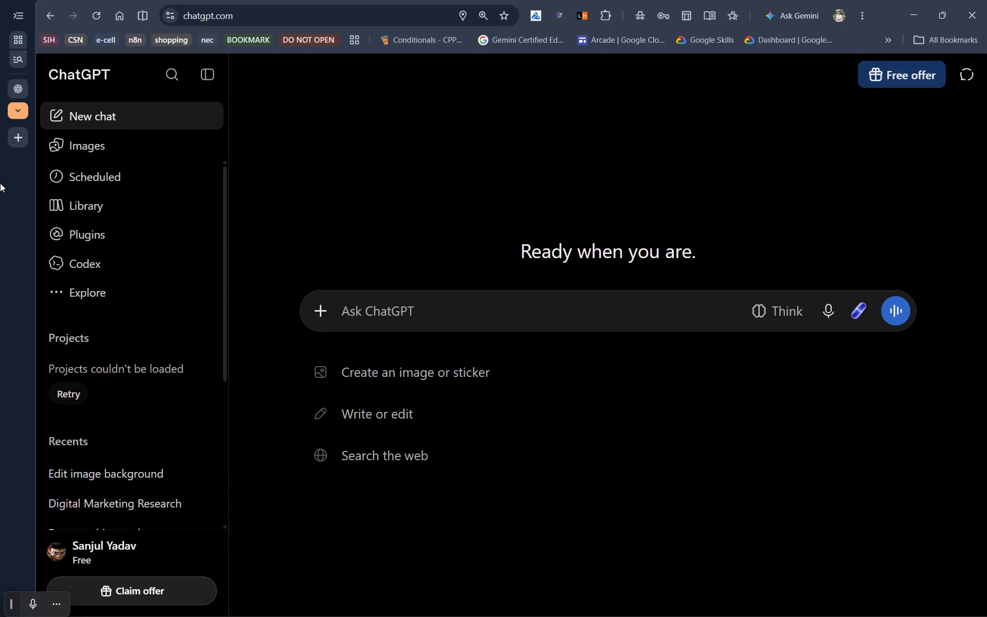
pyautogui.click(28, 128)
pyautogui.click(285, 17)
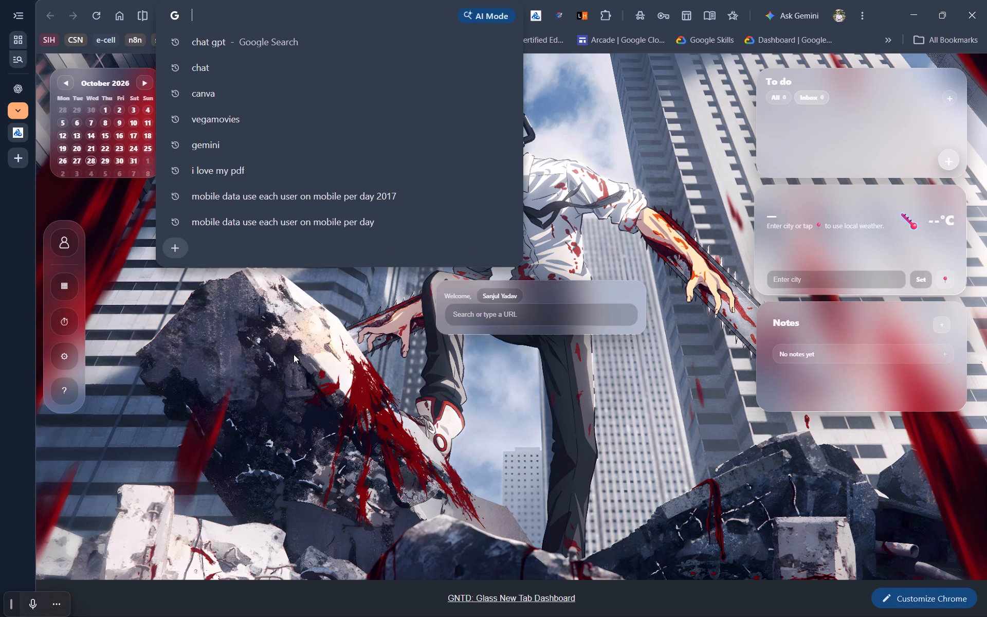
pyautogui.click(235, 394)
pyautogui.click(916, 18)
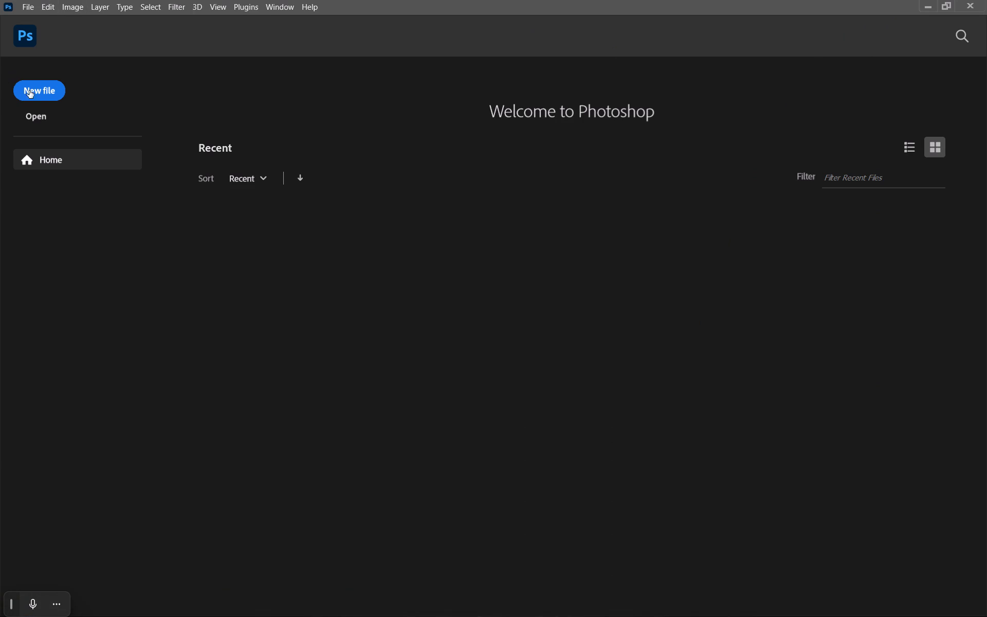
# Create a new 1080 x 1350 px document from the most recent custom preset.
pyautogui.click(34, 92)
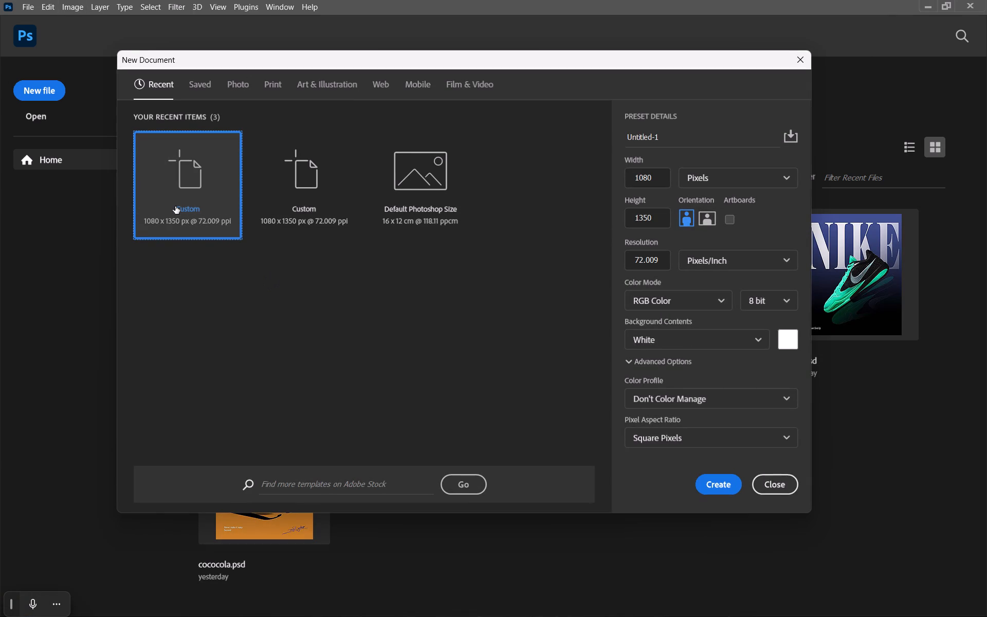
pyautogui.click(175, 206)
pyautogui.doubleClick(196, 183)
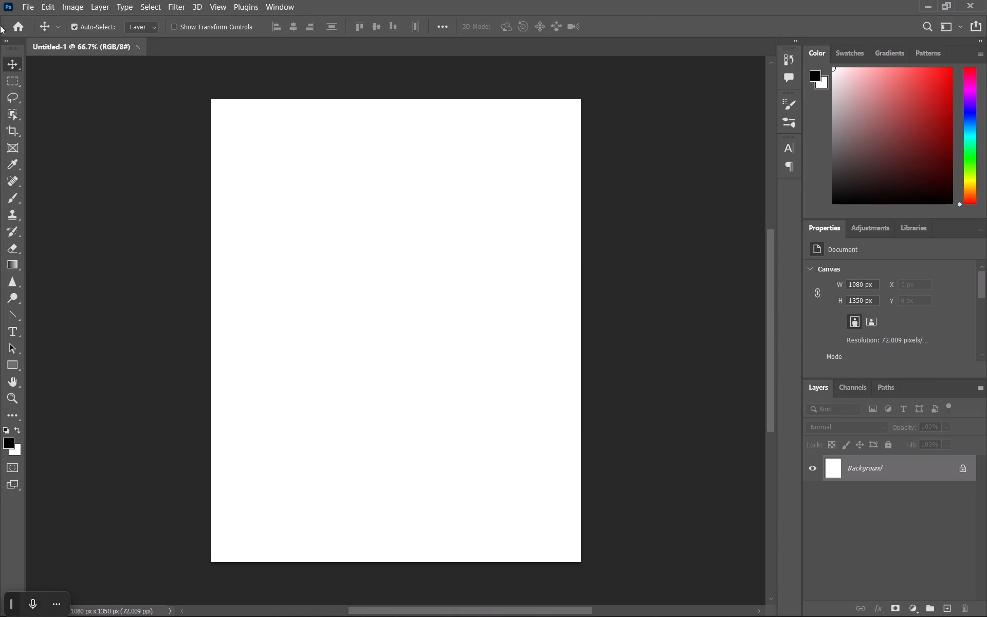
# Create a new 1080 x 1350 px RGB document with a white background, named STAR.
pyautogui.click(16, 12)
pyautogui.click(33, 3)
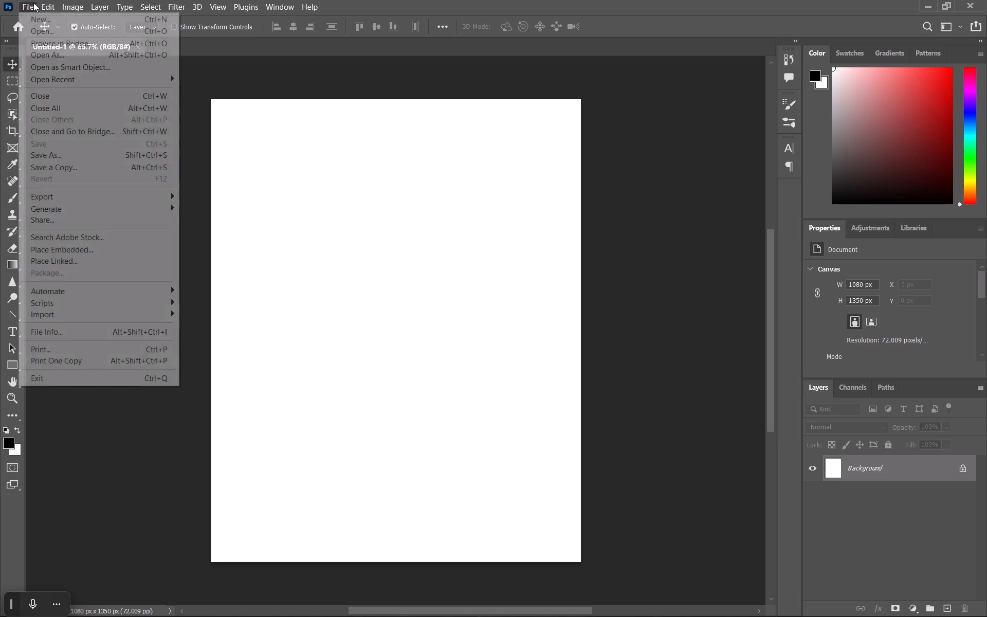
pyautogui.click(44, 17)
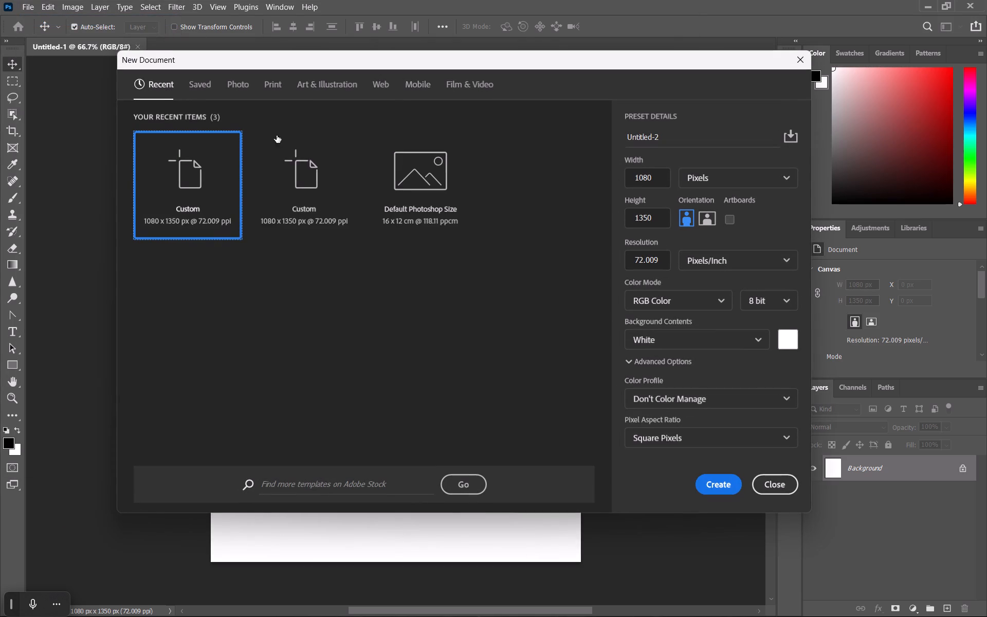
pyautogui.moveTo(666, 139); pyautogui.dragTo(523, 135)
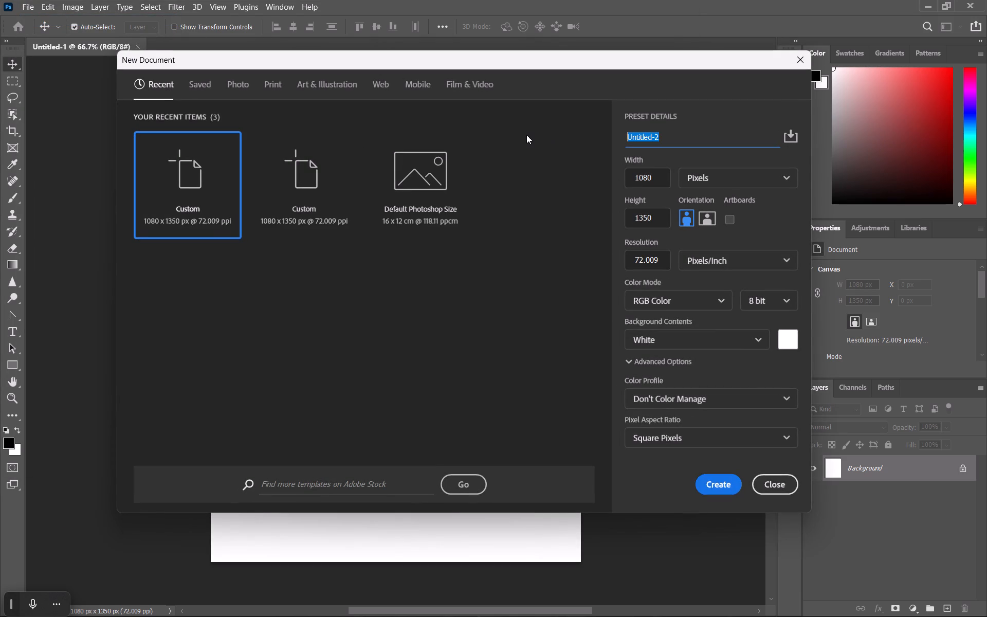
pyautogui.write('STAR')
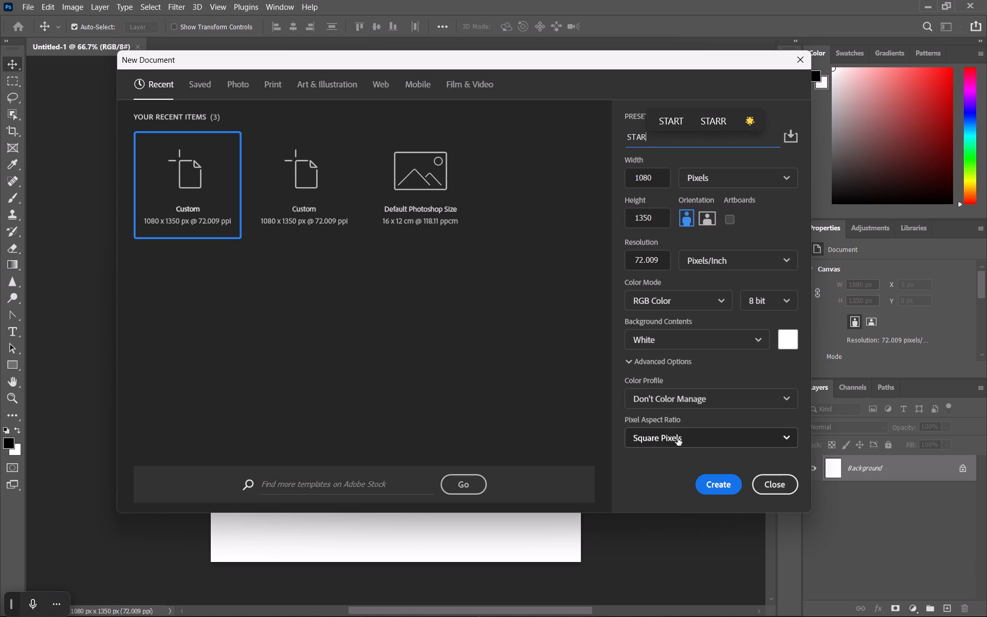
pyautogui.click(714, 485)
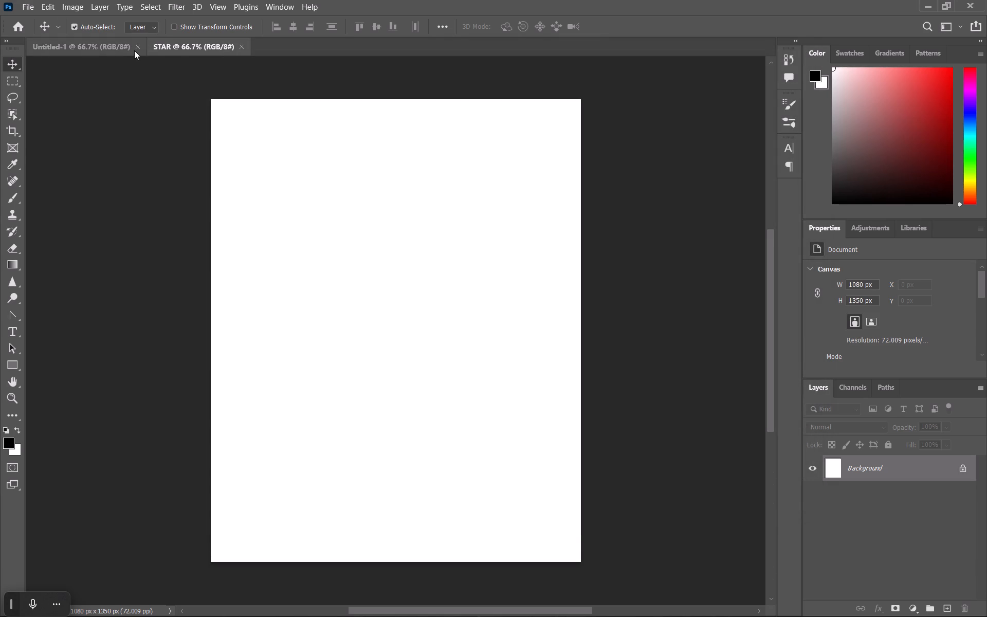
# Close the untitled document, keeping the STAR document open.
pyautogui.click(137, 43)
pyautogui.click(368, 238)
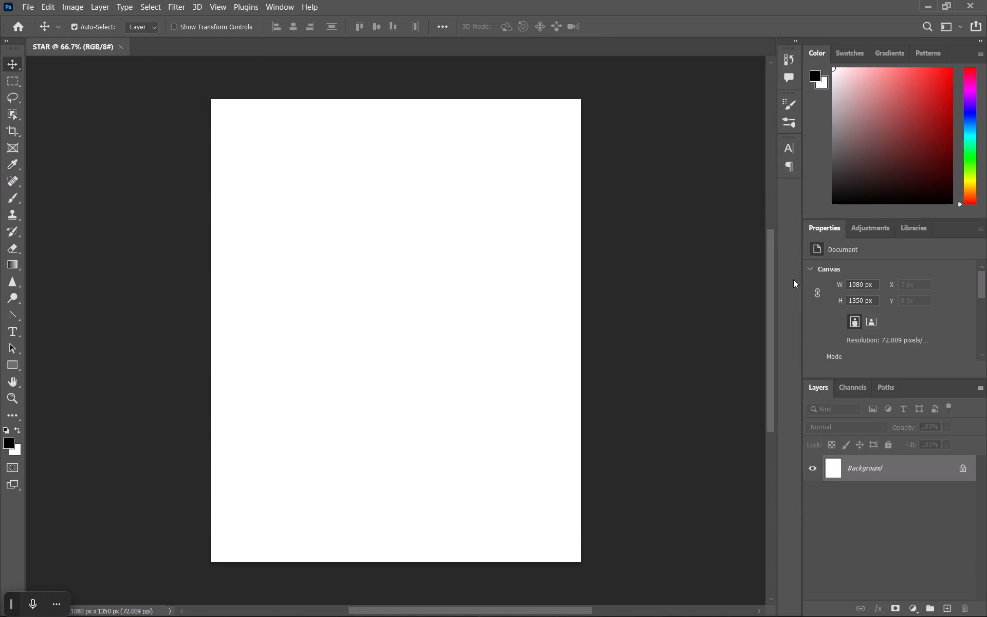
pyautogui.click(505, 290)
# Convert the locked Background of the STAR document into a regular layer with the default options.
pyautogui.click(835, 468)
pyautogui.tripleClick(835, 468)
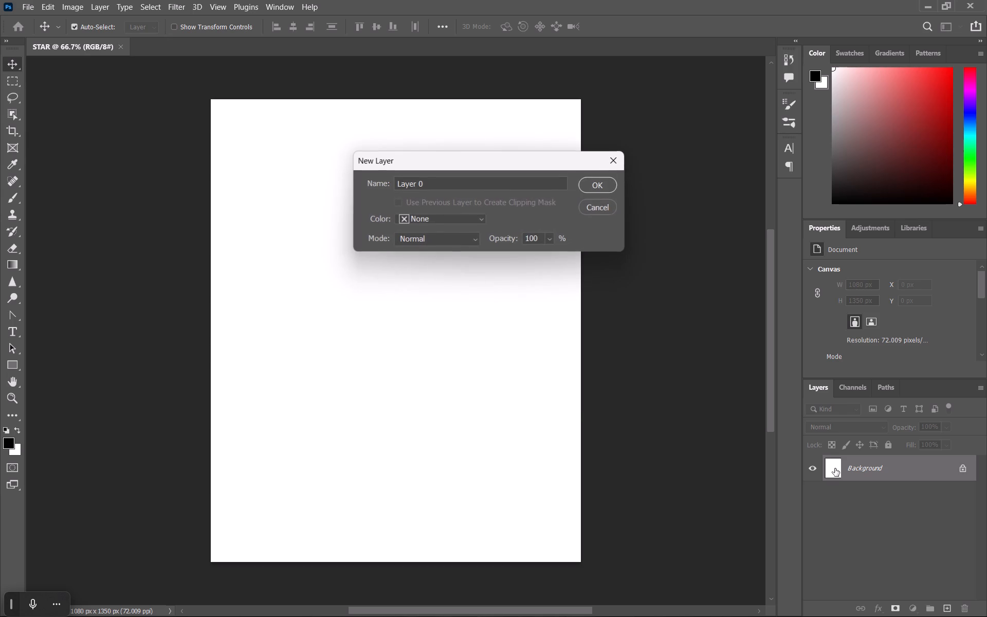
pyautogui.click(598, 187)
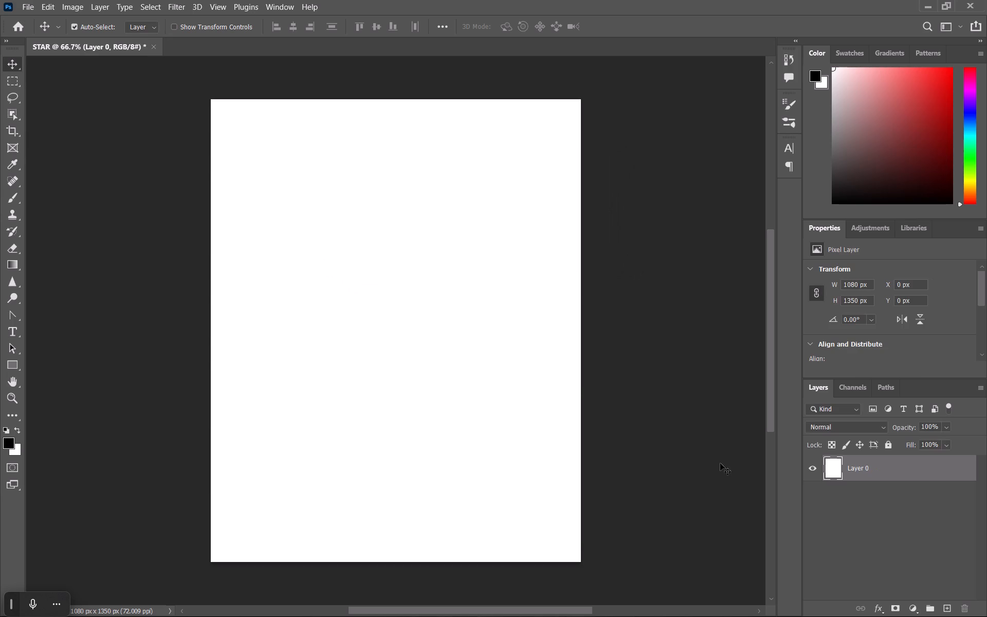
# Apply a Color Overlay effect in white to the background layer, at Normal blend mode and 100% opacity.
pyautogui.rightClick(886, 467)
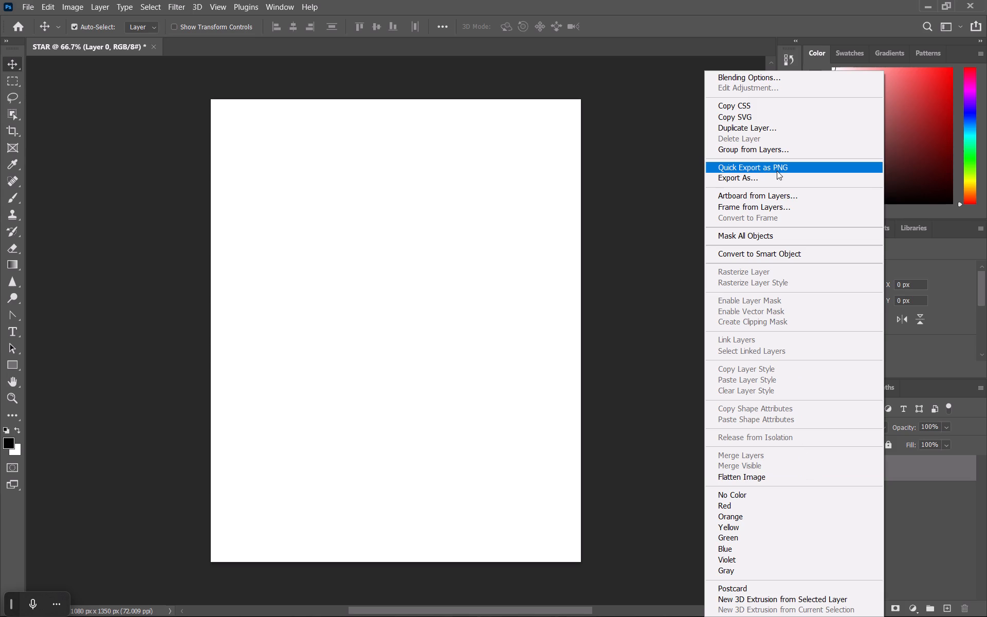
pyautogui.click(775, 82)
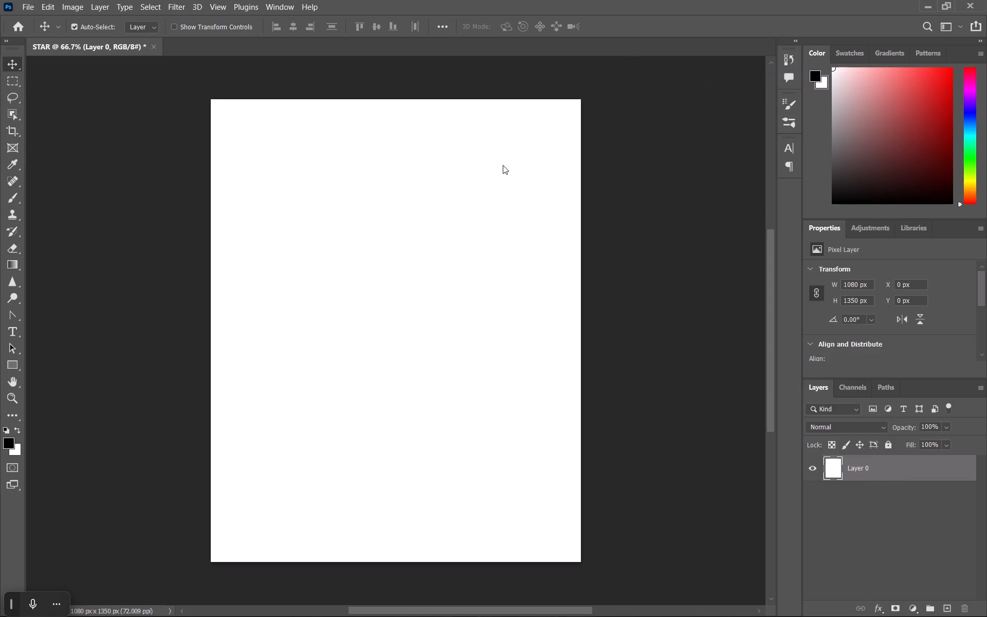
pyautogui.click(304, 263)
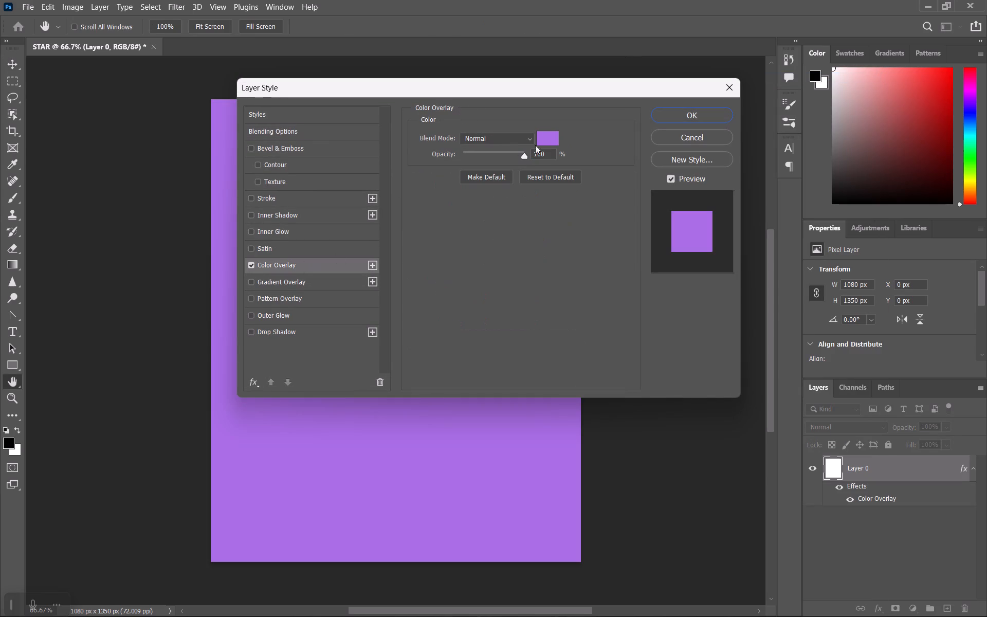
pyautogui.click(542, 141)
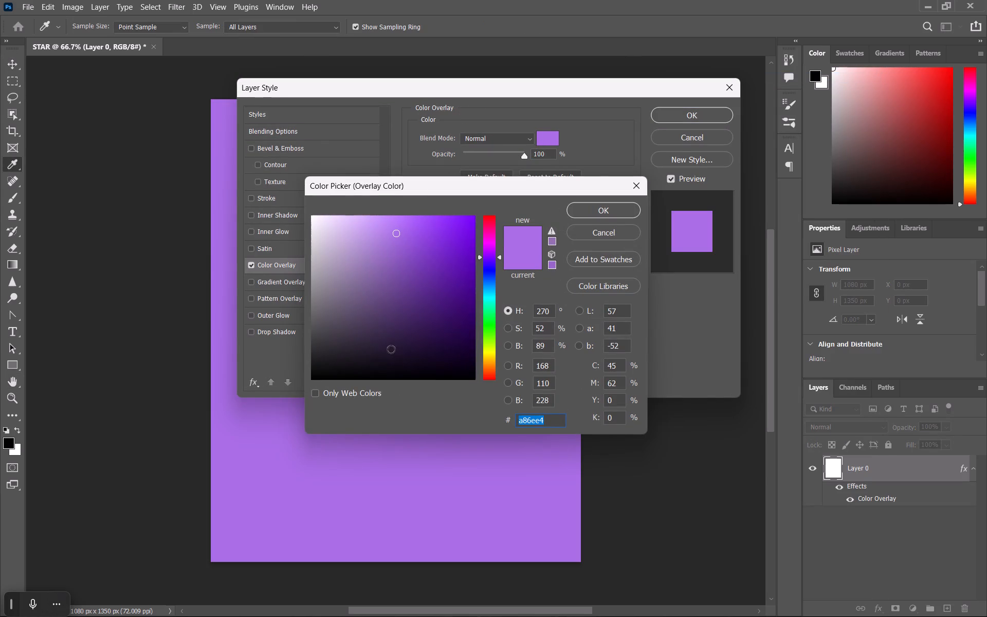
pyautogui.moveTo(416, 368); pyautogui.dragTo(487, 381)
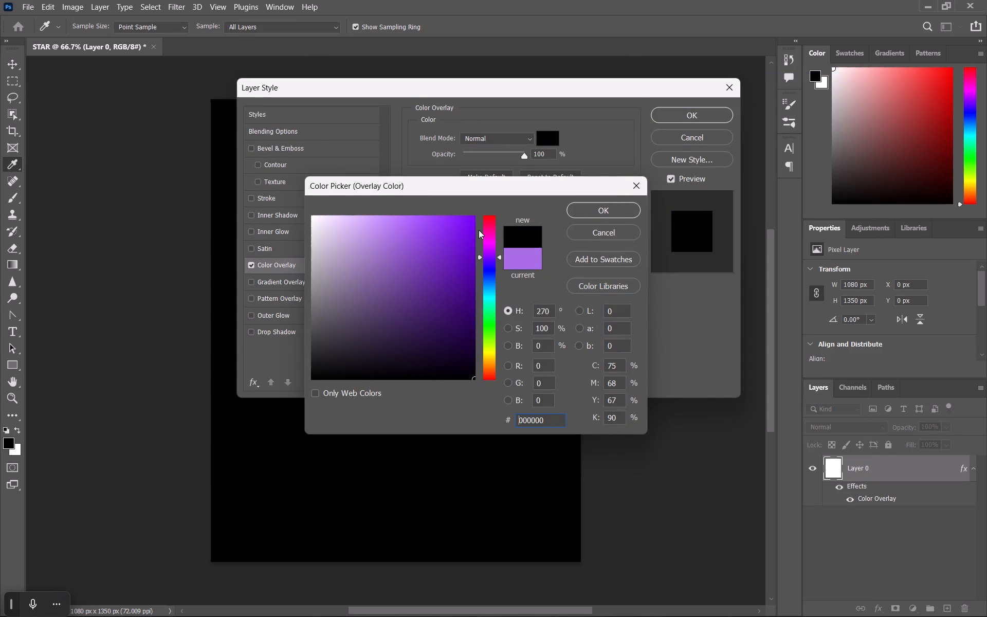
pyautogui.moveTo(303, 239); pyautogui.dragTo(310, 212)
pyautogui.moveTo(314, 214); pyautogui.dragTo(317, 224)
pyautogui.moveTo(316, 223); pyautogui.dragTo(312, 220)
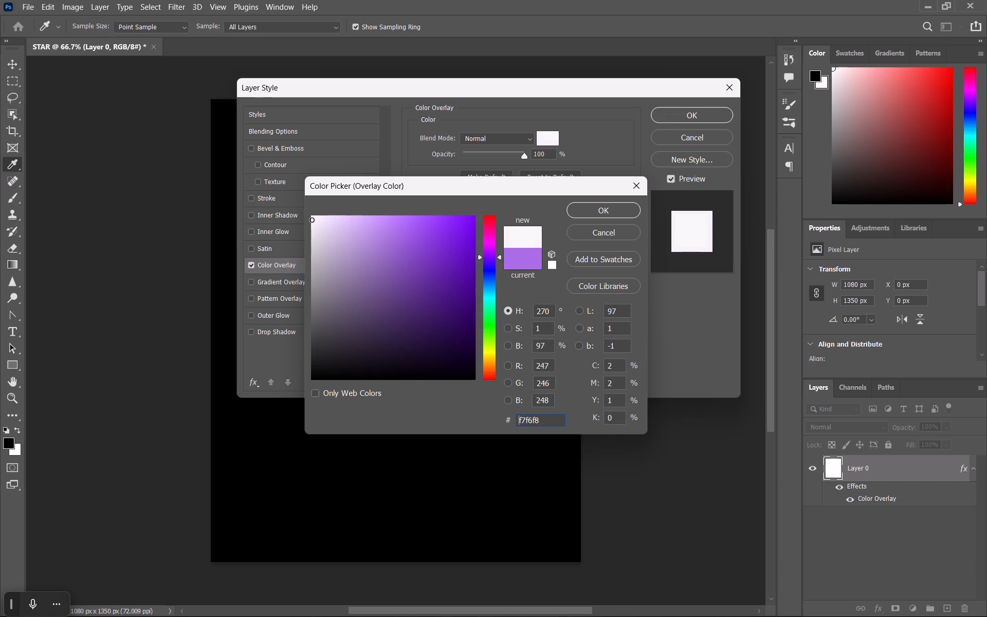
pyautogui.moveTo(312, 220); pyautogui.dragTo(303, 210)
pyautogui.click(592, 209)
pyautogui.click(717, 114)
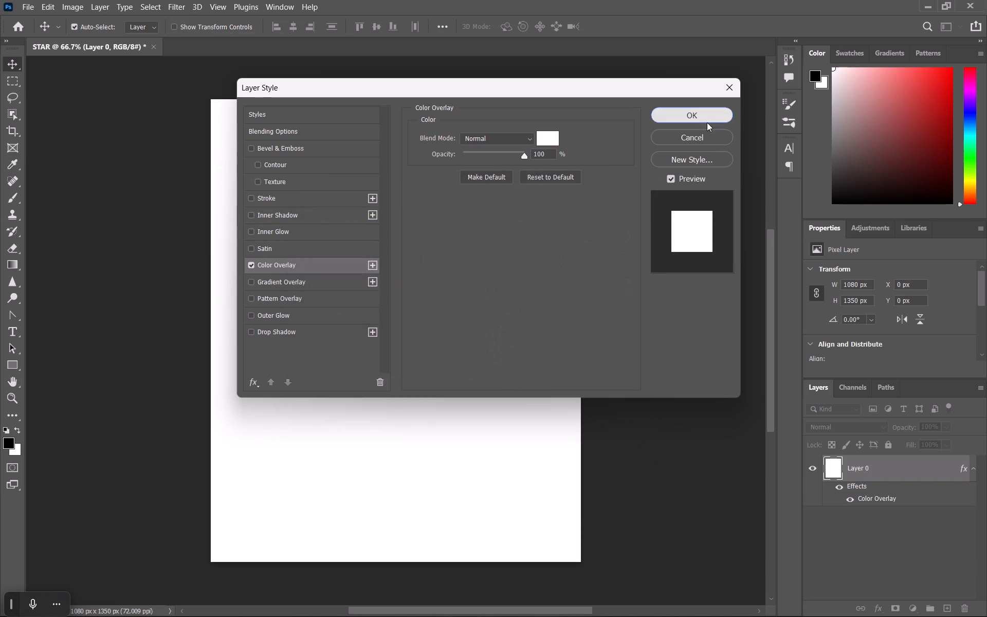
pyautogui.click(640, 342)
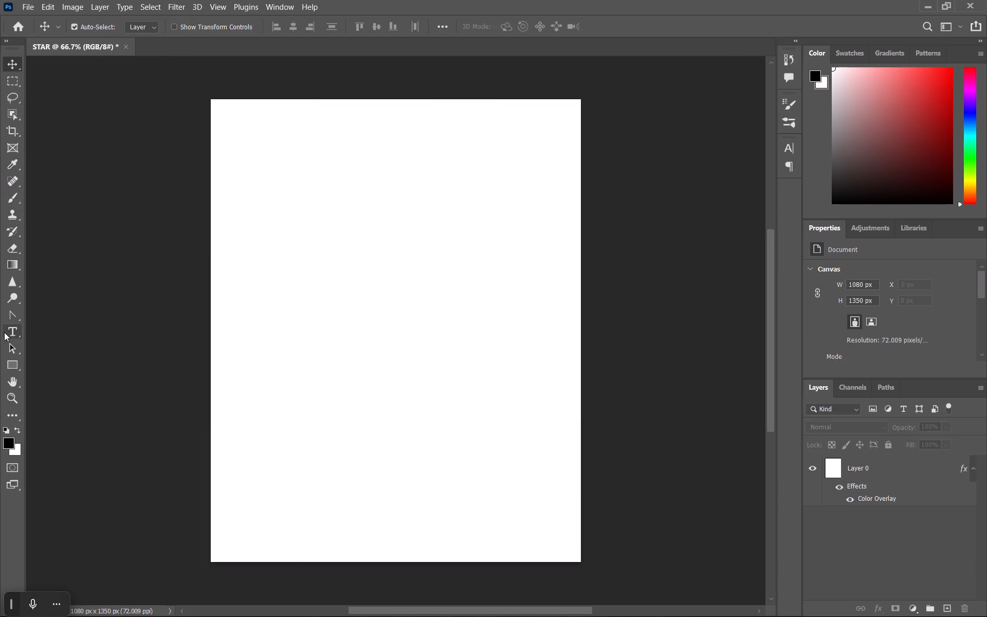
# Add a text layer around the middle of the canvas reading STAR, in Impact Regular at 155 pt.
pyautogui.click(4, 332)
pyautogui.click(273, 321)
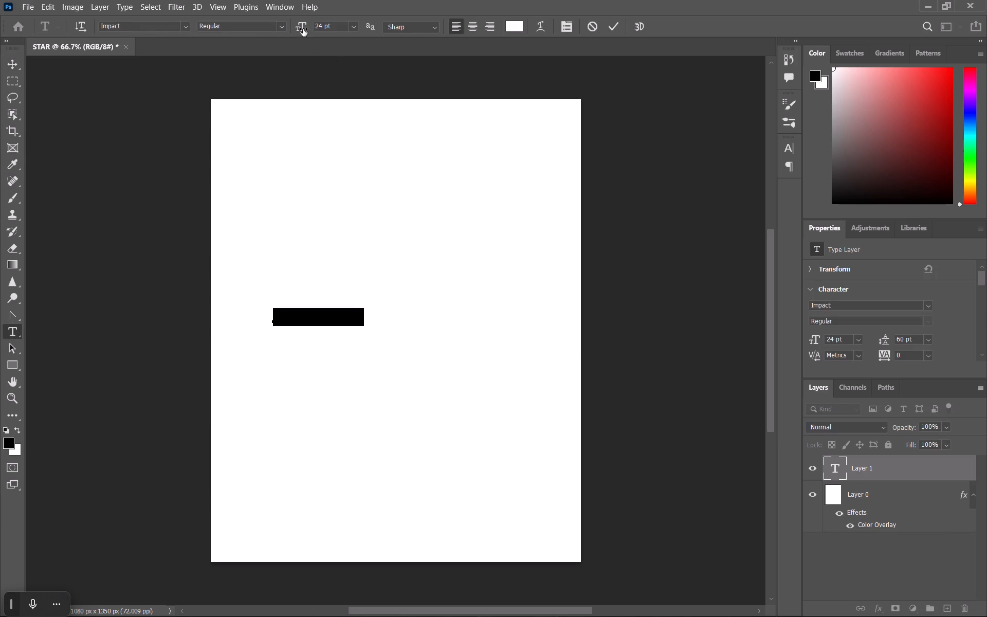
pyautogui.moveTo(301, 27); pyautogui.dragTo(363, 35)
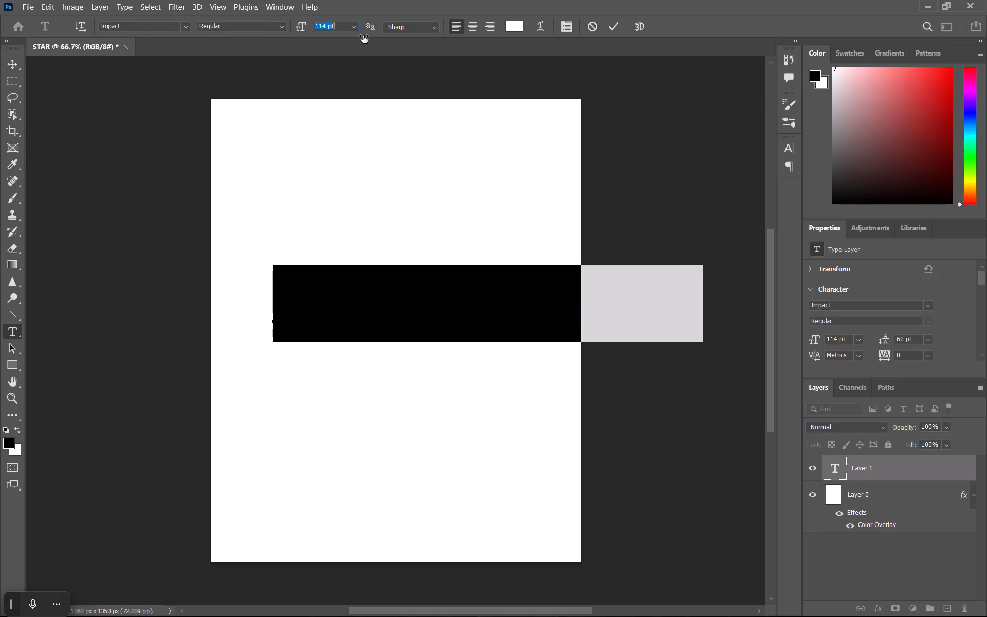
pyautogui.moveTo(363, 35); pyautogui.dragTo(380, 40)
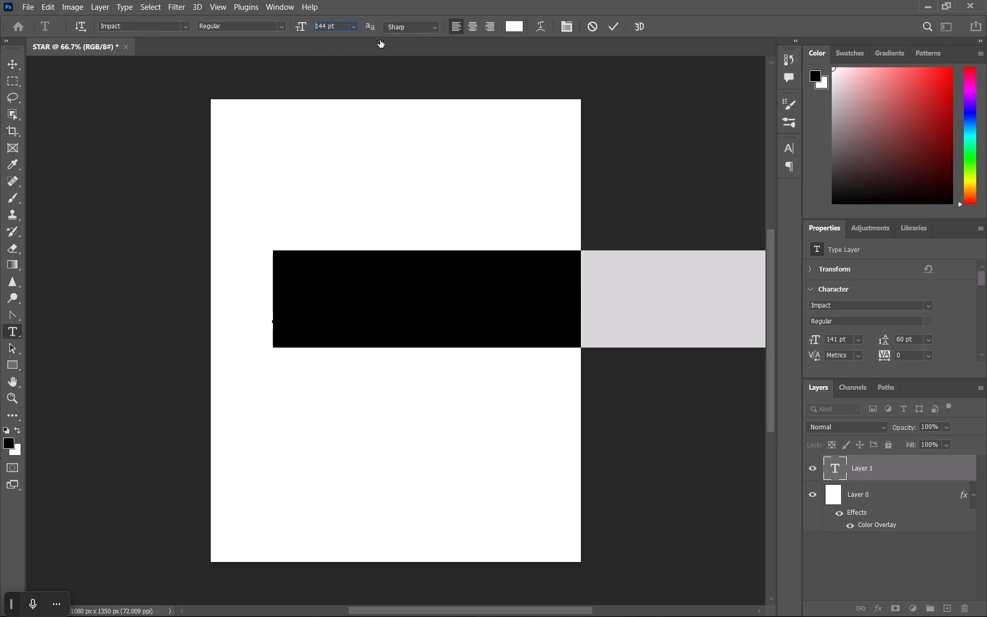
pyautogui.moveTo(380, 40); pyautogui.dragTo(385, 43)
pyautogui.click(356, 298)
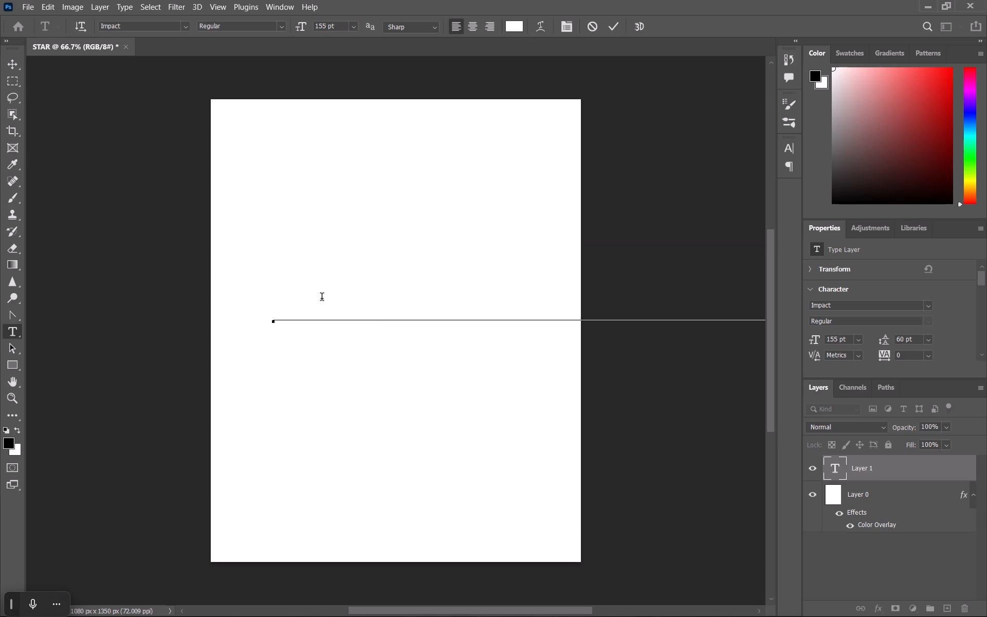
pyautogui.click(283, 298)
pyautogui.hotkey('shift', 's')
pyautogui.write('TA')
pyautogui.hotkey('shift', 'r')
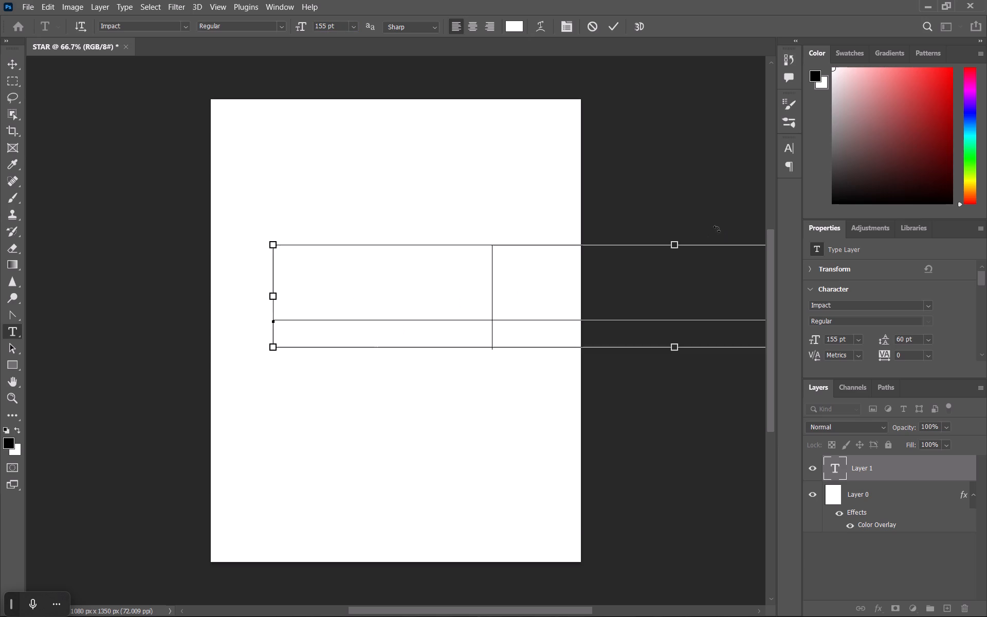
# Change the colour of all the text on the new text layer to near-black #070303.
pyautogui.hotkey('ctrl', 'a')
pyautogui.scroll(-4, 850, 298)
pyautogui.click(913, 331)
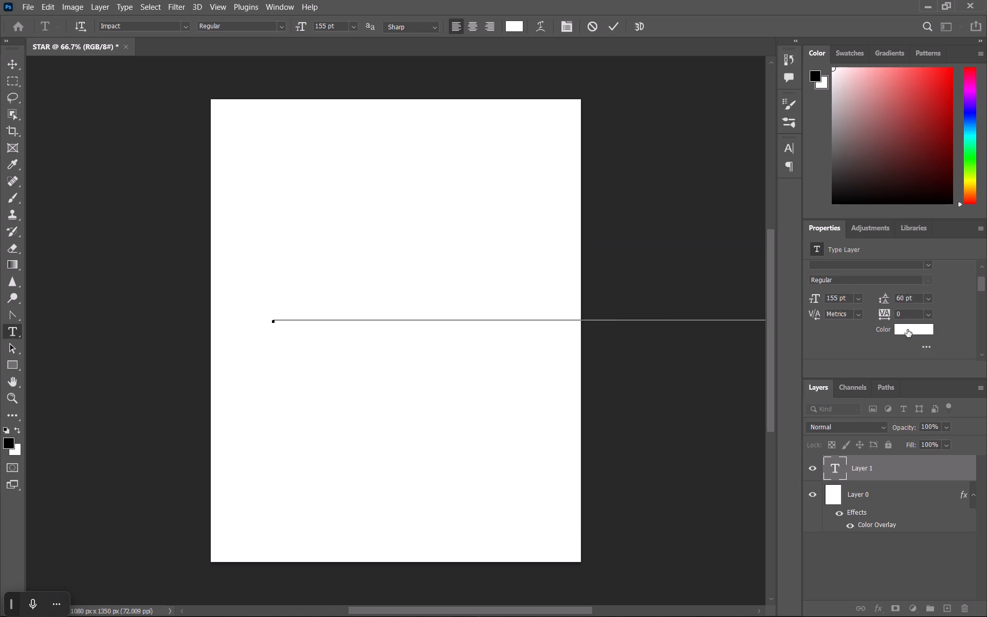
pyautogui.moveTo(371, 288); pyautogui.dragTo(403, 375)
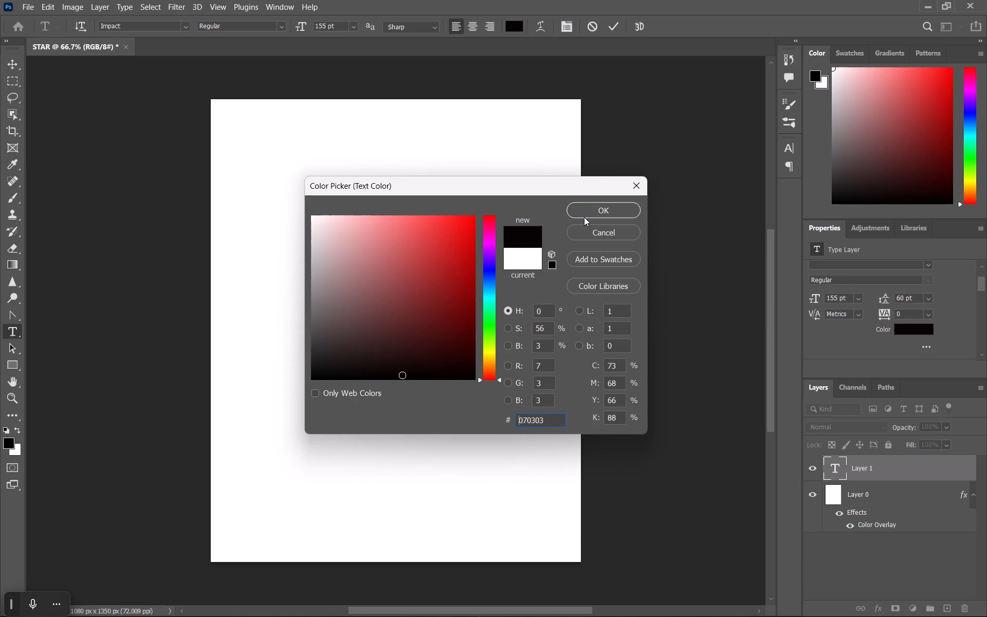
pyautogui.click(589, 208)
pyautogui.click(534, 338)
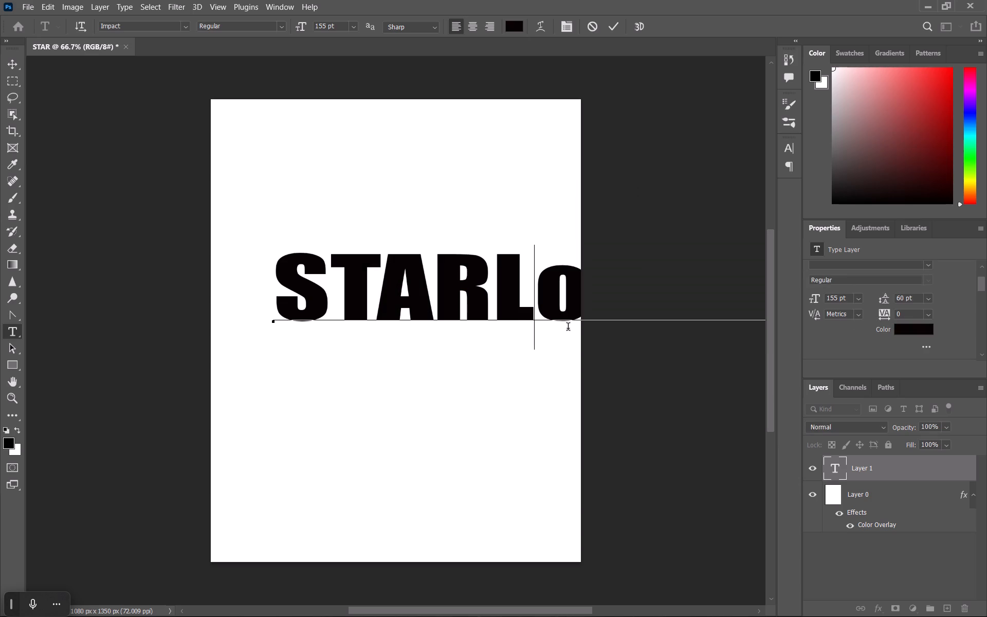
# Delete the leftover placeholder characters after STAR and add an S at the end, making the text read STARS.
pyautogui.press('Delete')
pyautogui.press('Delete')
pyautogui.press('Delete')
pyautogui.press('Delete')
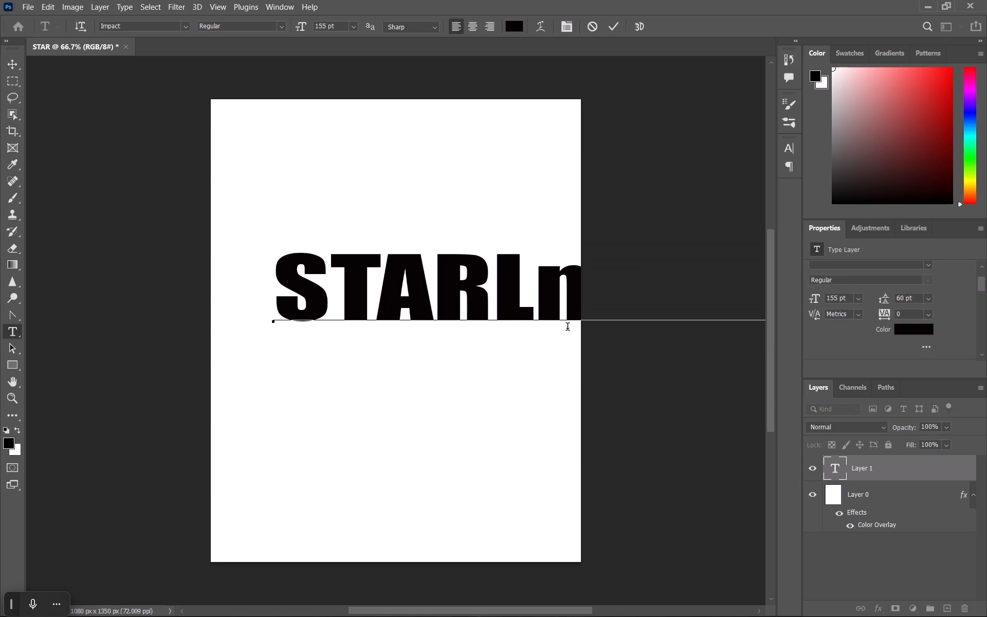
pyautogui.press('Delete')
pyautogui.press('Delete')
pyautogui.press('Delete')
pyautogui.press('Delete')
pyautogui.press('Delete')
pyautogui.press('Delete')
pyautogui.press('Delete')
pyautogui.press('Delete')
pyautogui.press('Delete')
pyautogui.press('Delete')
pyautogui.press('Delete')
pyautogui.press('Delete')
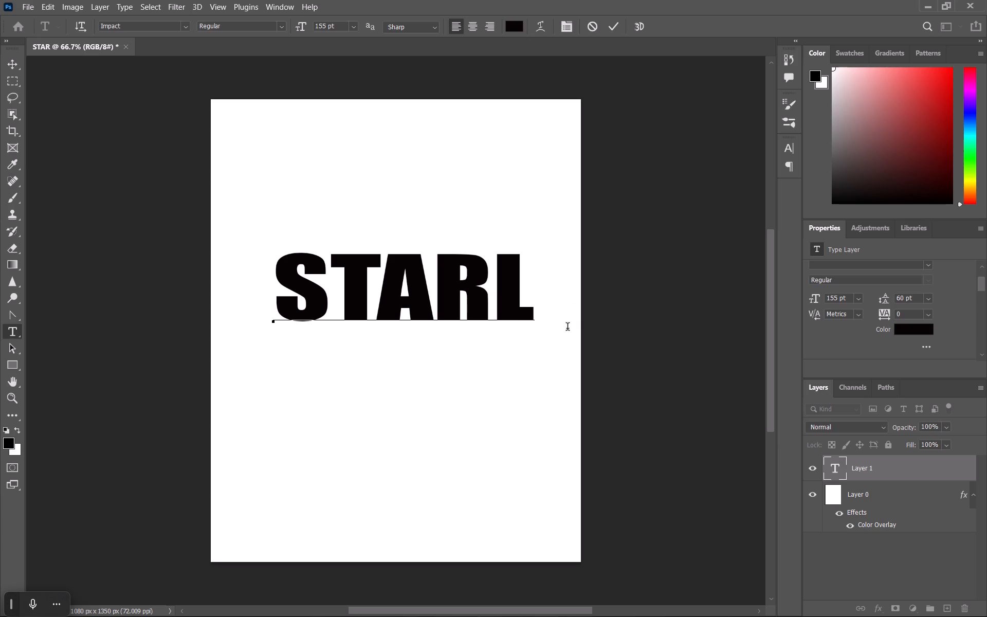
pyautogui.press('BackSpace')
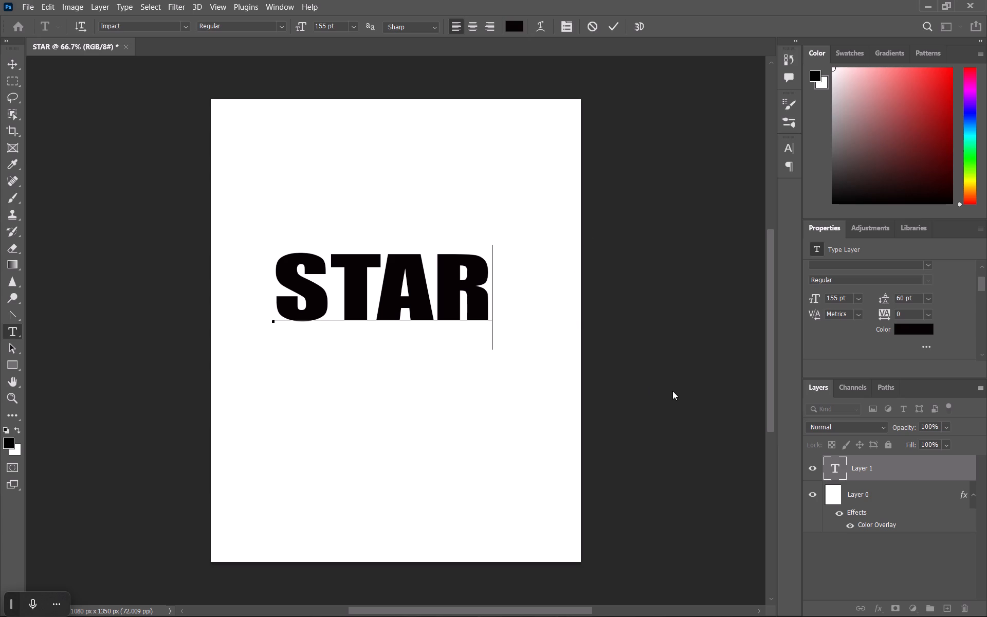
pyautogui.hotkey('shift', 's')
pyautogui.click(672, 345)
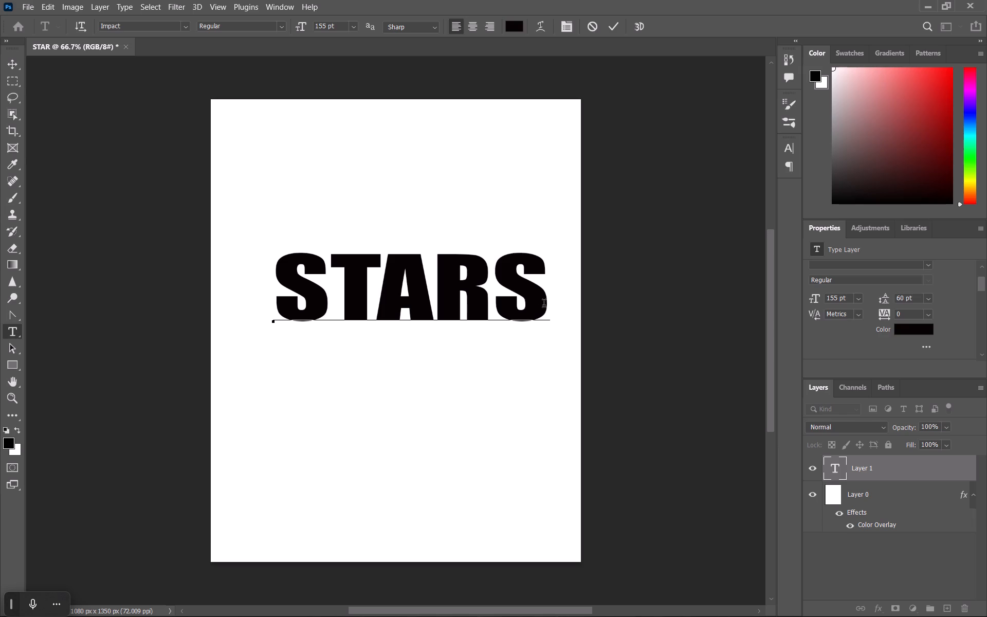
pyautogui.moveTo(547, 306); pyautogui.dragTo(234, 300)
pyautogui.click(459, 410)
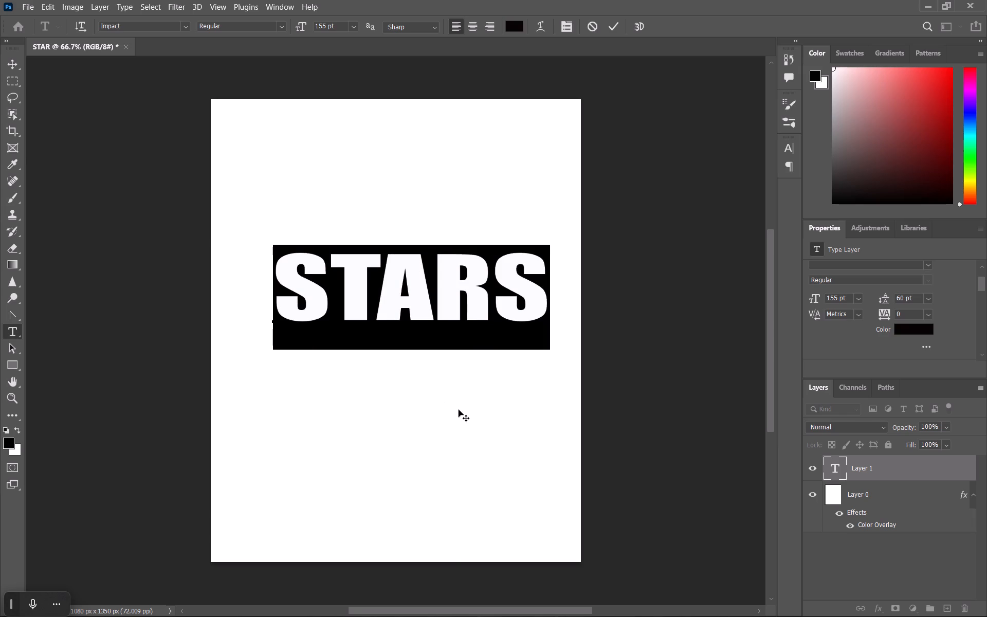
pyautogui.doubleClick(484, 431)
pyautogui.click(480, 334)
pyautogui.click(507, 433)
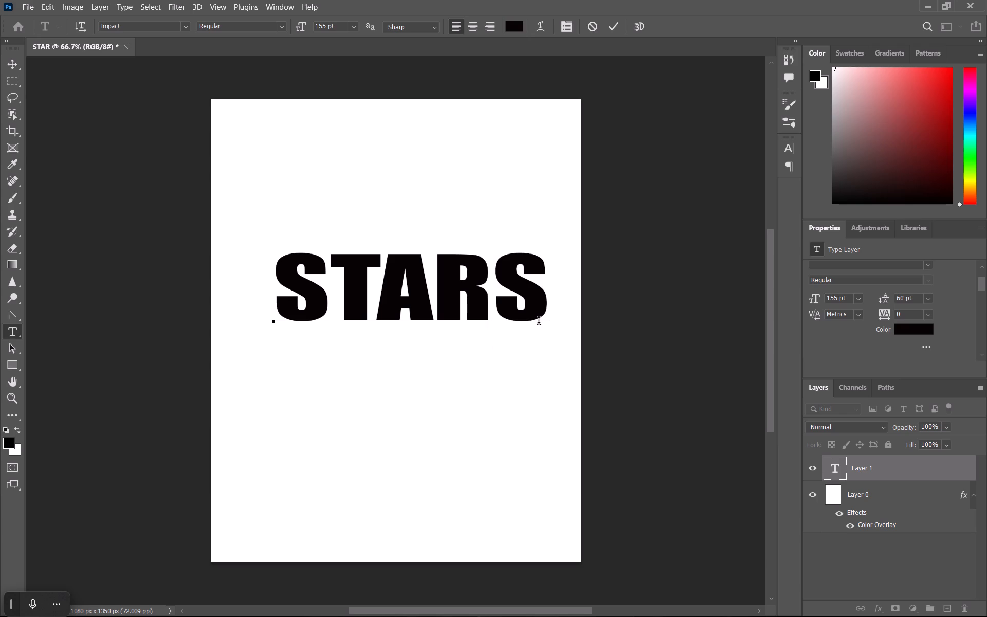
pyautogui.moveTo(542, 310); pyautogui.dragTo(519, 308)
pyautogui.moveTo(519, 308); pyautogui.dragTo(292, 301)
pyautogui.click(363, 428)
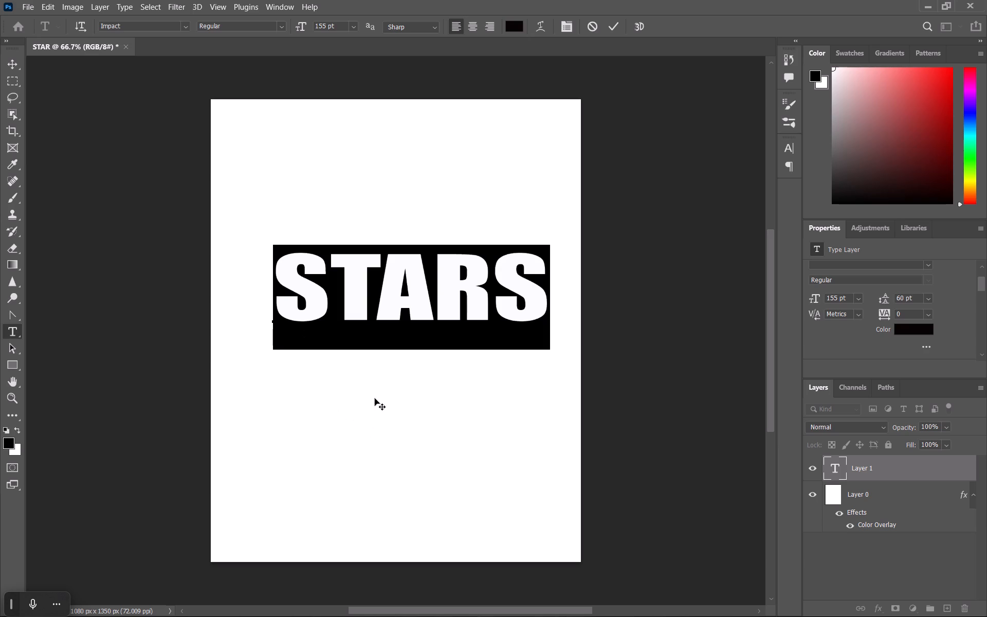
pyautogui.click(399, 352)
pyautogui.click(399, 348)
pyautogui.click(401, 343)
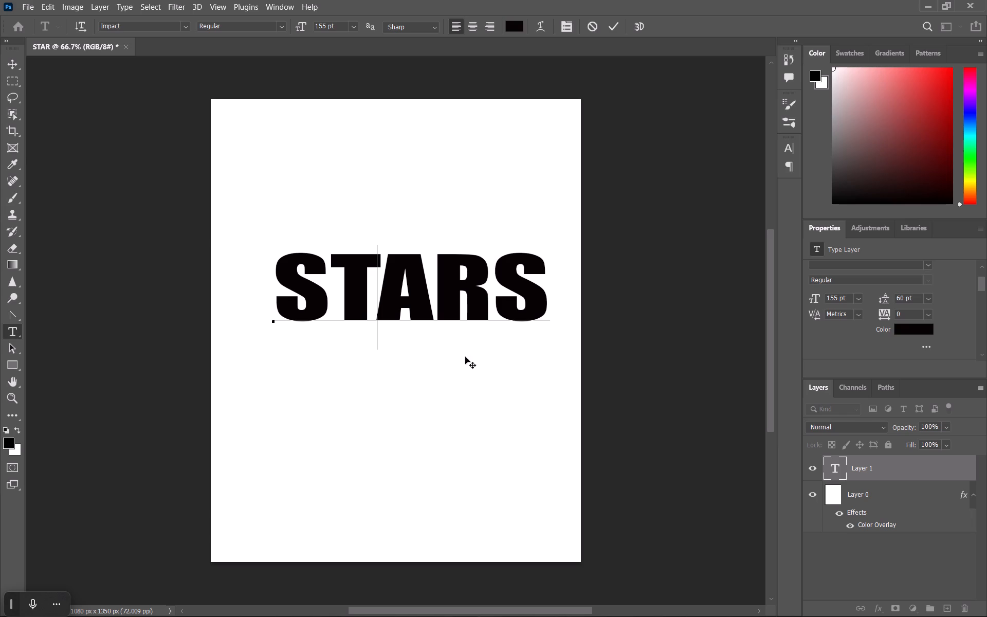
# Change the colour of the entire STARS lettering to white.
pyautogui.moveTo(282, 270); pyautogui.dragTo(582, 270)
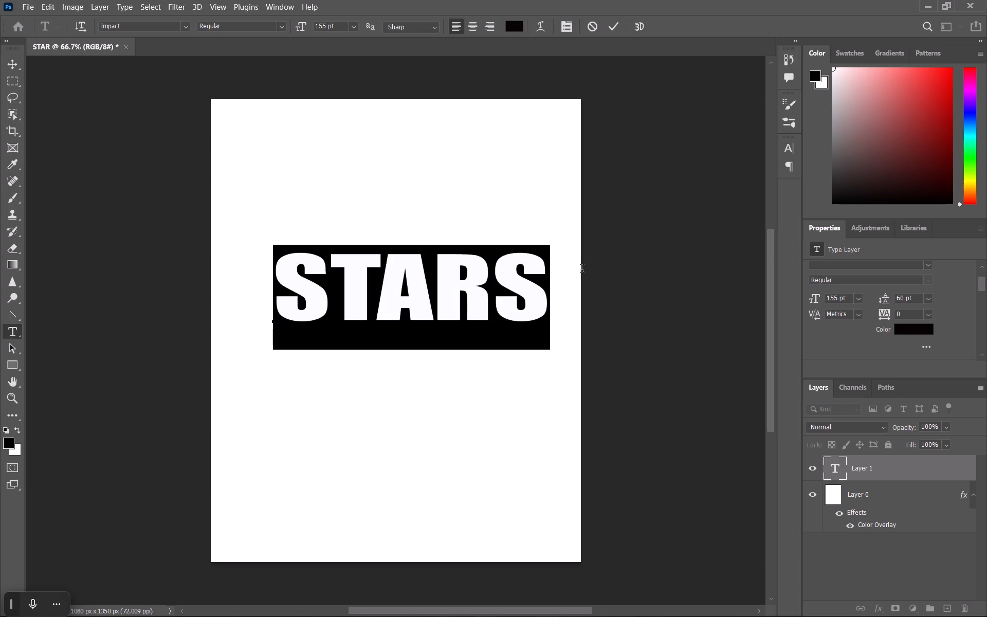
pyautogui.click(931, 334)
pyautogui.moveTo(379, 248); pyautogui.dragTo(315, 212)
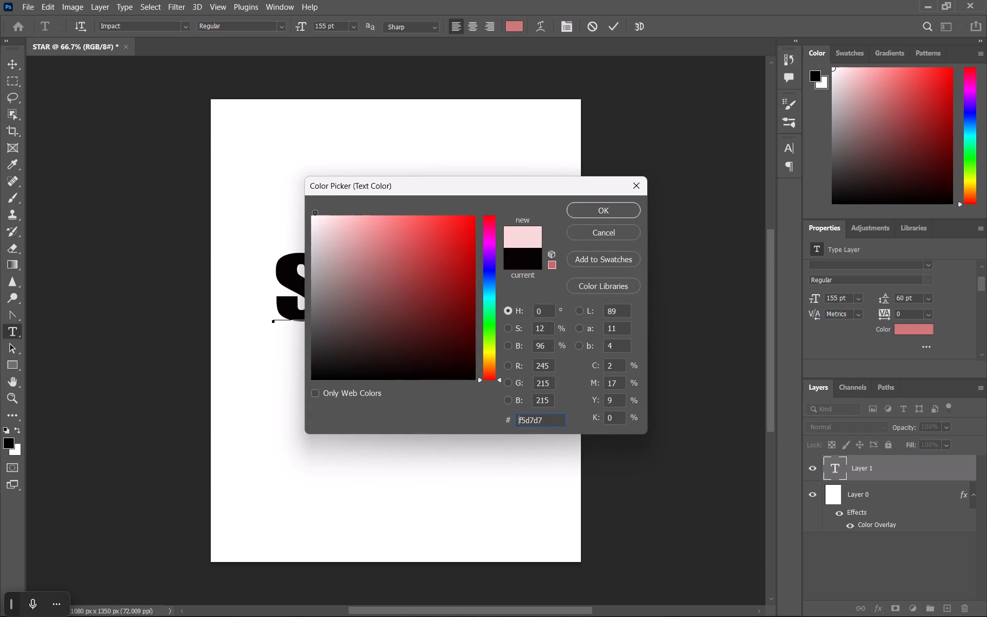
pyautogui.moveTo(315, 212); pyautogui.dragTo(314, 212)
pyautogui.click(603, 206)
pyautogui.click(470, 469)
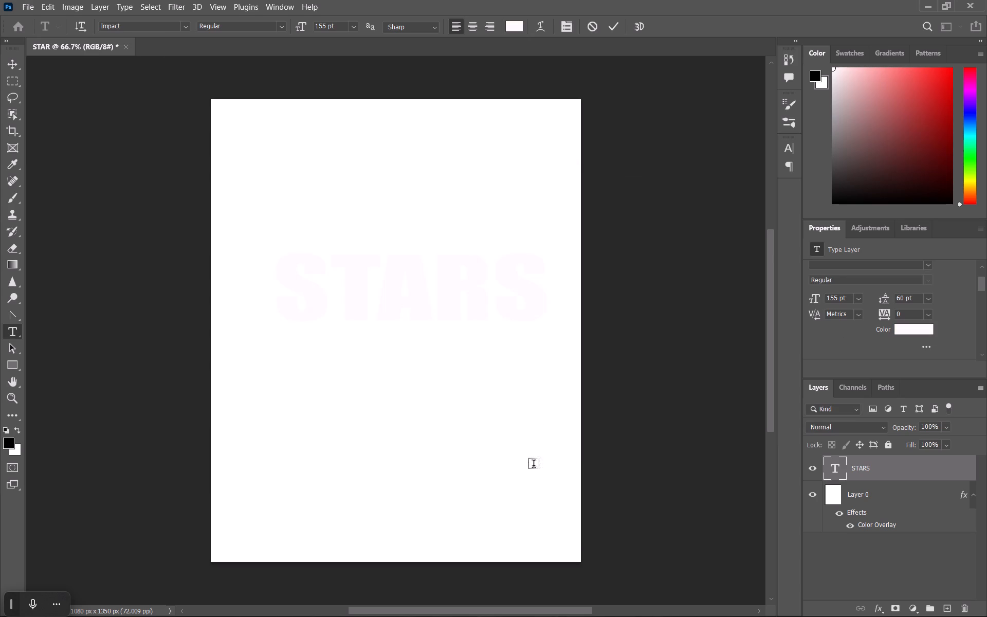
# Change the Color Overlay of the background layer, Layer 0, to near-black #040101.
pyautogui.click(834, 494)
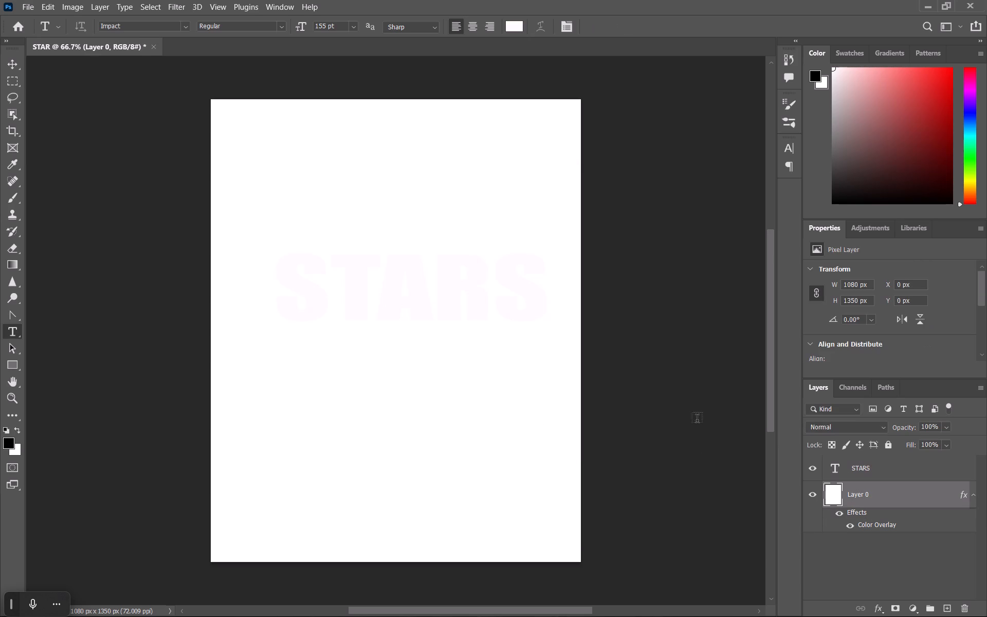
pyautogui.rightClick(597, 402)
pyautogui.rightClick(837, 495)
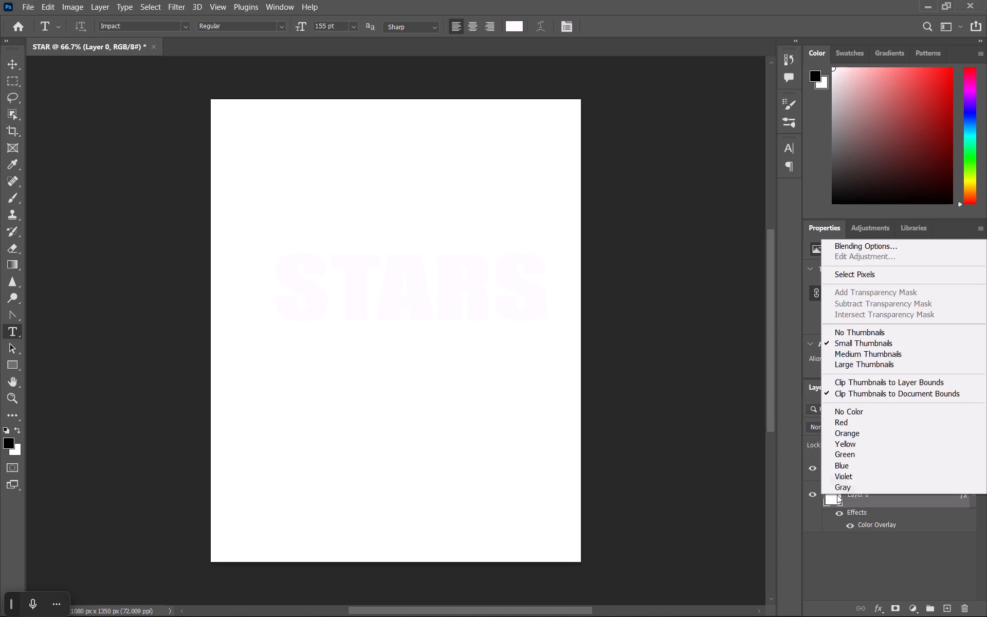
pyautogui.click(850, 245)
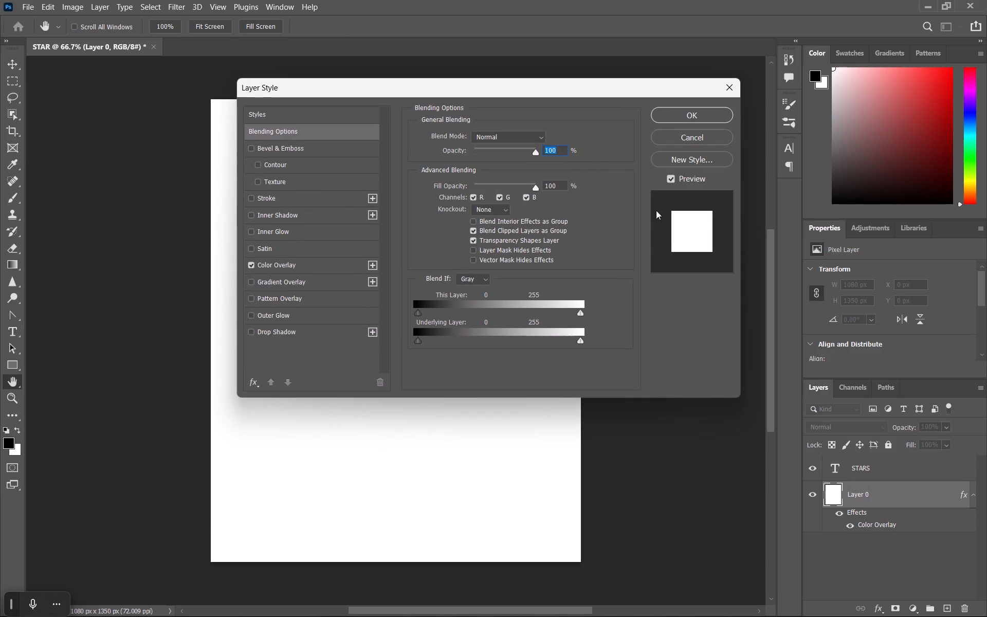
pyautogui.click(305, 264)
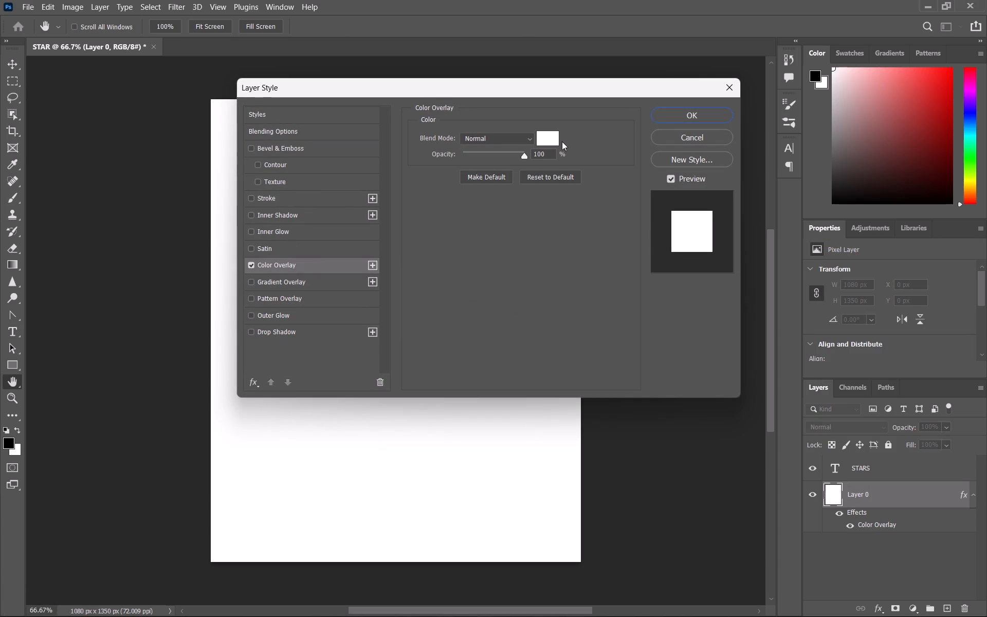
pyautogui.click(546, 137)
pyautogui.moveTo(419, 353); pyautogui.dragTo(429, 377)
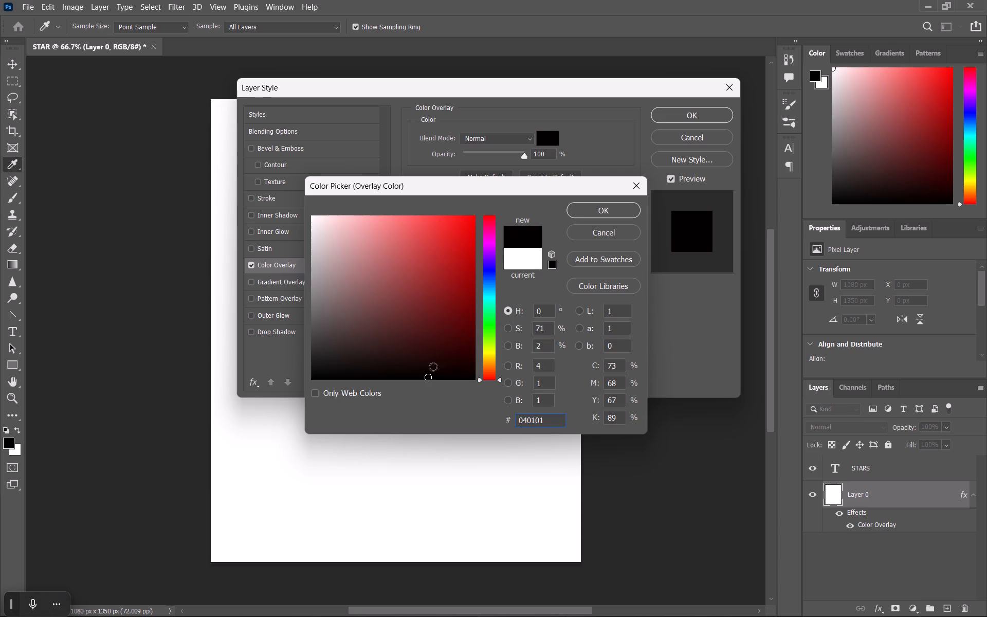
pyautogui.click(615, 214)
pyautogui.click(697, 121)
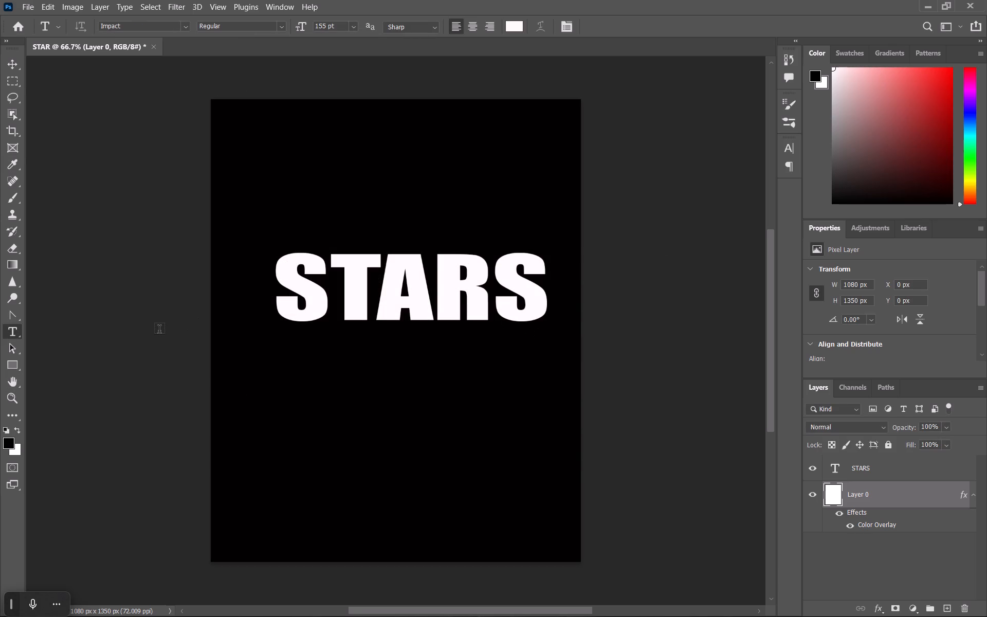
# Move the STARS text down and slightly to the left, roughly onto the middle of the canvas.
pyautogui.moveTo(283, 287); pyautogui.dragTo(561, 287)
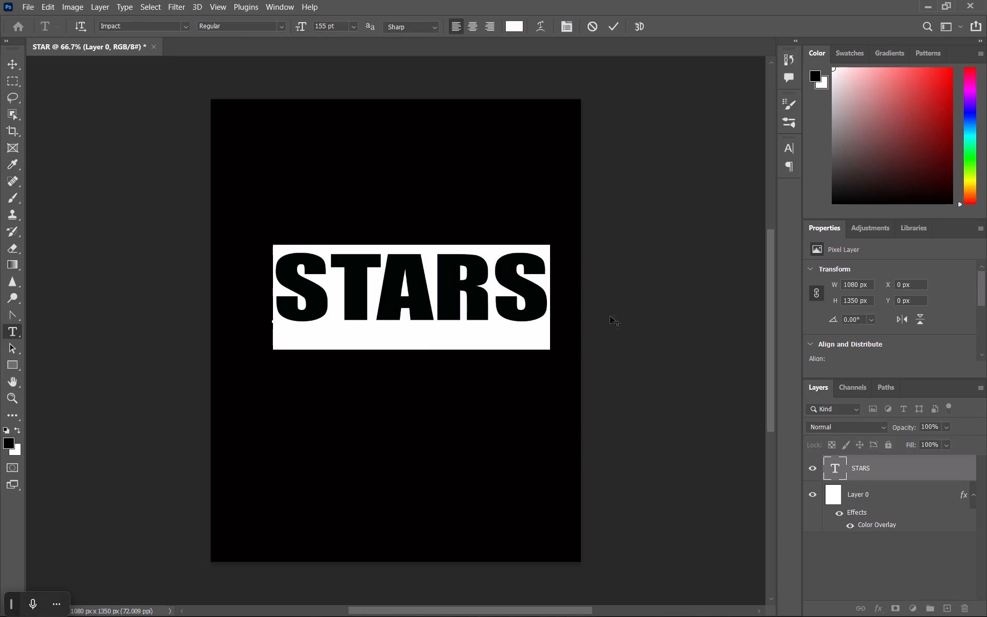
pyautogui.click(622, 393)
pyautogui.moveTo(517, 389); pyautogui.dragTo(505, 397)
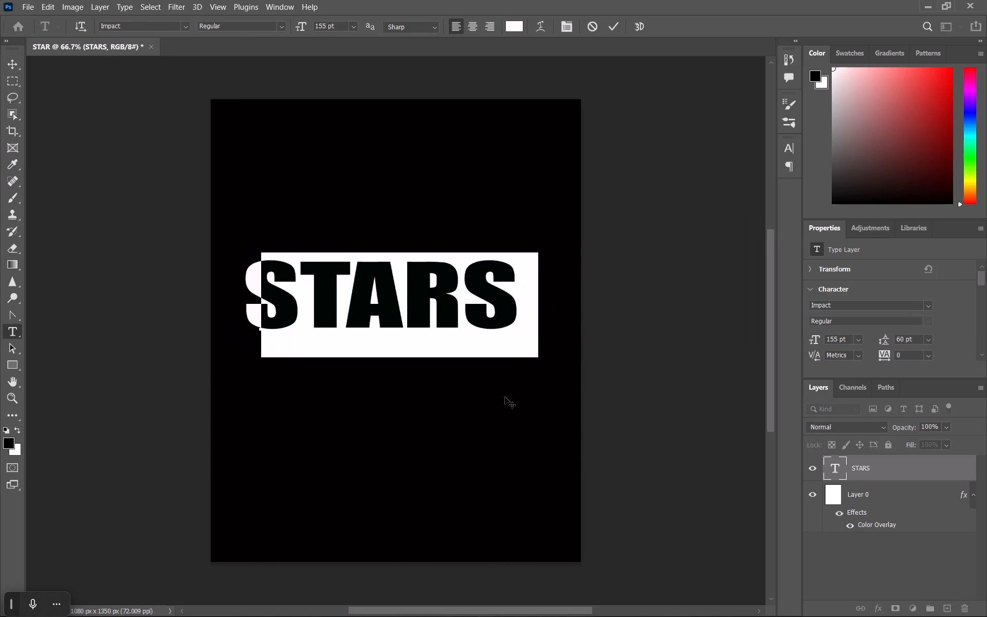
pyautogui.moveTo(505, 397); pyautogui.dragTo(493, 426)
pyautogui.click(493, 426)
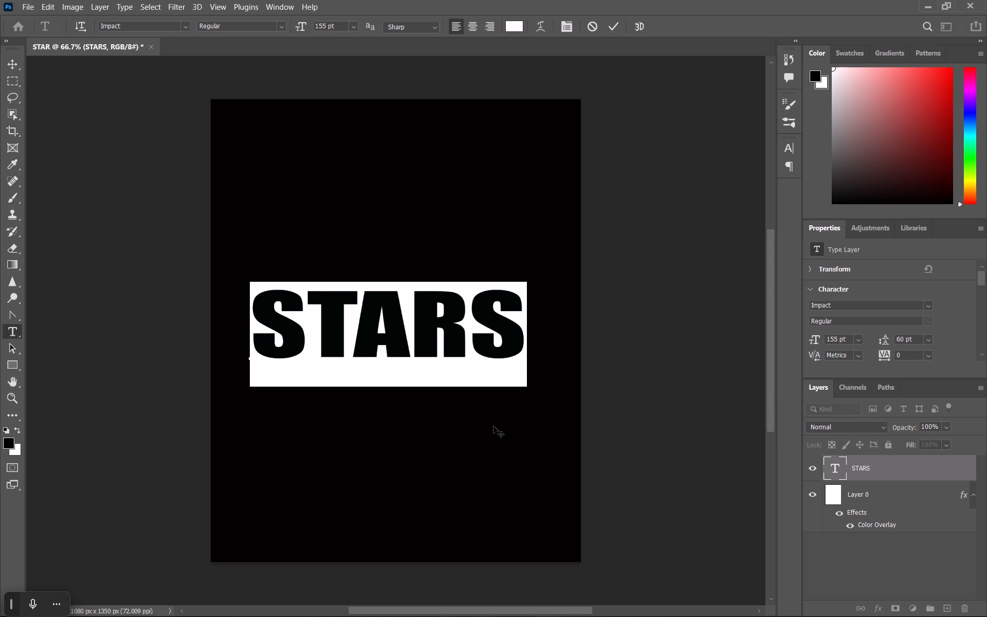
pyautogui.click(504, 377)
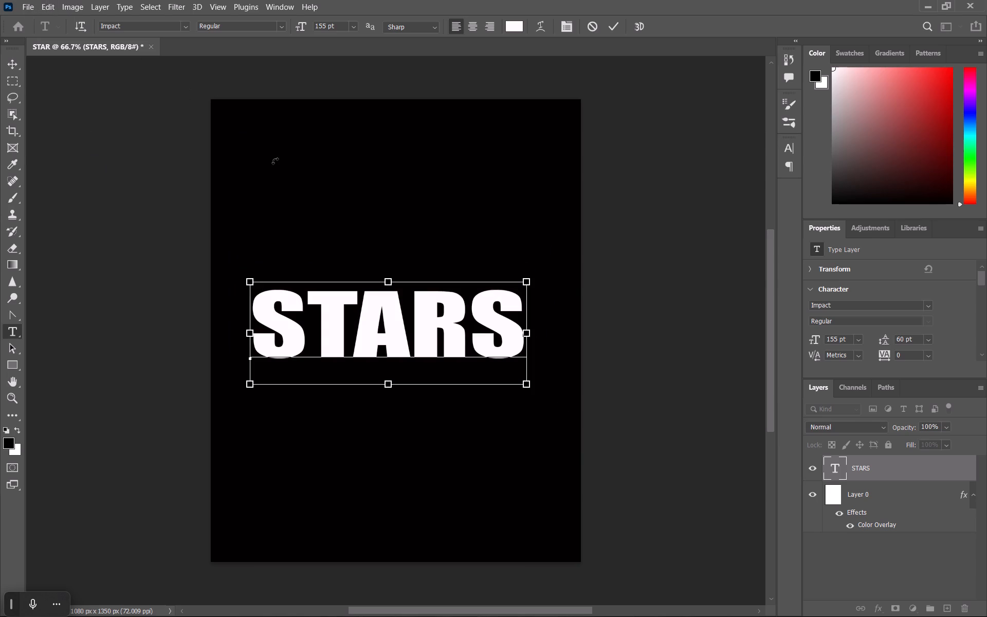
# Enlarge the STARS text from its upper-right corner to about 217 pt, extending it nearly to the canvas's right edge.
pyautogui.hotkey('ctrl', 't')
pyautogui.click(537, 463)
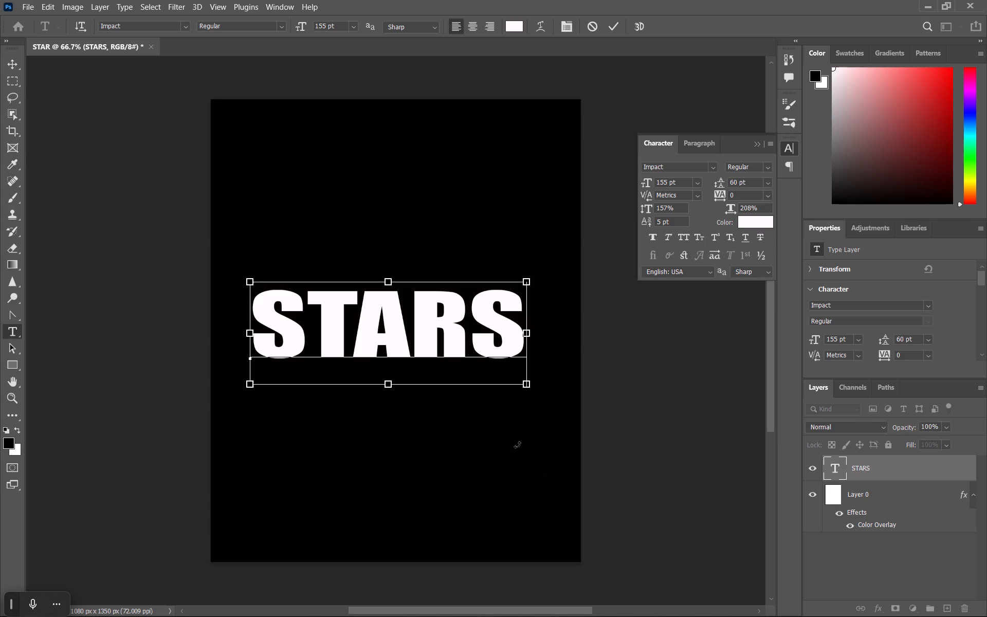
pyautogui.hotkey('ctrl', 't')
pyautogui.hotkey('ctrl', 't')
pyautogui.hotkey('ctrl', 't')
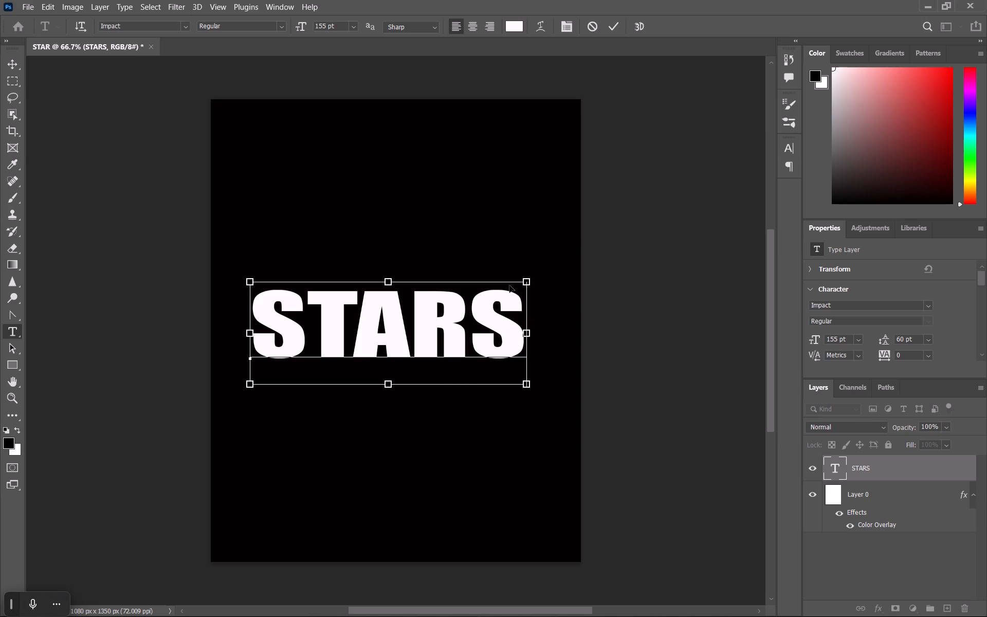
pyautogui.keyDown('ctrl'); pyautogui.moveTo(527, 279); pyautogui.dragTo(564, 248); pyautogui.keyUp('ctrl')
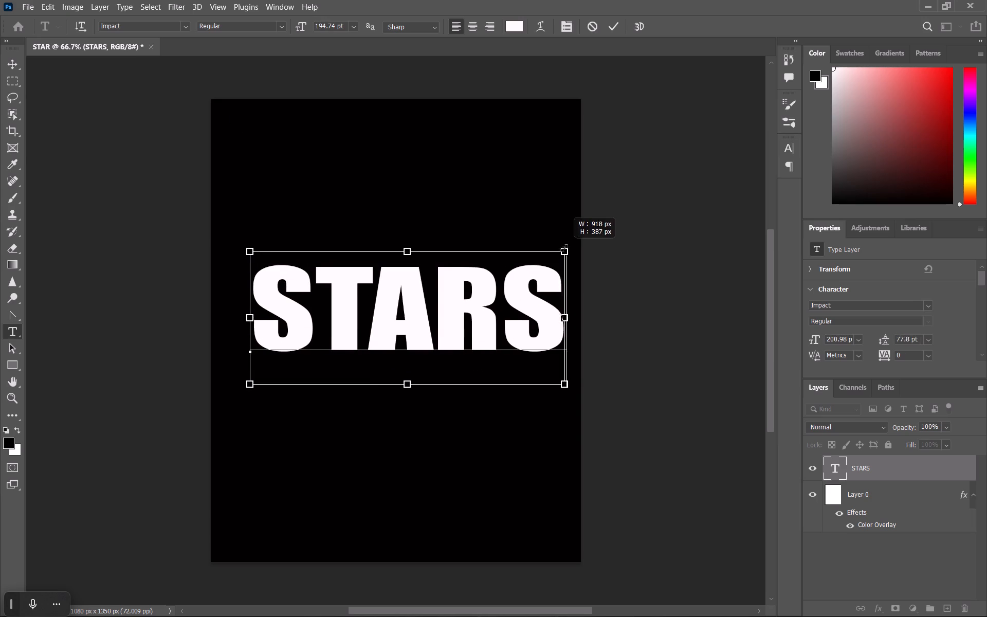
pyautogui.keyDown('ctrl'); pyautogui.moveTo(564, 248); pyautogui.dragTo(570, 238); pyautogui.keyUp('ctrl')
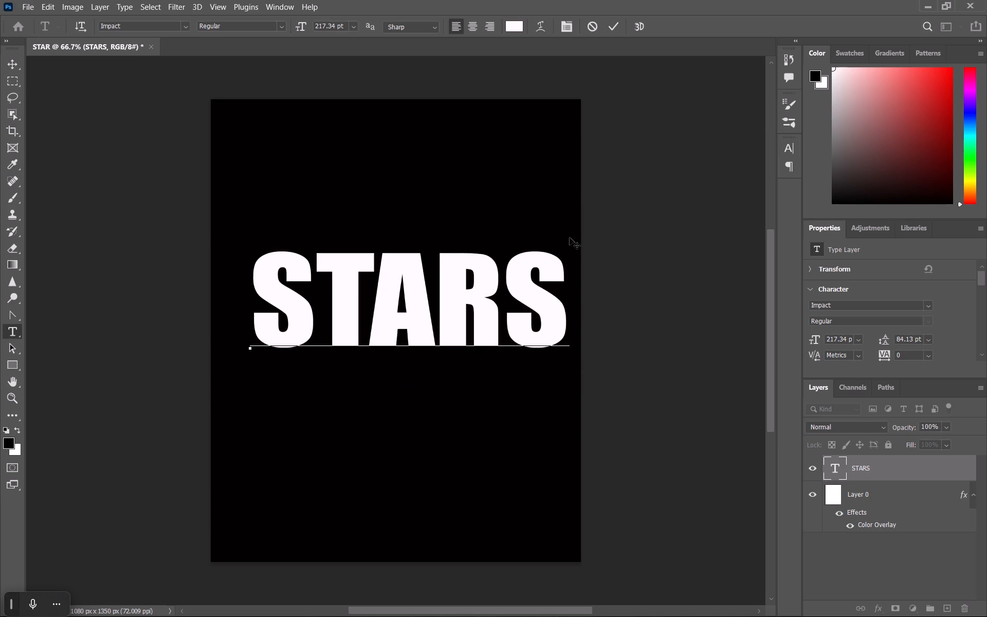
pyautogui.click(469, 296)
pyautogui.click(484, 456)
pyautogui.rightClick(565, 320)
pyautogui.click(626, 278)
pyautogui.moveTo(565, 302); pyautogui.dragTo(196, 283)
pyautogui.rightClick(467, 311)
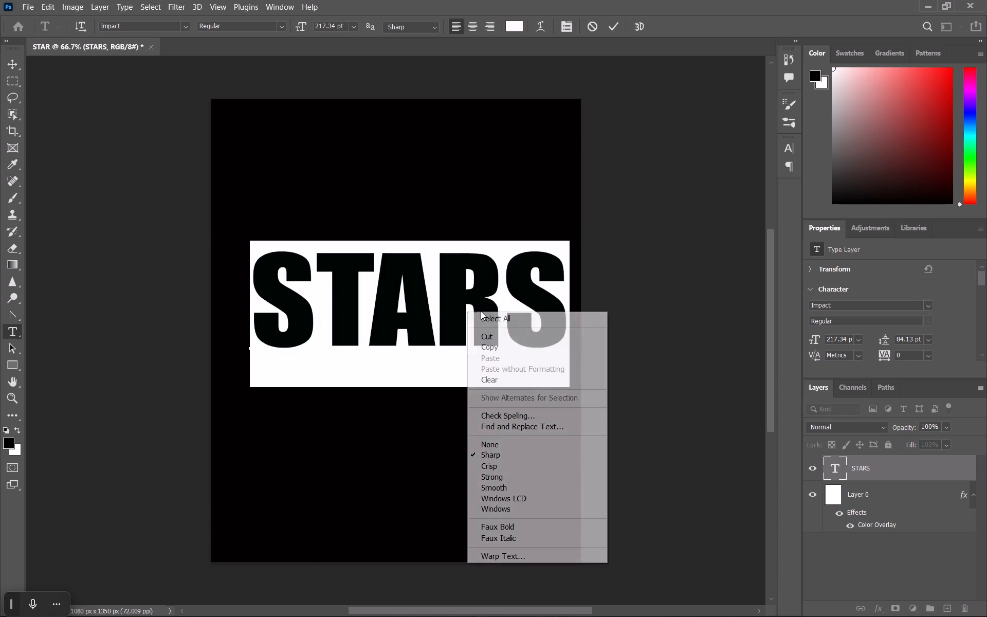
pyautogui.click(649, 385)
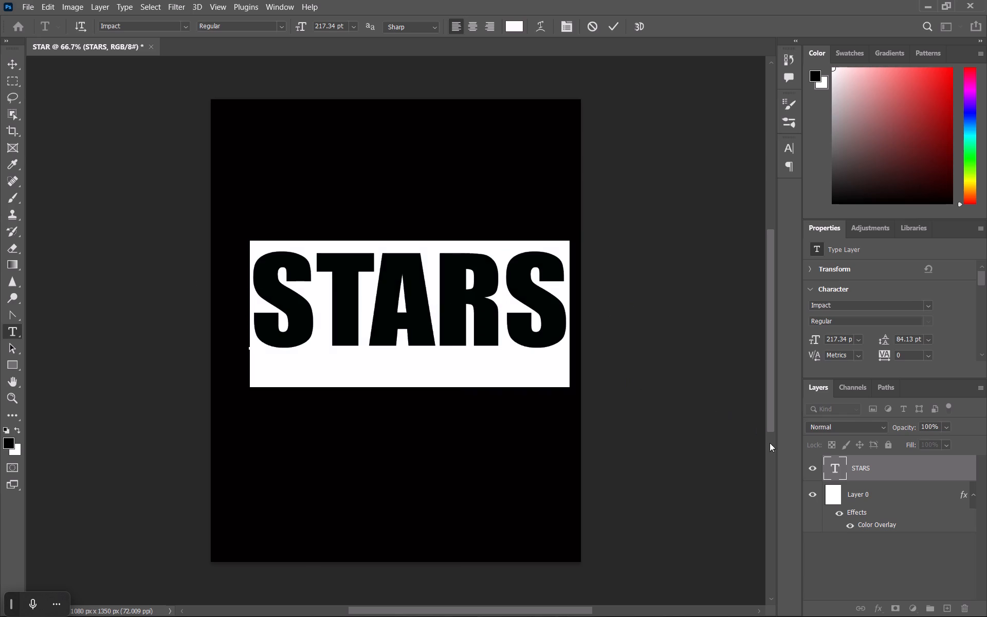
# Convert the STARS text layer to a shape.
pyautogui.rightClick(885, 462)
pyautogui.rightClick(878, 462)
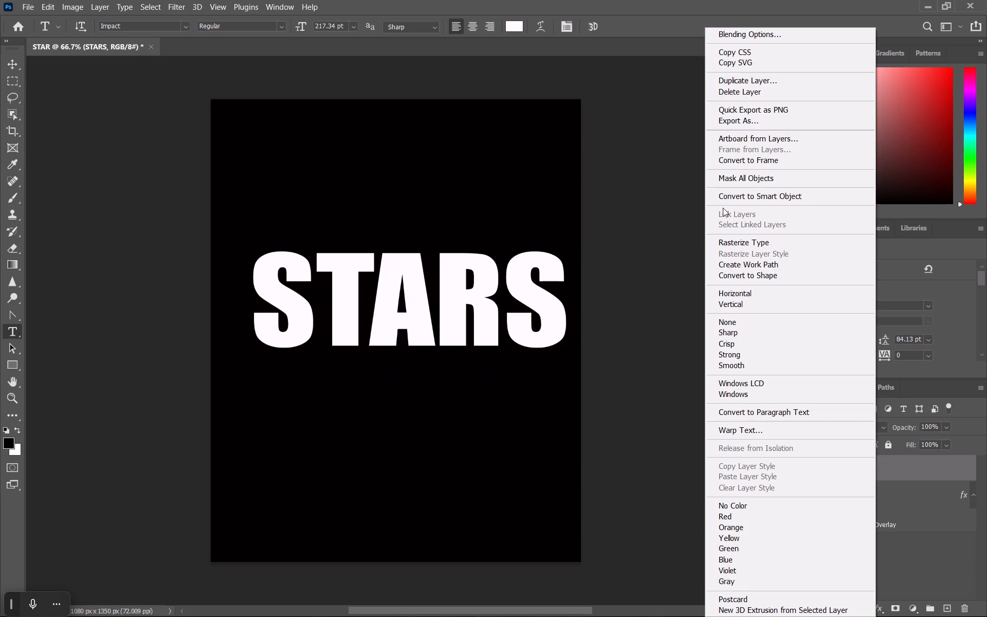
pyautogui.click(755, 274)
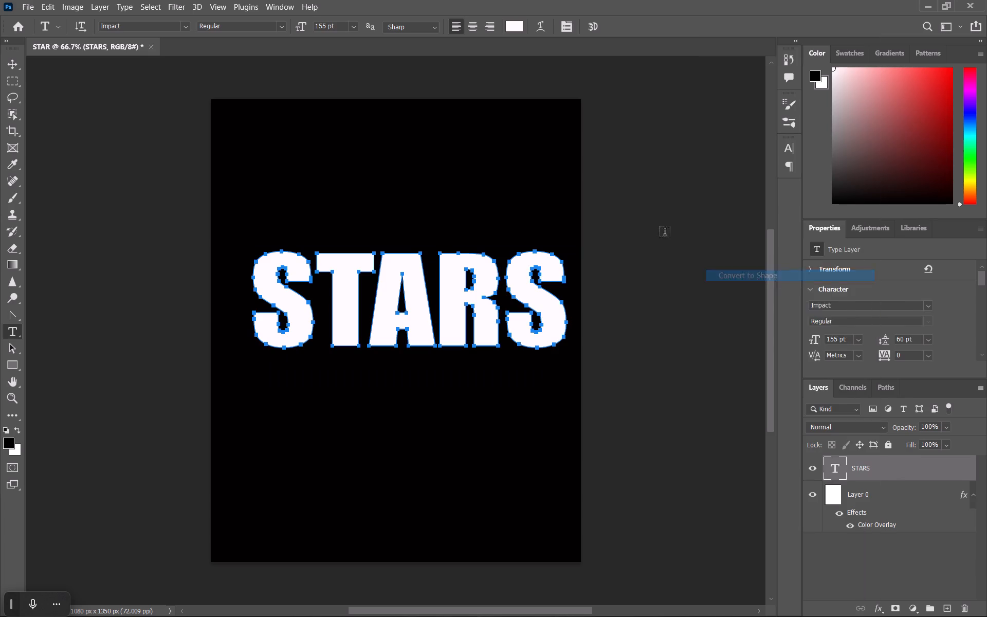
# Distort the STARS shape corner by corner into a flattened, backward-leaning perspective that rises toward the final S.
pyautogui.hotkey('ctrl', 't')
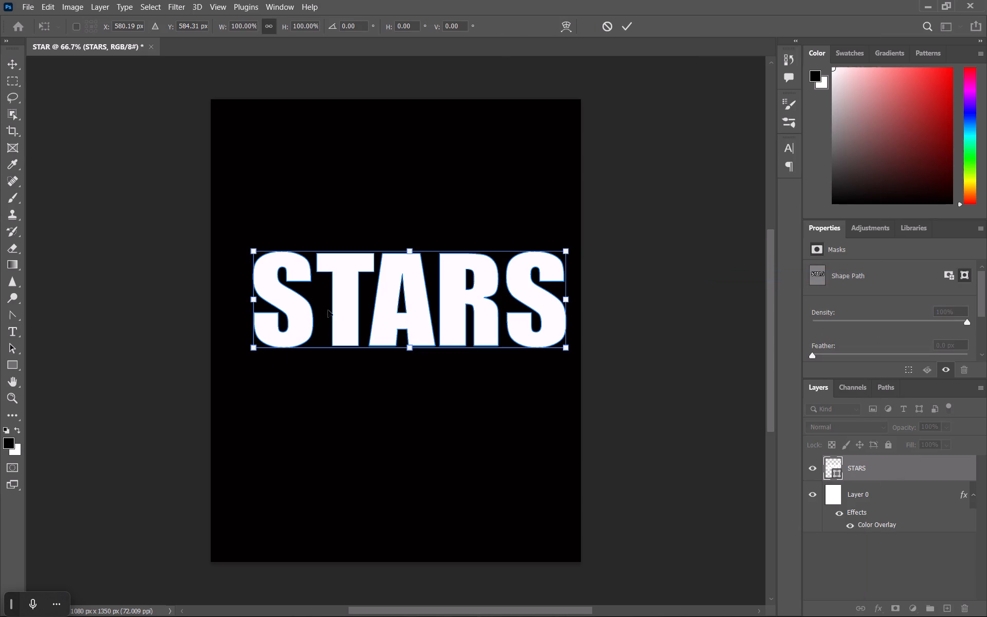
pyautogui.keyDown('ctrl'); pyautogui.moveTo(254, 351); pyautogui.dragTo(293, 380); pyautogui.keyUp('ctrl')
pyautogui.keyDown('ctrl'); pyautogui.moveTo(255, 253); pyautogui.dragTo(244, 310); pyautogui.keyUp('ctrl')
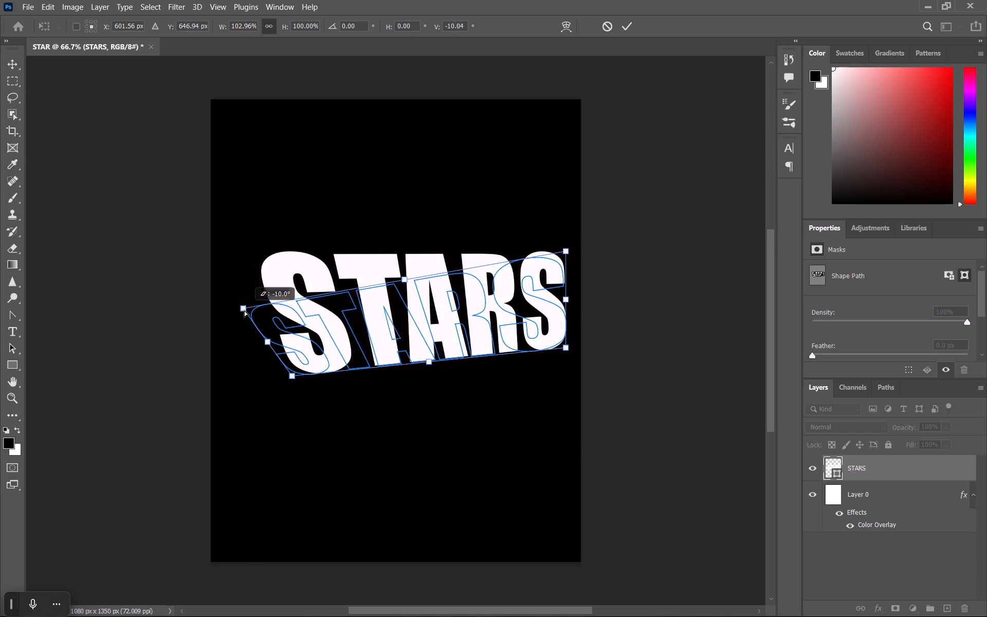
pyautogui.keyDown('ctrl'); pyautogui.moveTo(244, 310); pyautogui.dragTo(240, 311); pyautogui.keyUp('ctrl')
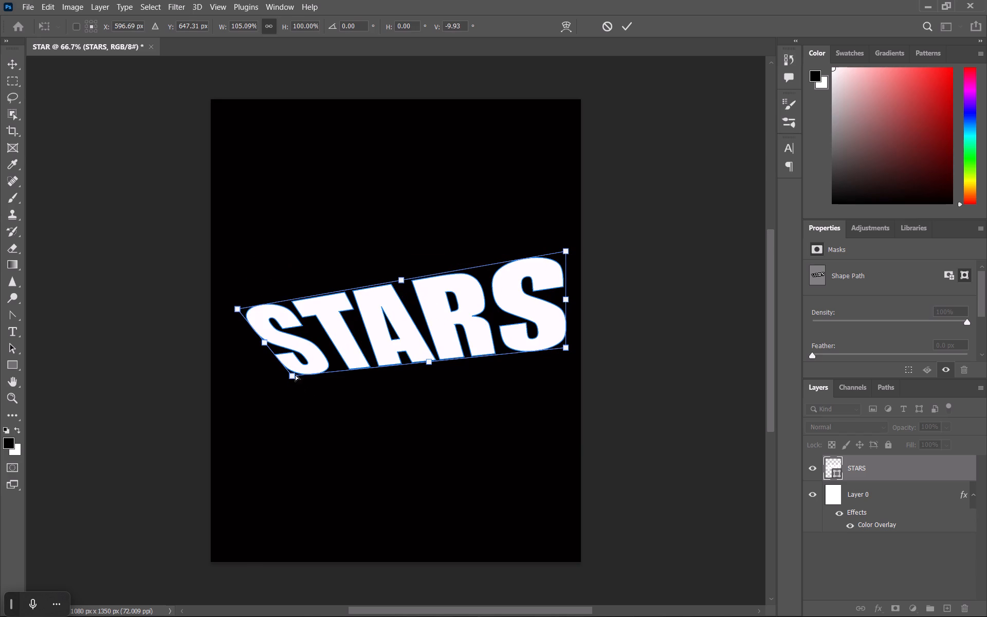
pyautogui.keyDown('ctrl'); pyautogui.moveTo(290, 375); pyautogui.dragTo(290, 382); pyautogui.keyUp('ctrl')
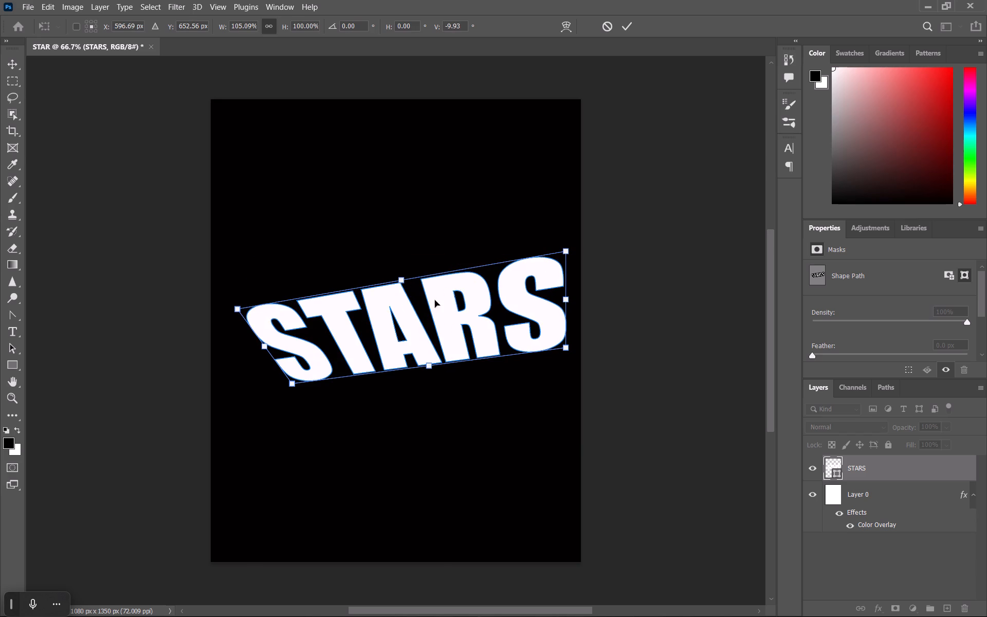
pyautogui.keyDown('ctrl'); pyautogui.moveTo(564, 251); pyautogui.dragTo(492, 275); pyautogui.keyUp('ctrl')
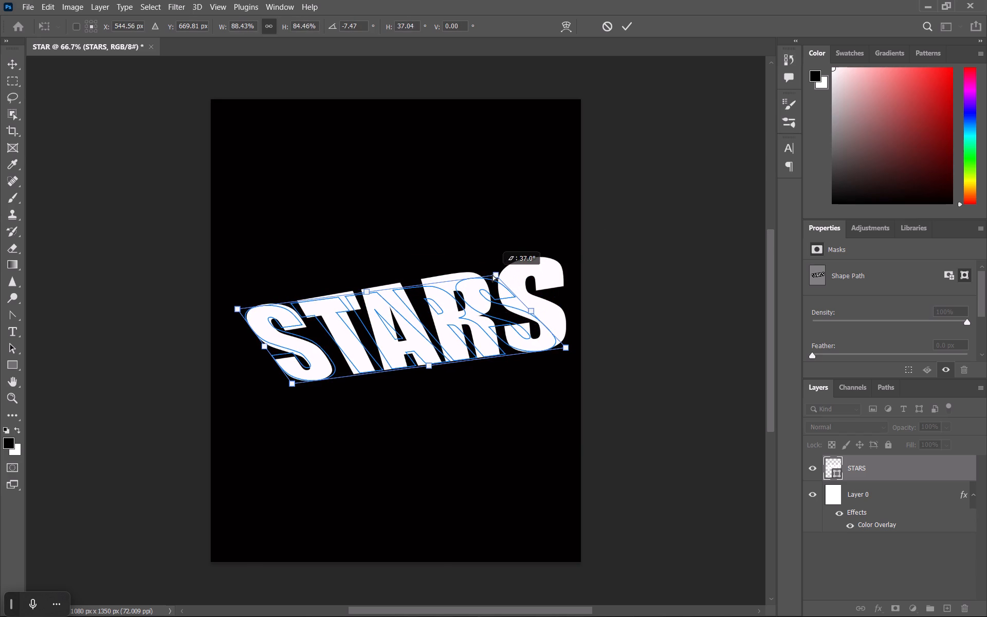
pyautogui.keyDown('ctrl'); pyautogui.moveTo(492, 275); pyautogui.dragTo(497, 275); pyautogui.keyUp('ctrl')
pyautogui.keyDown('ctrl'); pyautogui.moveTo(562, 347); pyautogui.dragTo(546, 334); pyautogui.keyUp('ctrl')
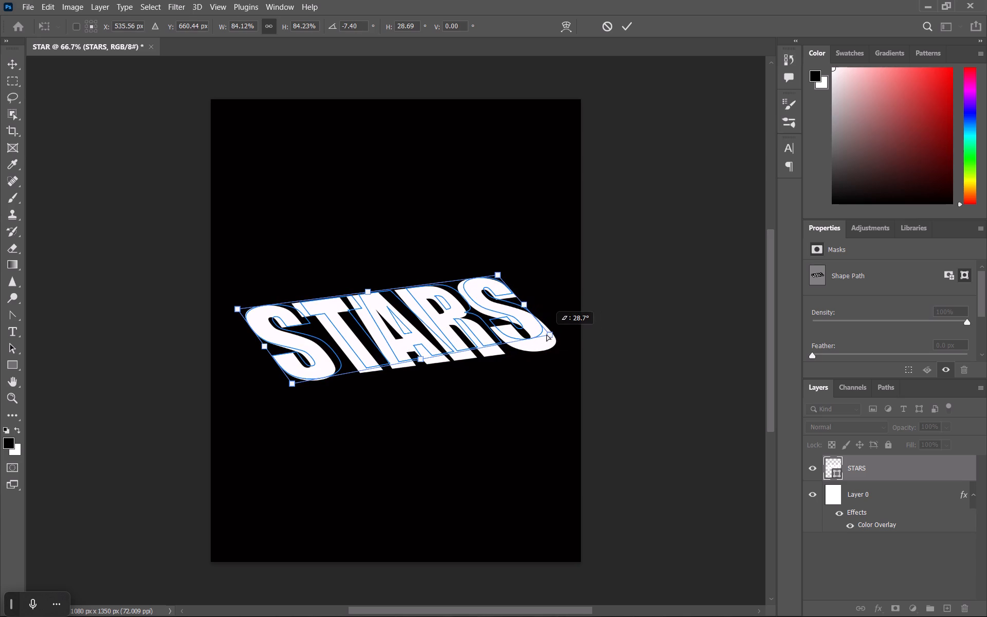
pyautogui.keyDown('ctrl'); pyautogui.moveTo(546, 334); pyautogui.dragTo(549, 330); pyautogui.keyUp('ctrl')
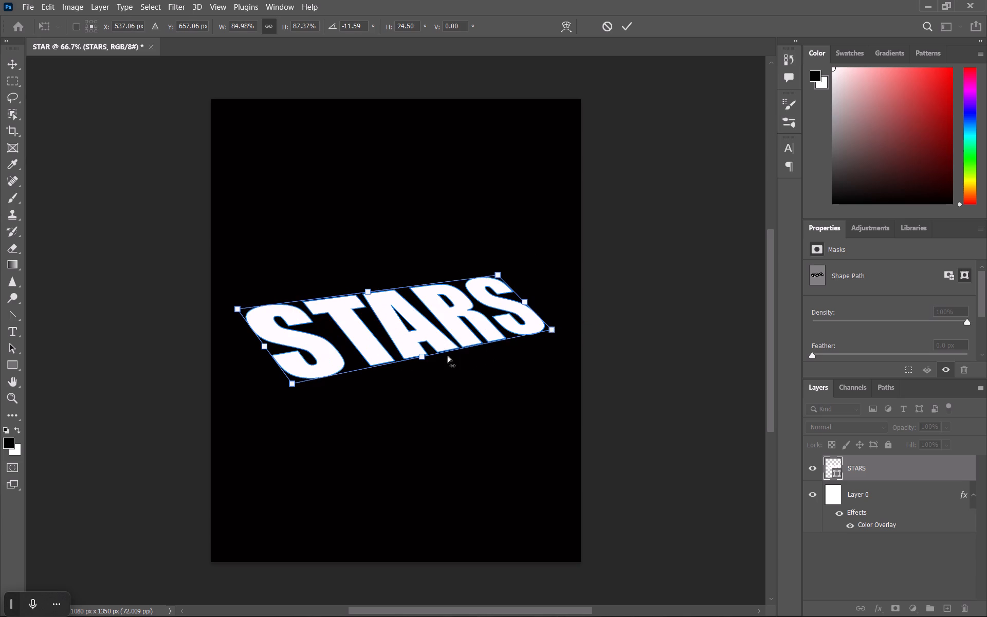
pyautogui.keyDown('ctrl'); pyautogui.moveTo(549, 332); pyautogui.dragTo(543, 346); pyautogui.keyUp('ctrl')
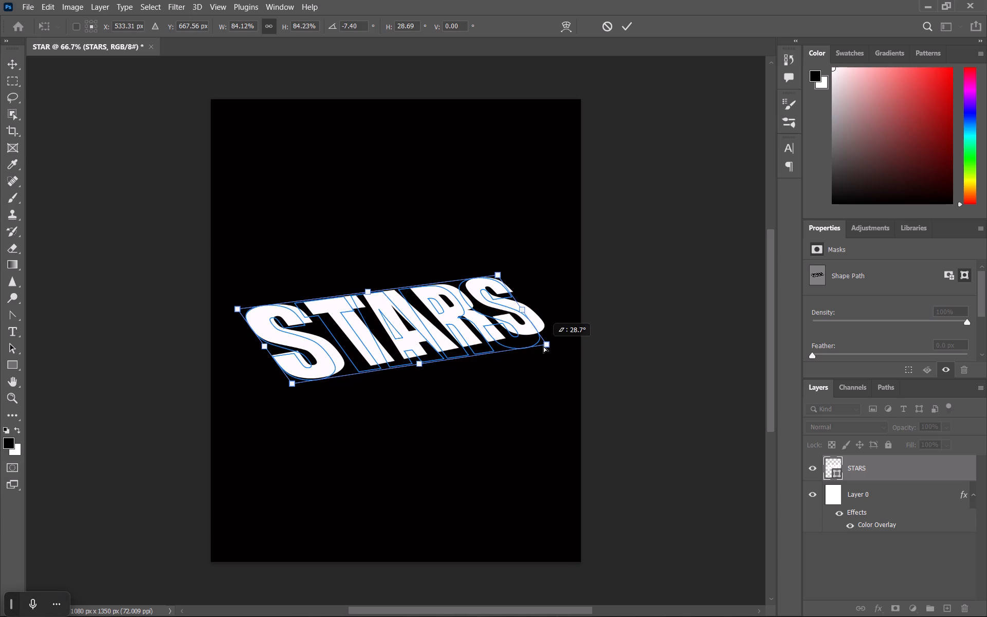
pyautogui.keyDown('ctrl'); pyautogui.moveTo(543, 346); pyautogui.dragTo(547, 349); pyautogui.keyUp('ctrl')
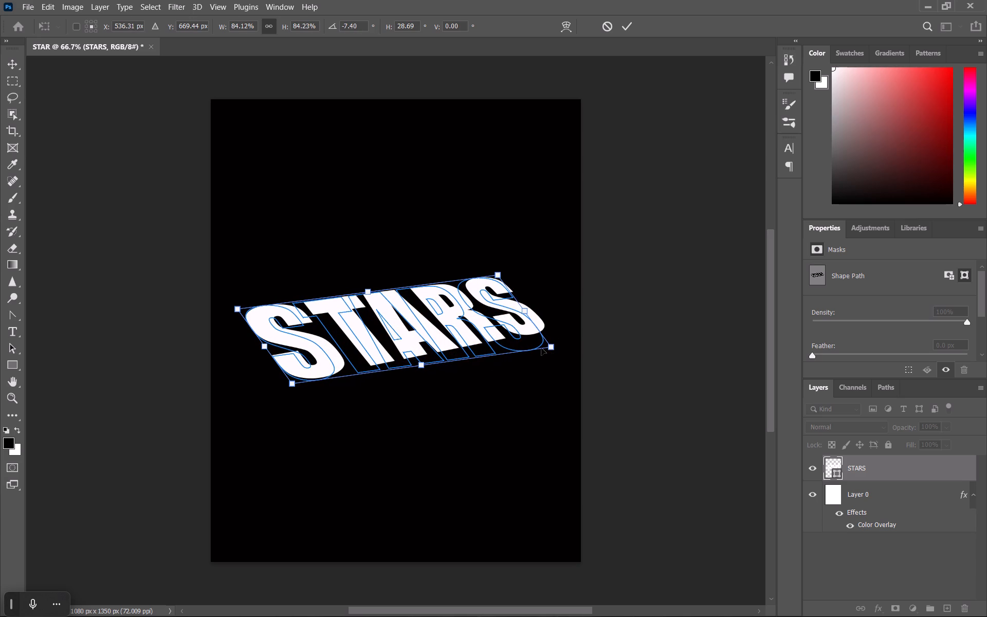
# Rotate the distorted STARS shape to about -8°, move it up, centre it horizontally on the canvas, and apply the transform.
pyautogui.moveTo(440, 410); pyautogui.dragTo(456, 405)
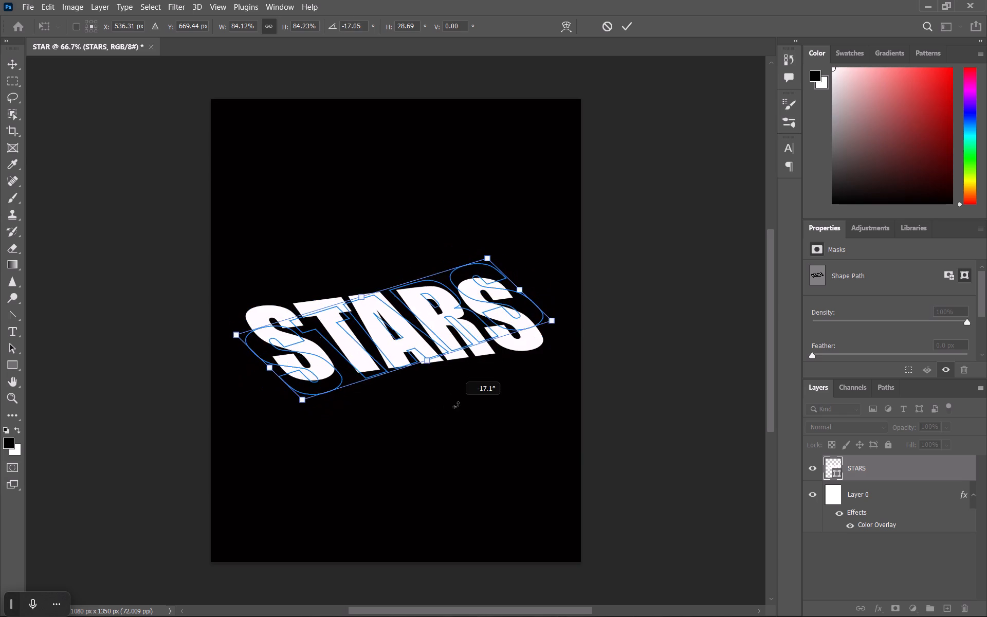
pyautogui.moveTo(456, 405); pyautogui.dragTo(451, 427)
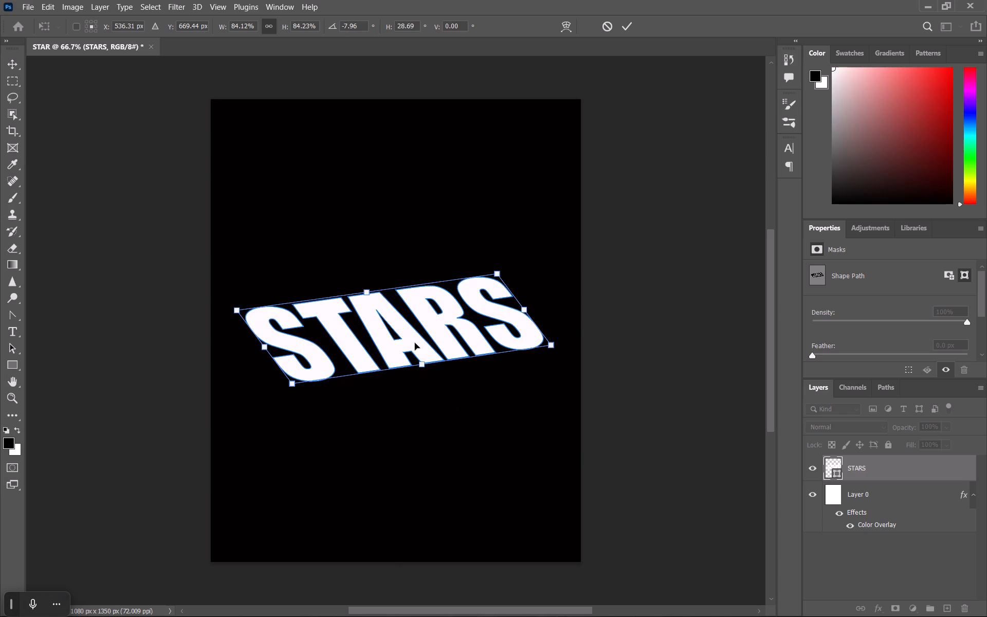
pyautogui.moveTo(415, 343); pyautogui.dragTo(412, 315)
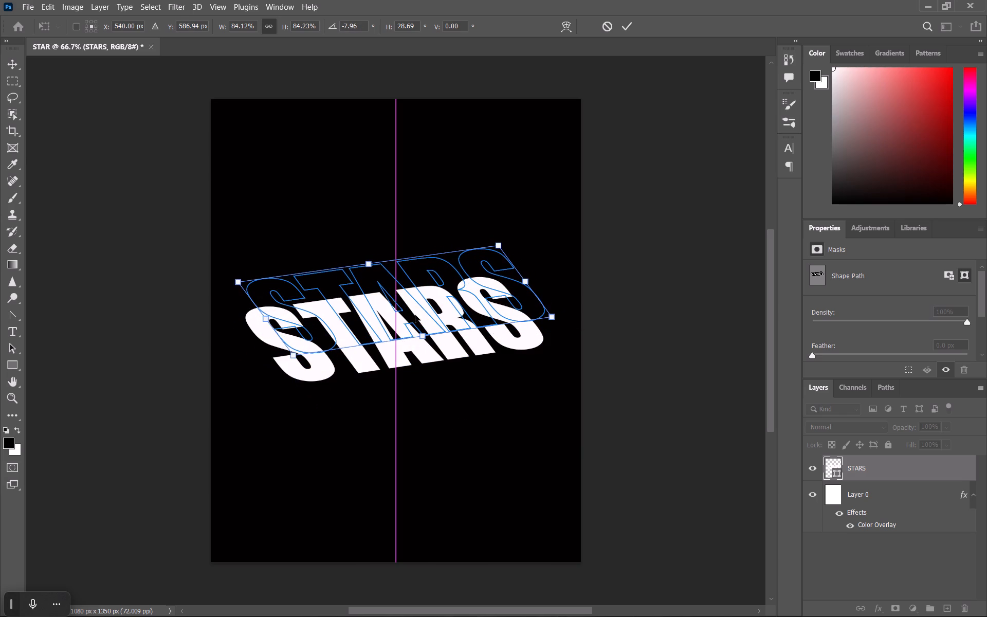
pyautogui.click(280, 4)
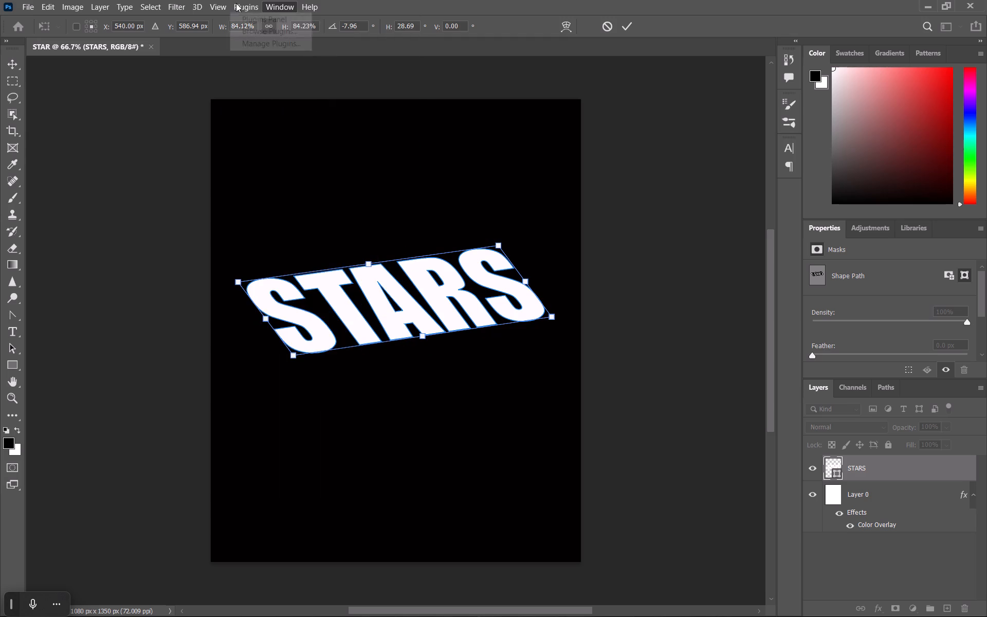
pyautogui.click(60, 1)
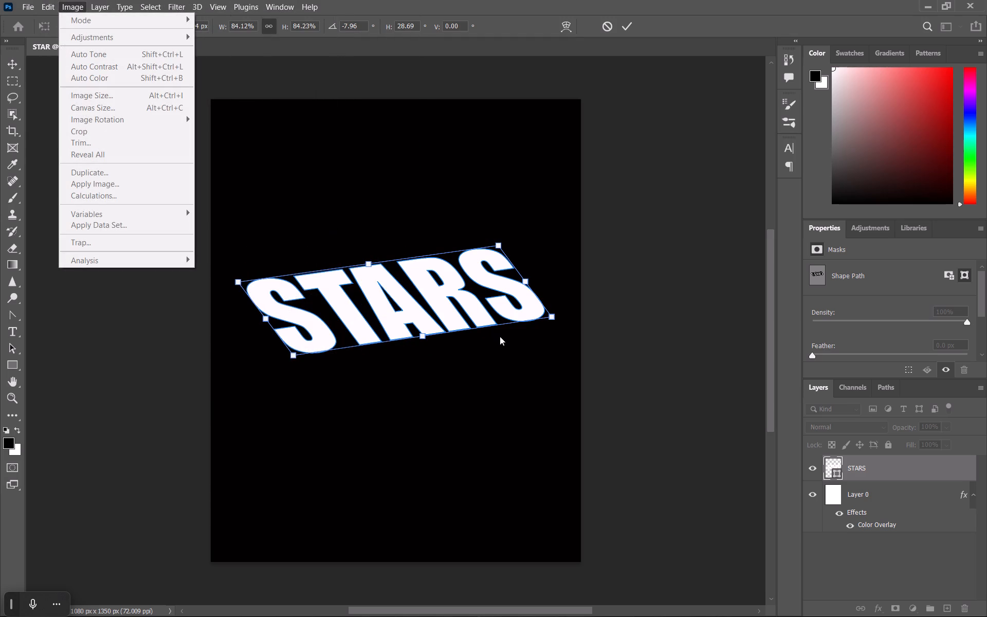
pyautogui.click(887, 462)
pyautogui.click(884, 462)
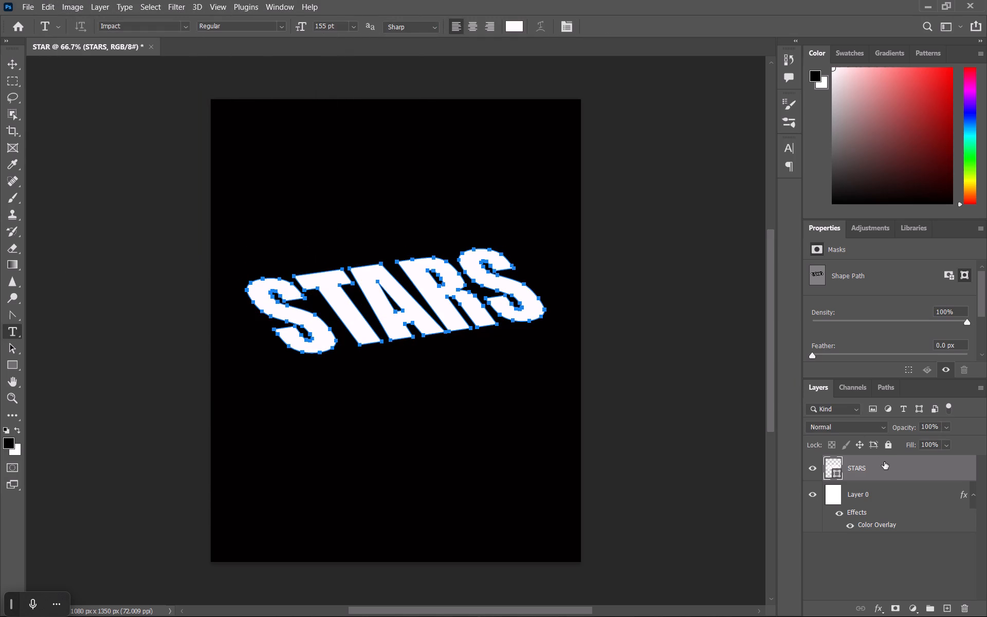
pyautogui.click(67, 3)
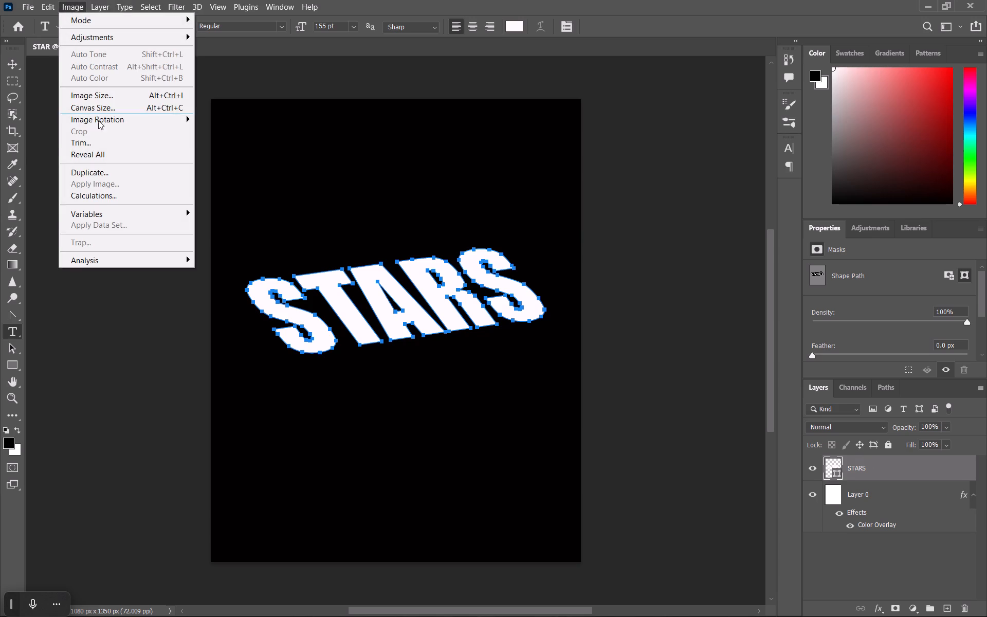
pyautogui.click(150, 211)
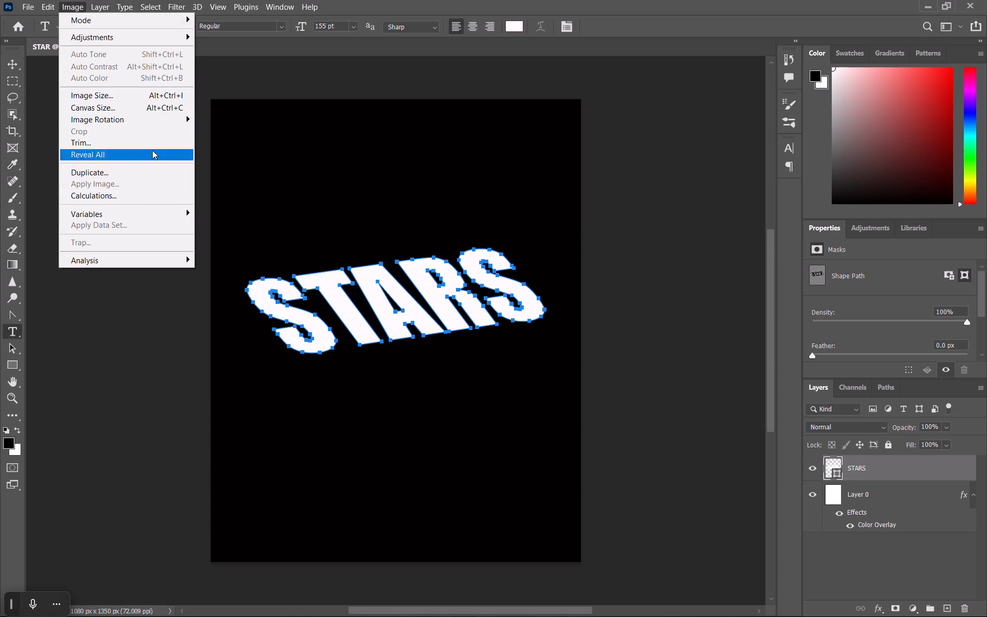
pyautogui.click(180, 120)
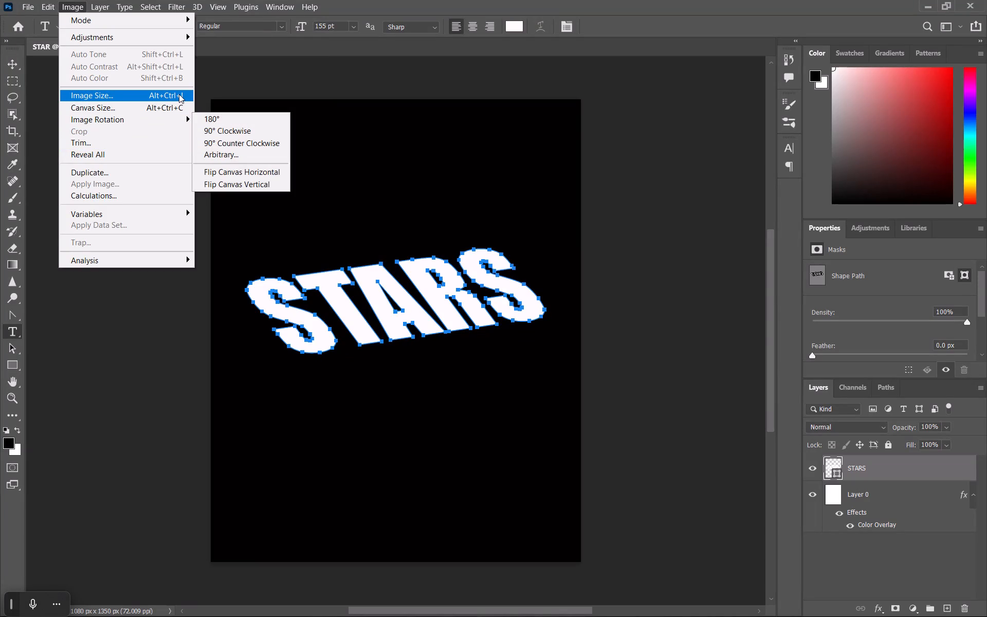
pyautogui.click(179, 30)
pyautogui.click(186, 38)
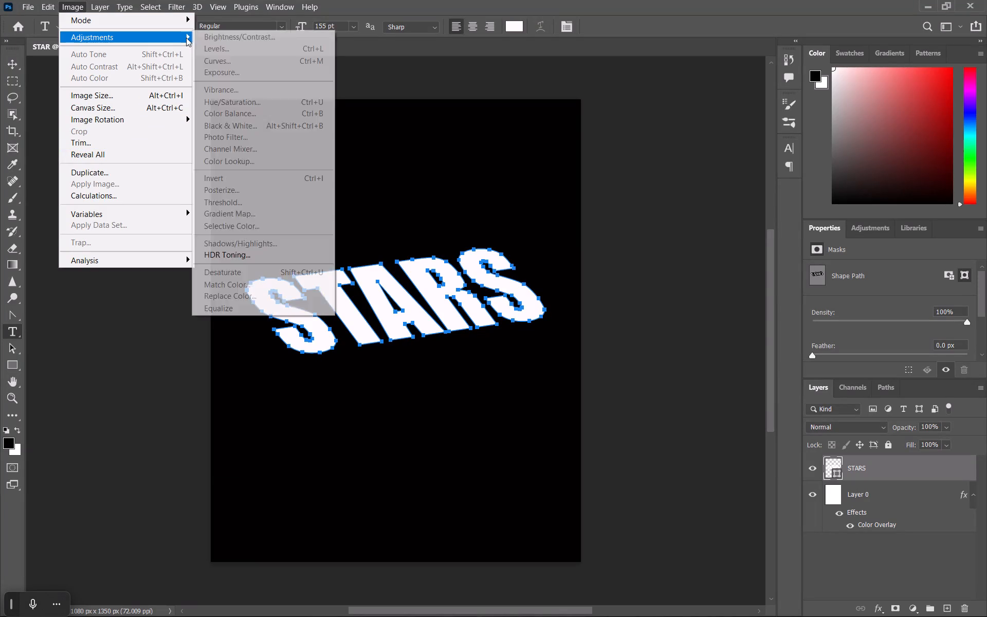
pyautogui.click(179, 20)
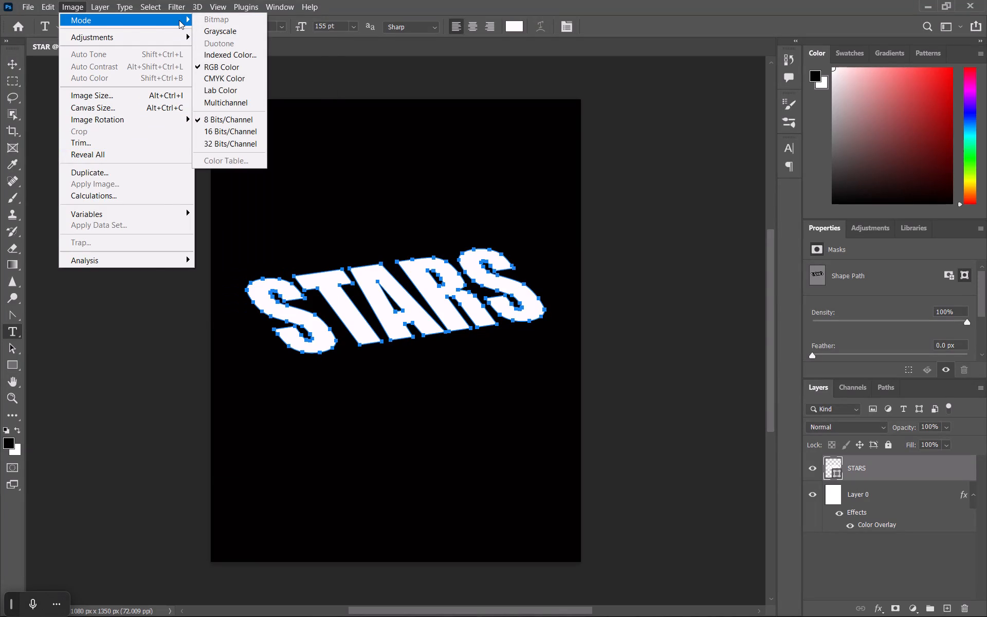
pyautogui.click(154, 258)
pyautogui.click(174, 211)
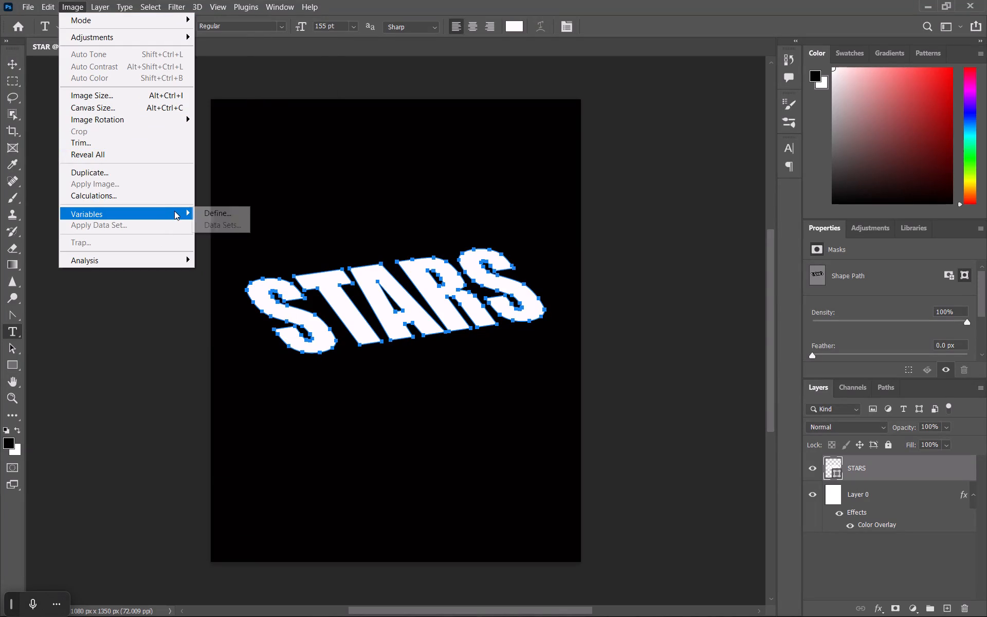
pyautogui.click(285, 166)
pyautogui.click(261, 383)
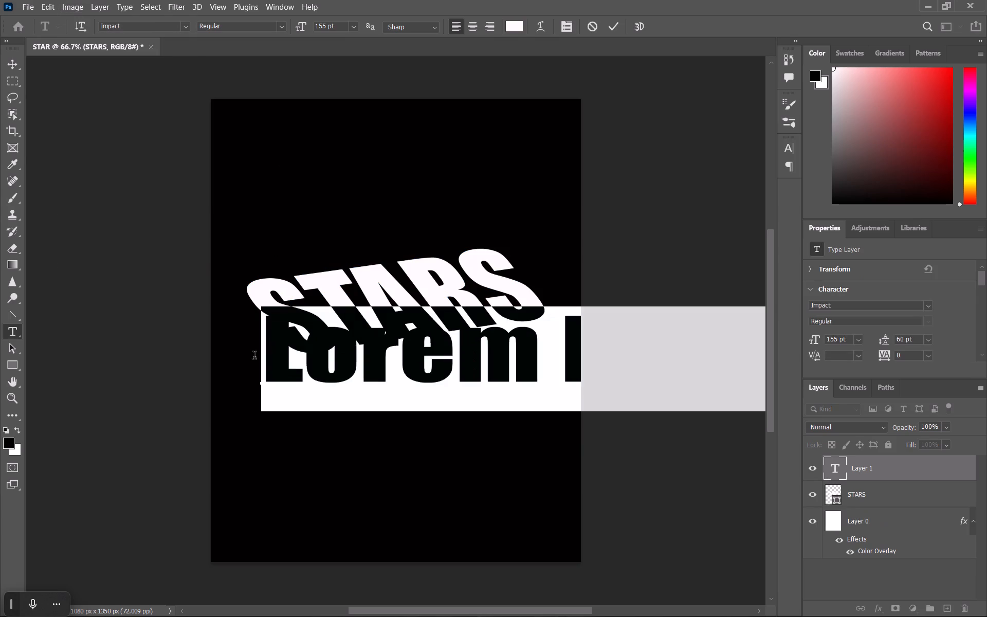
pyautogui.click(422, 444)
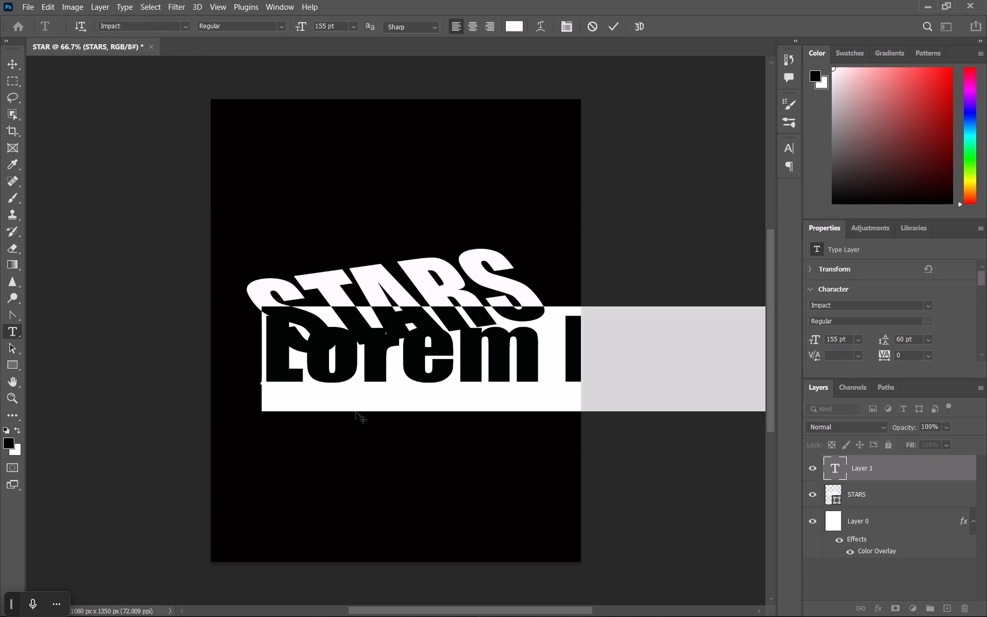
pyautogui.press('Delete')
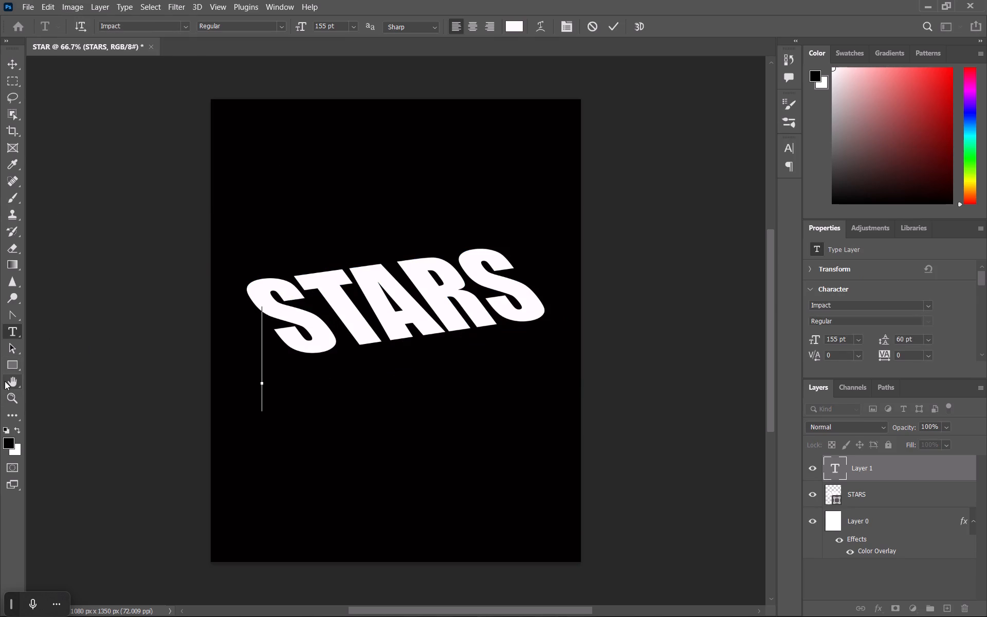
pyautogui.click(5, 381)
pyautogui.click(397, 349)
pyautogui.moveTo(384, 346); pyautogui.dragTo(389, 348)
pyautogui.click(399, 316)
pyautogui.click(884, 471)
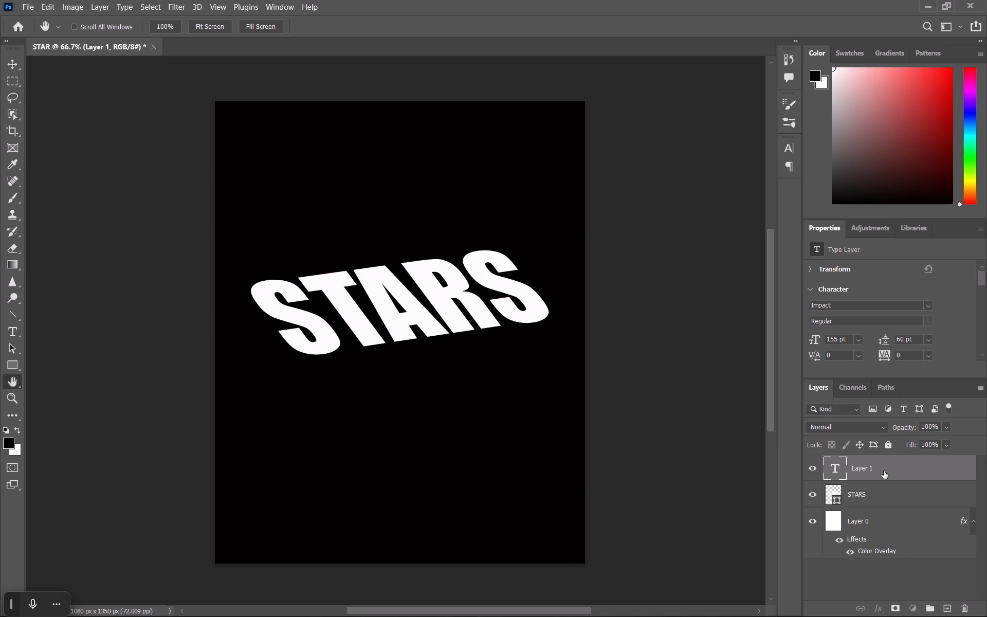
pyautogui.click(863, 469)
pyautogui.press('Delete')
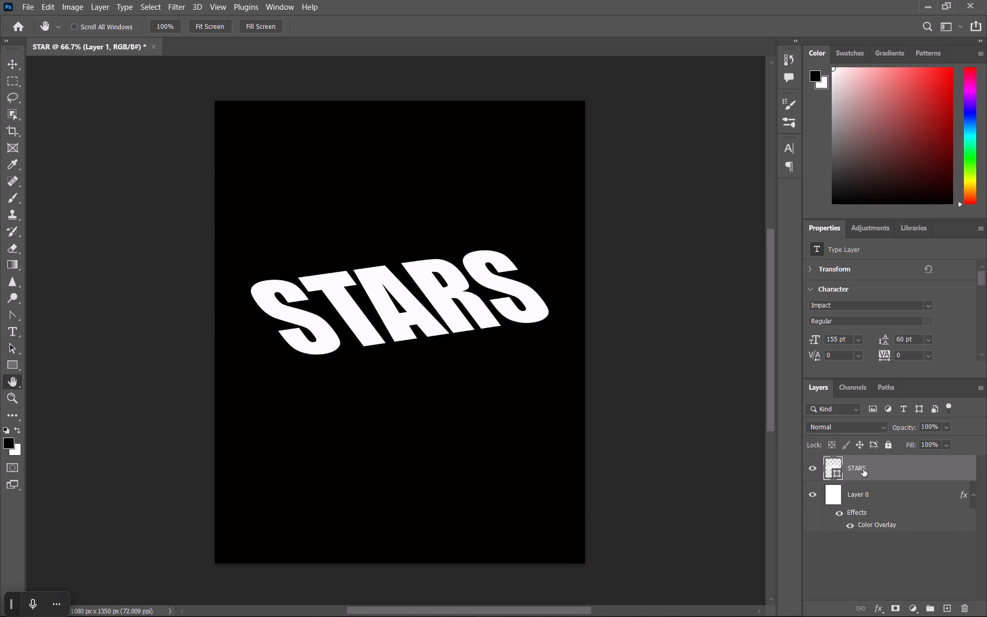
# Lock the position of the STARS shape layer.
pyautogui.click(864, 470)
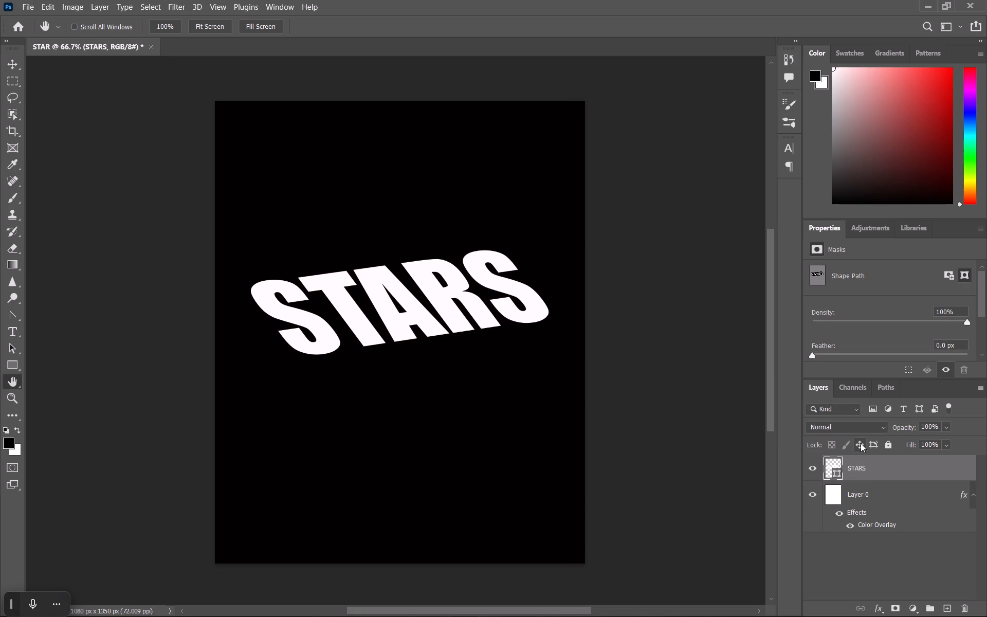
pyautogui.rightClick(861, 443)
pyautogui.click(864, 471)
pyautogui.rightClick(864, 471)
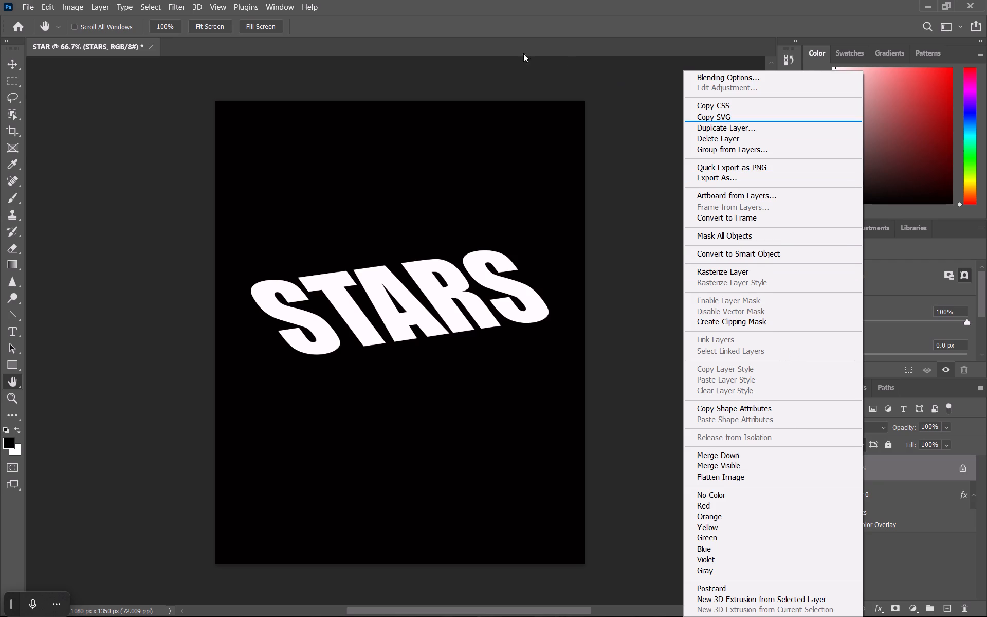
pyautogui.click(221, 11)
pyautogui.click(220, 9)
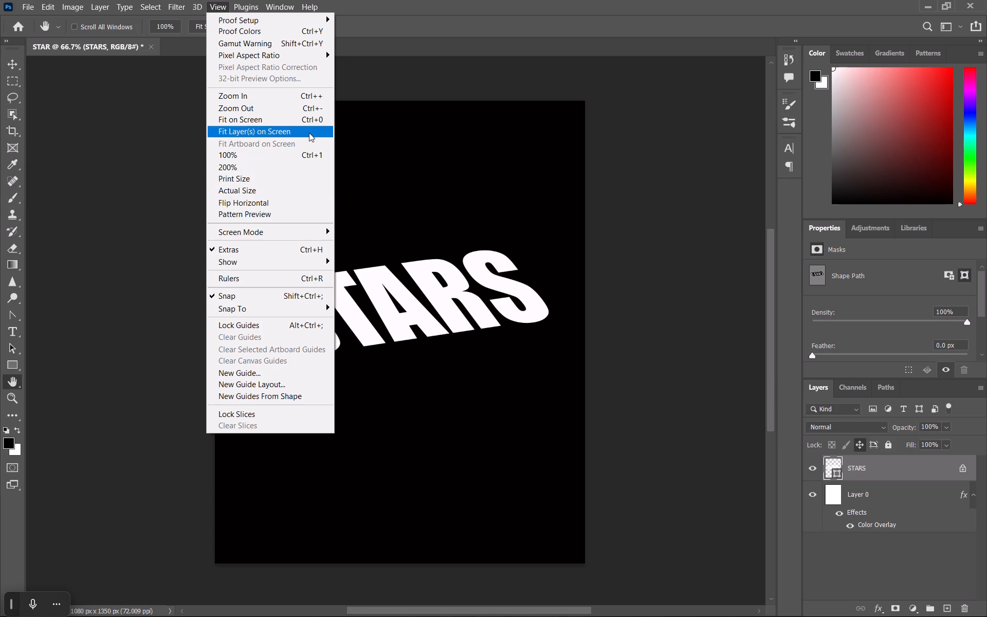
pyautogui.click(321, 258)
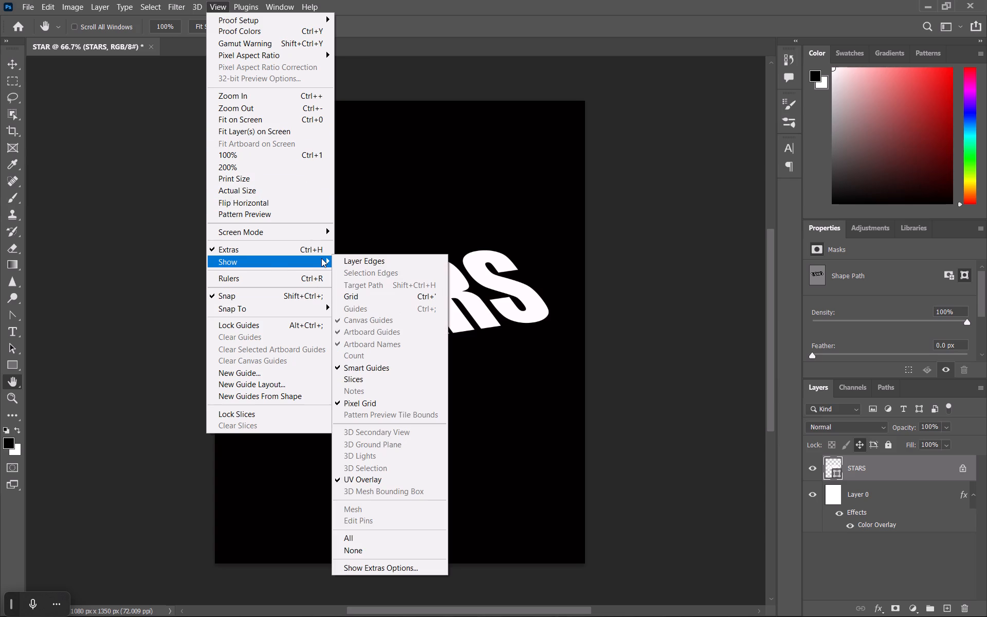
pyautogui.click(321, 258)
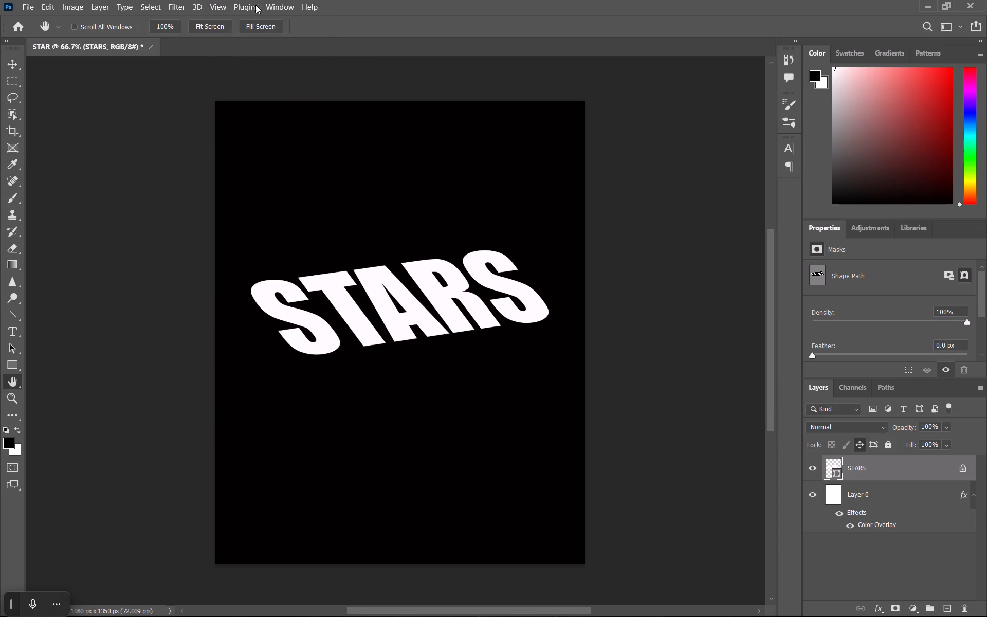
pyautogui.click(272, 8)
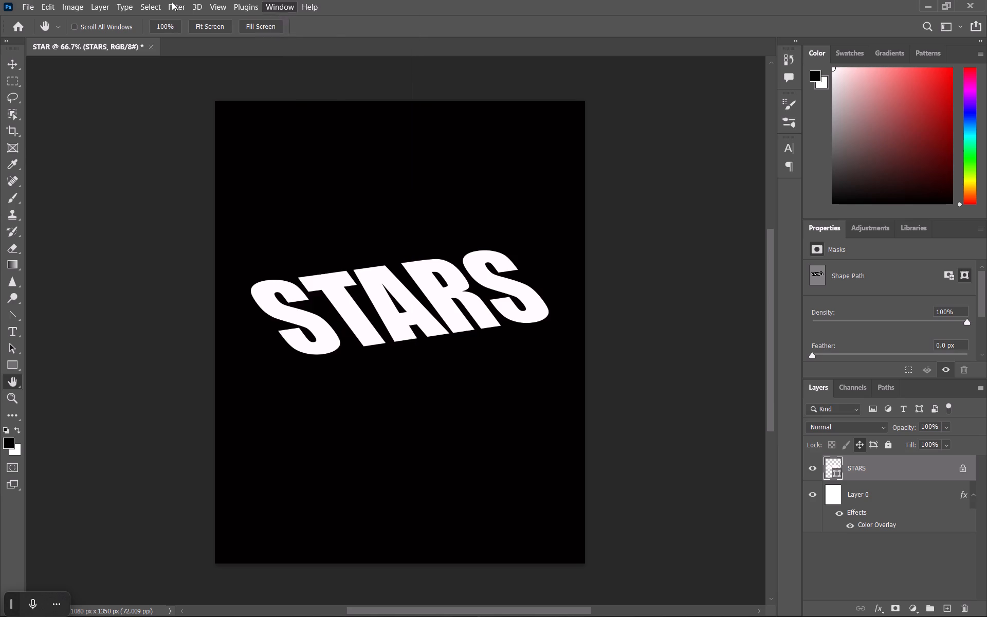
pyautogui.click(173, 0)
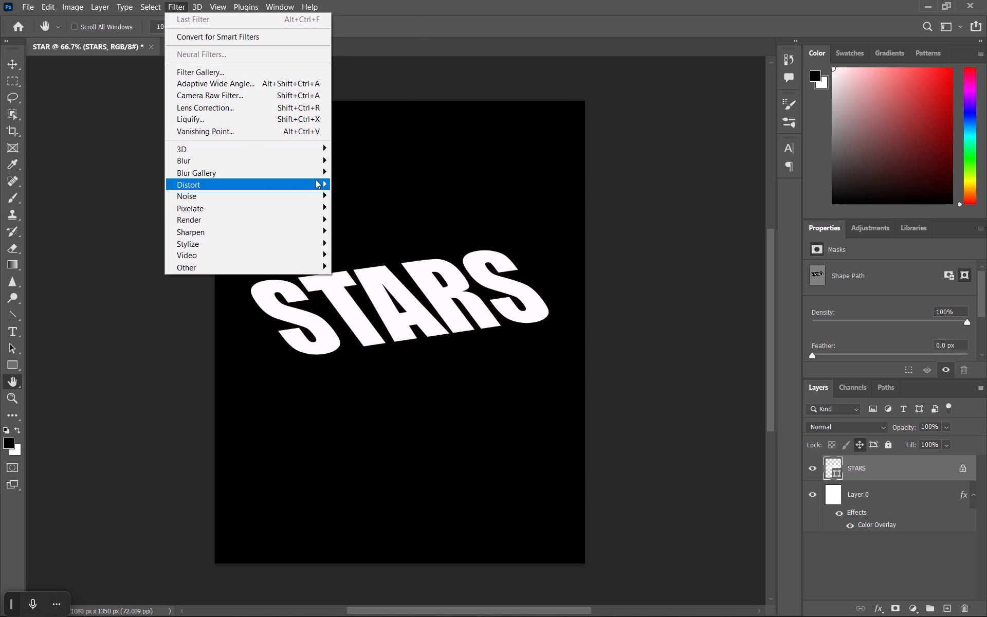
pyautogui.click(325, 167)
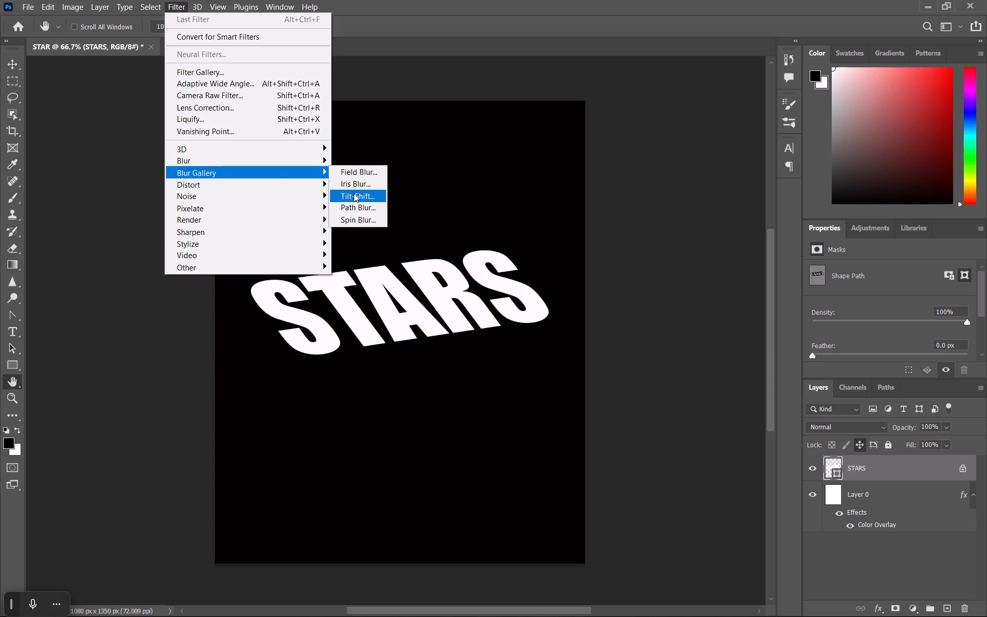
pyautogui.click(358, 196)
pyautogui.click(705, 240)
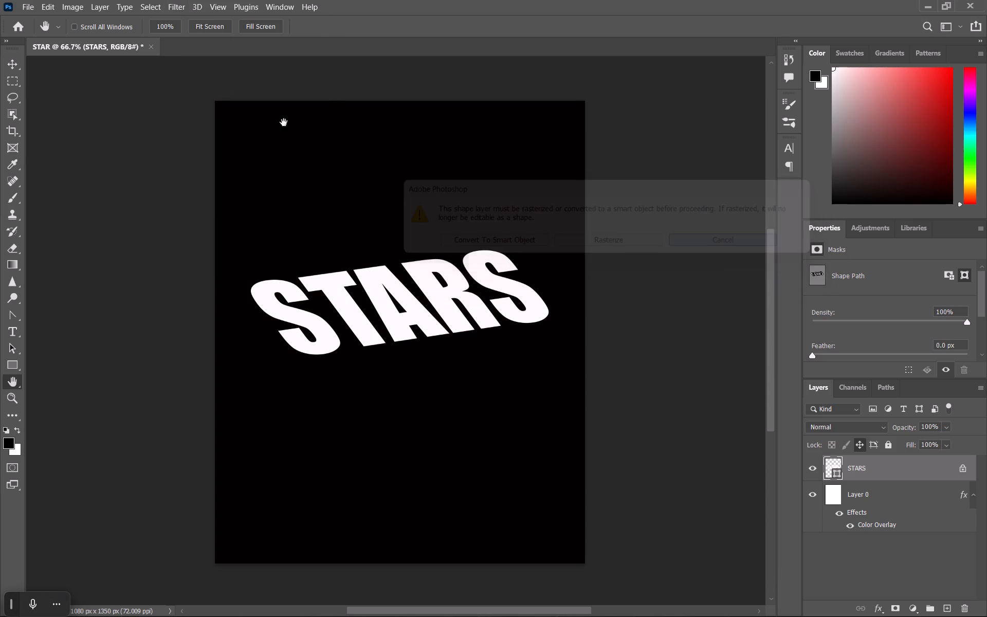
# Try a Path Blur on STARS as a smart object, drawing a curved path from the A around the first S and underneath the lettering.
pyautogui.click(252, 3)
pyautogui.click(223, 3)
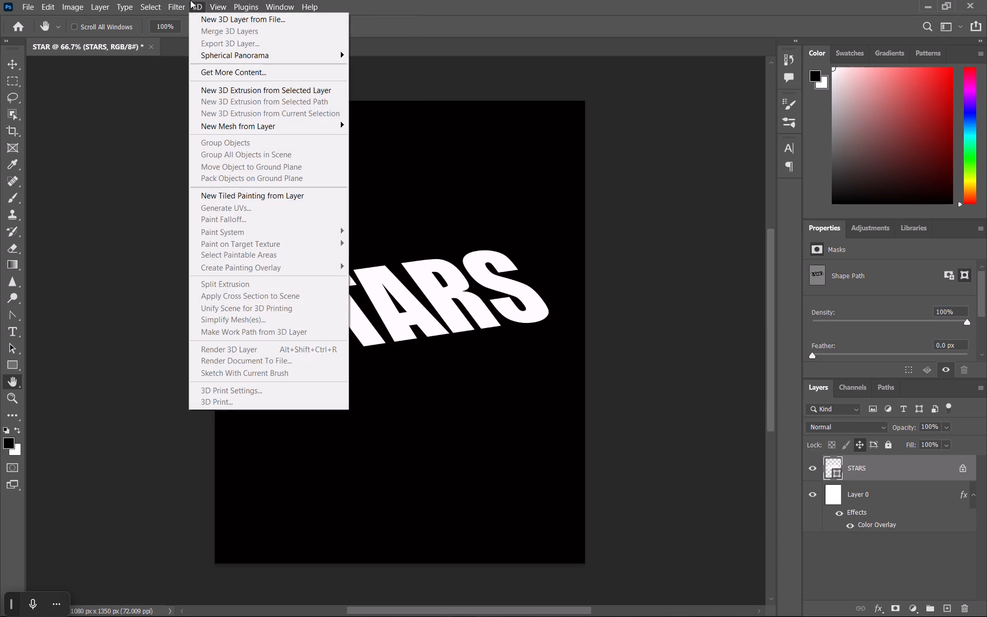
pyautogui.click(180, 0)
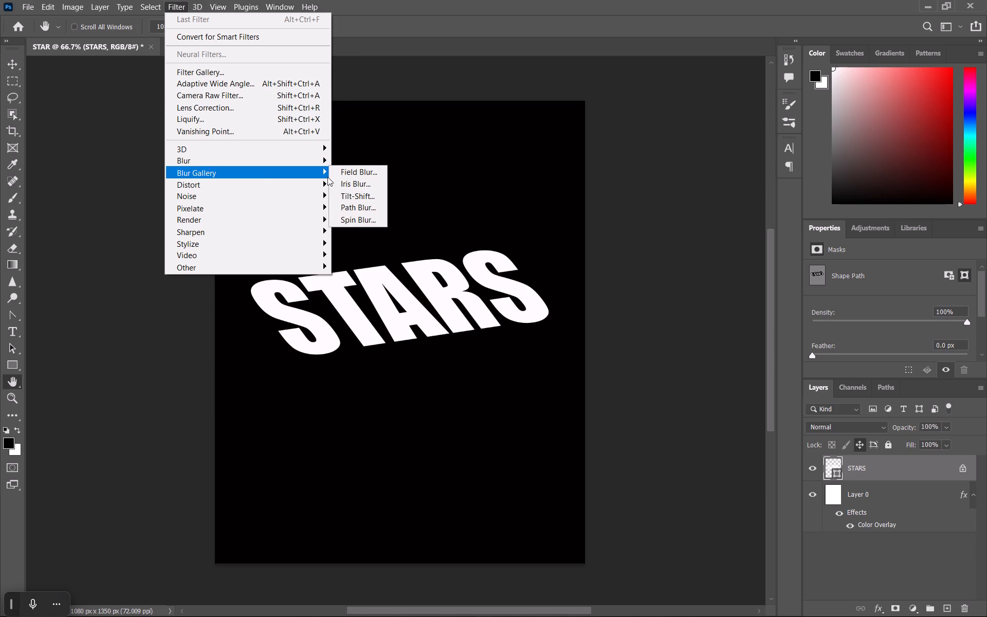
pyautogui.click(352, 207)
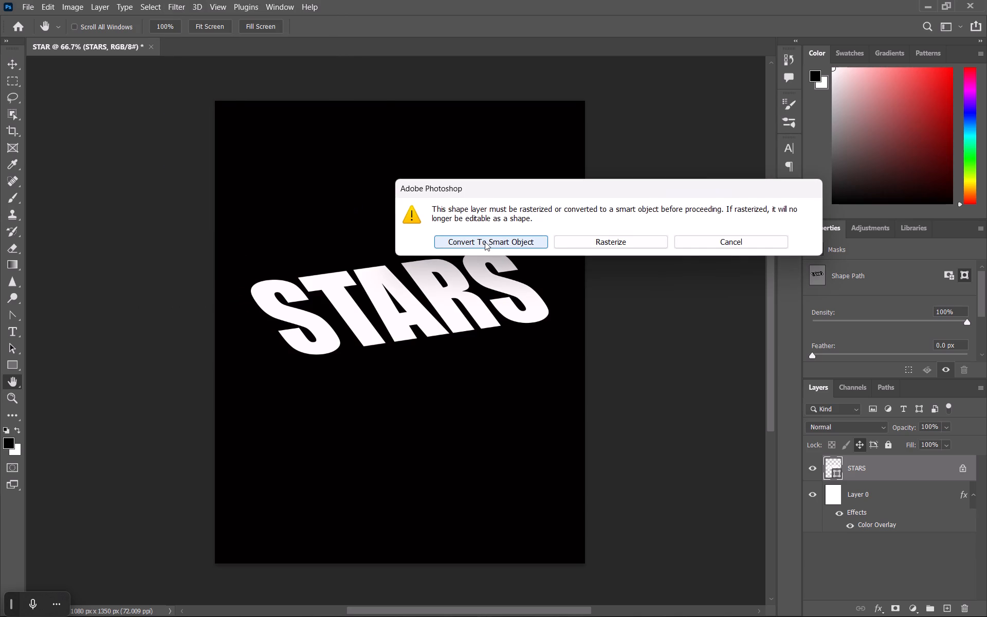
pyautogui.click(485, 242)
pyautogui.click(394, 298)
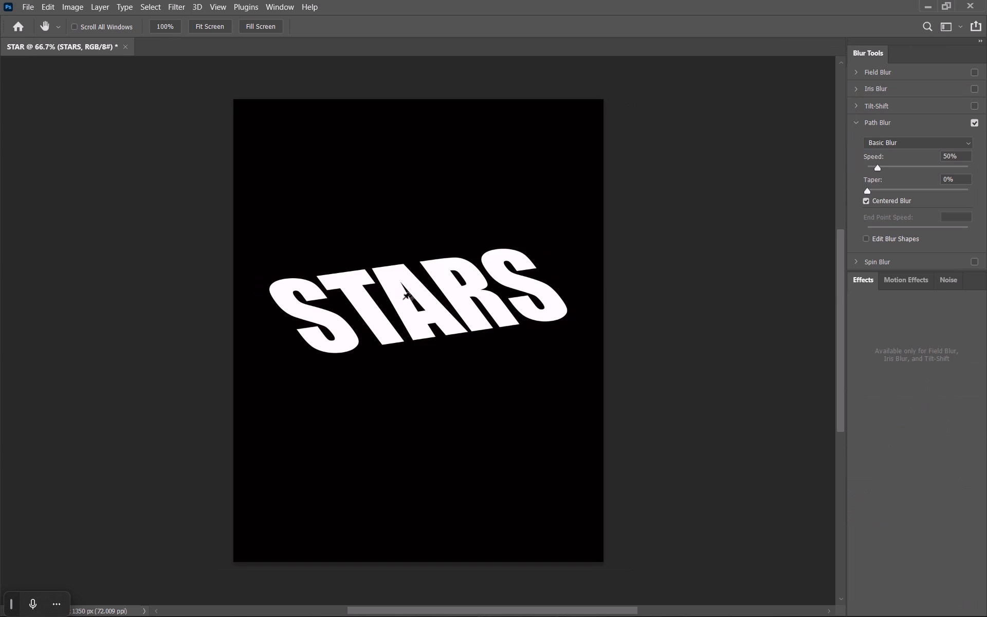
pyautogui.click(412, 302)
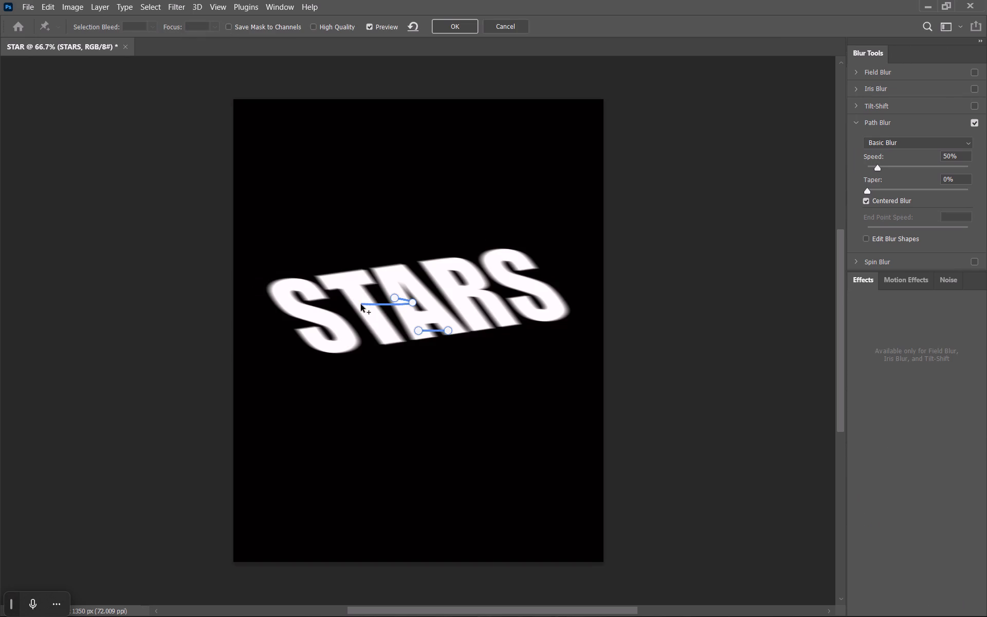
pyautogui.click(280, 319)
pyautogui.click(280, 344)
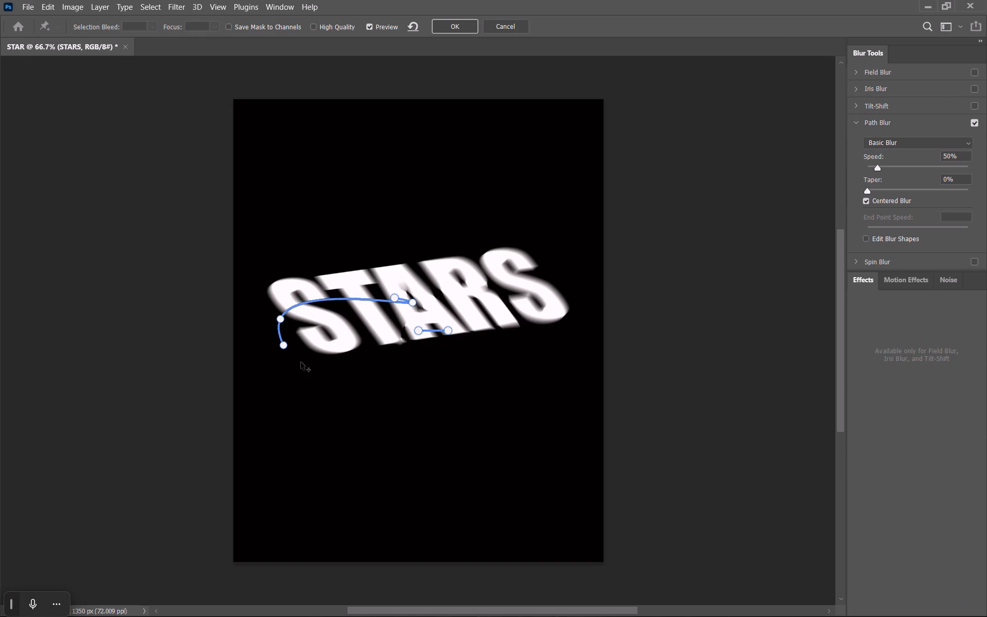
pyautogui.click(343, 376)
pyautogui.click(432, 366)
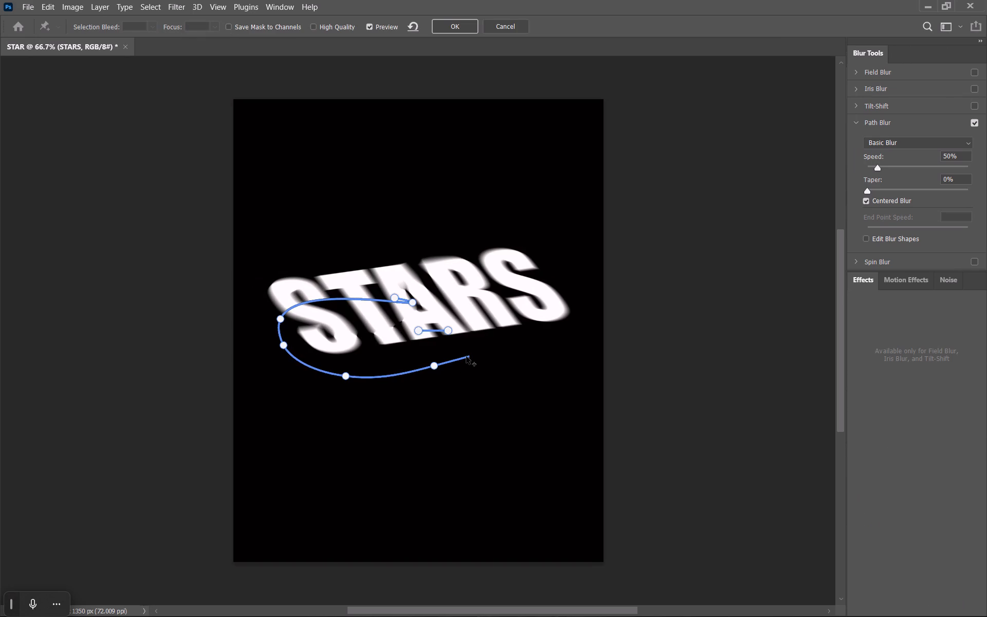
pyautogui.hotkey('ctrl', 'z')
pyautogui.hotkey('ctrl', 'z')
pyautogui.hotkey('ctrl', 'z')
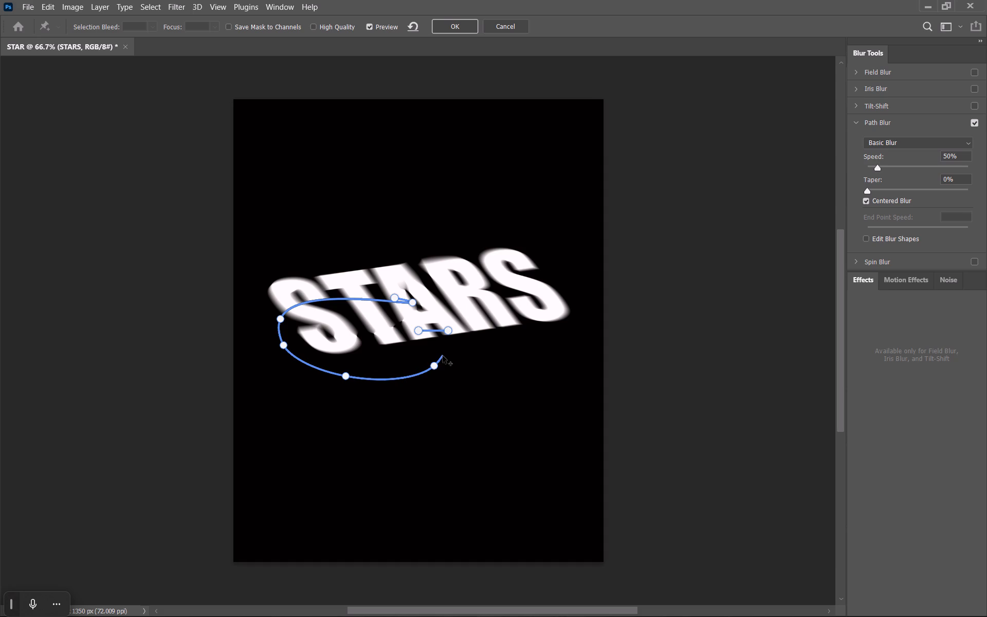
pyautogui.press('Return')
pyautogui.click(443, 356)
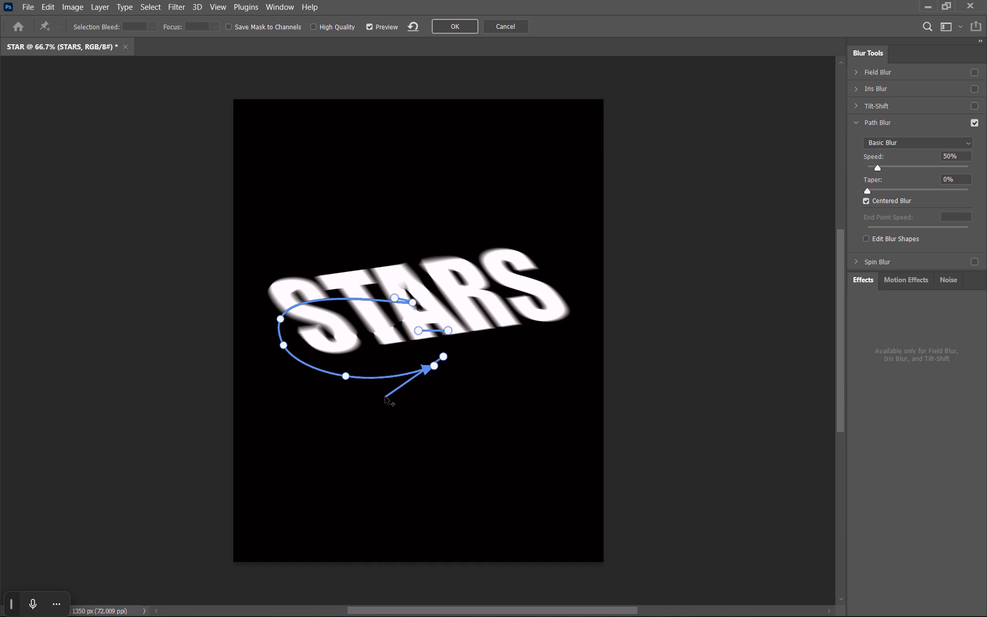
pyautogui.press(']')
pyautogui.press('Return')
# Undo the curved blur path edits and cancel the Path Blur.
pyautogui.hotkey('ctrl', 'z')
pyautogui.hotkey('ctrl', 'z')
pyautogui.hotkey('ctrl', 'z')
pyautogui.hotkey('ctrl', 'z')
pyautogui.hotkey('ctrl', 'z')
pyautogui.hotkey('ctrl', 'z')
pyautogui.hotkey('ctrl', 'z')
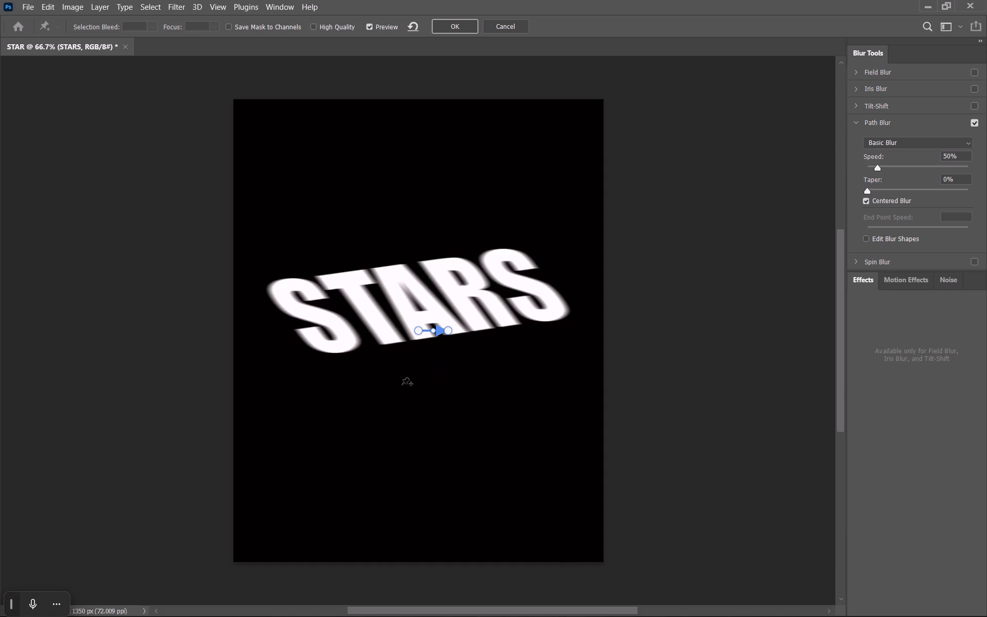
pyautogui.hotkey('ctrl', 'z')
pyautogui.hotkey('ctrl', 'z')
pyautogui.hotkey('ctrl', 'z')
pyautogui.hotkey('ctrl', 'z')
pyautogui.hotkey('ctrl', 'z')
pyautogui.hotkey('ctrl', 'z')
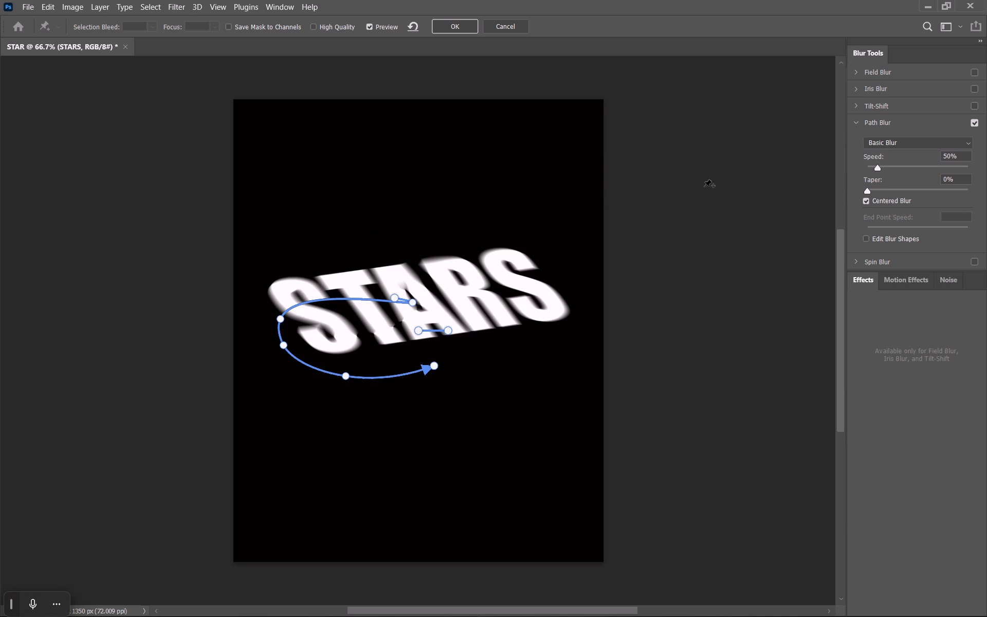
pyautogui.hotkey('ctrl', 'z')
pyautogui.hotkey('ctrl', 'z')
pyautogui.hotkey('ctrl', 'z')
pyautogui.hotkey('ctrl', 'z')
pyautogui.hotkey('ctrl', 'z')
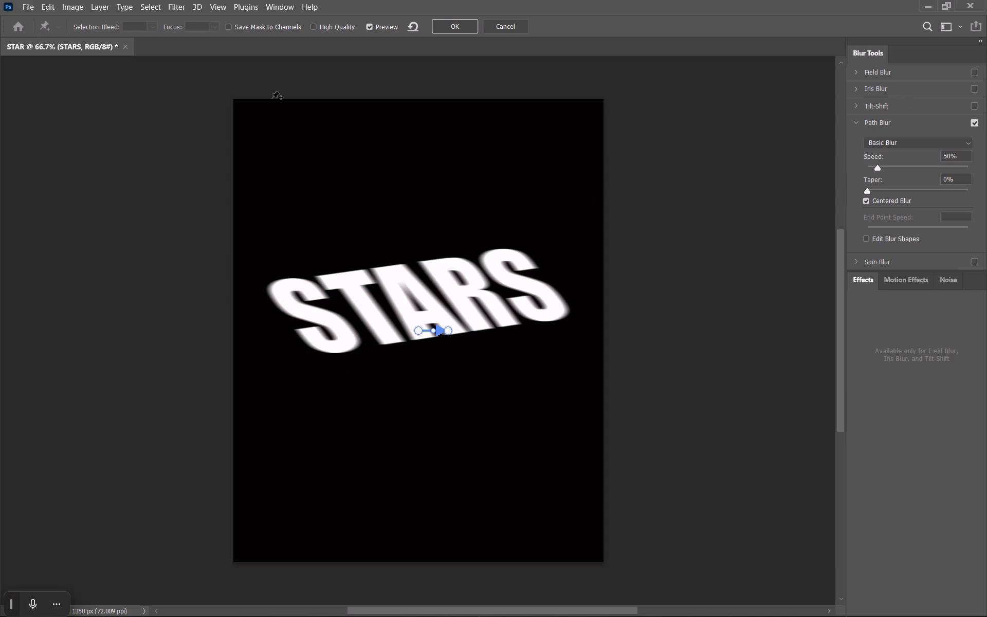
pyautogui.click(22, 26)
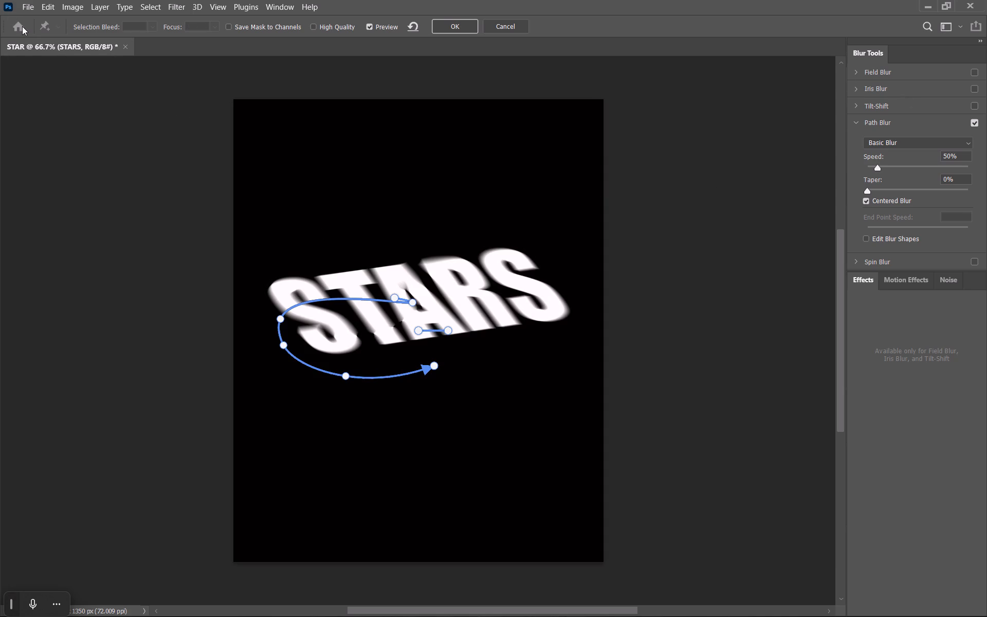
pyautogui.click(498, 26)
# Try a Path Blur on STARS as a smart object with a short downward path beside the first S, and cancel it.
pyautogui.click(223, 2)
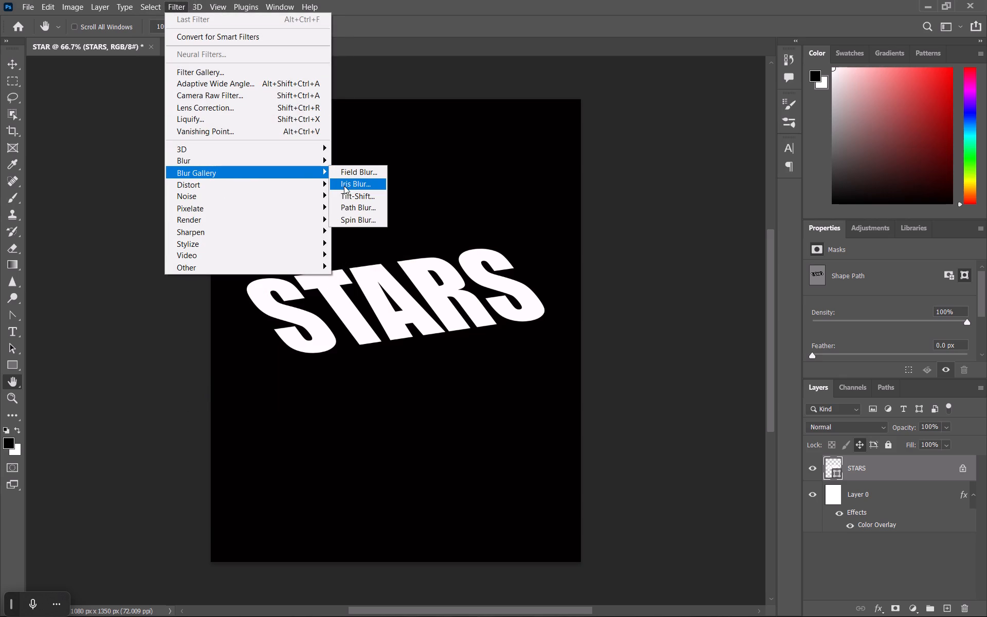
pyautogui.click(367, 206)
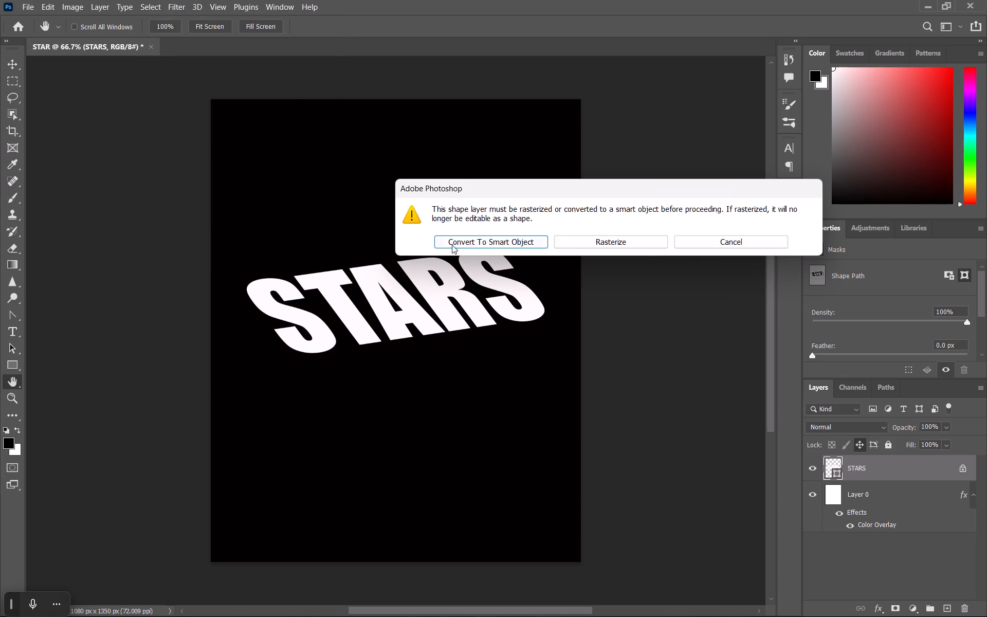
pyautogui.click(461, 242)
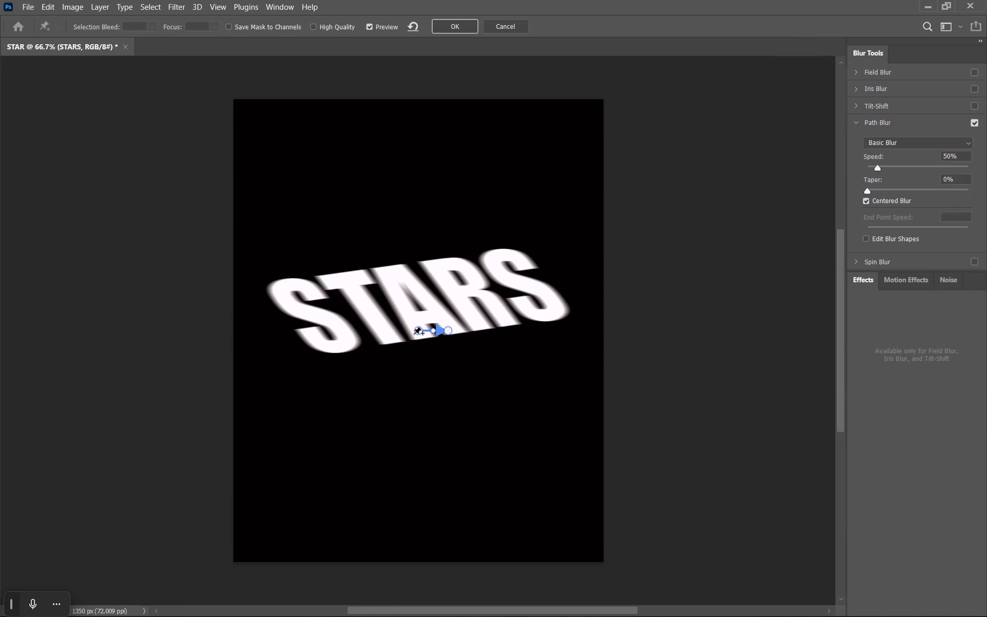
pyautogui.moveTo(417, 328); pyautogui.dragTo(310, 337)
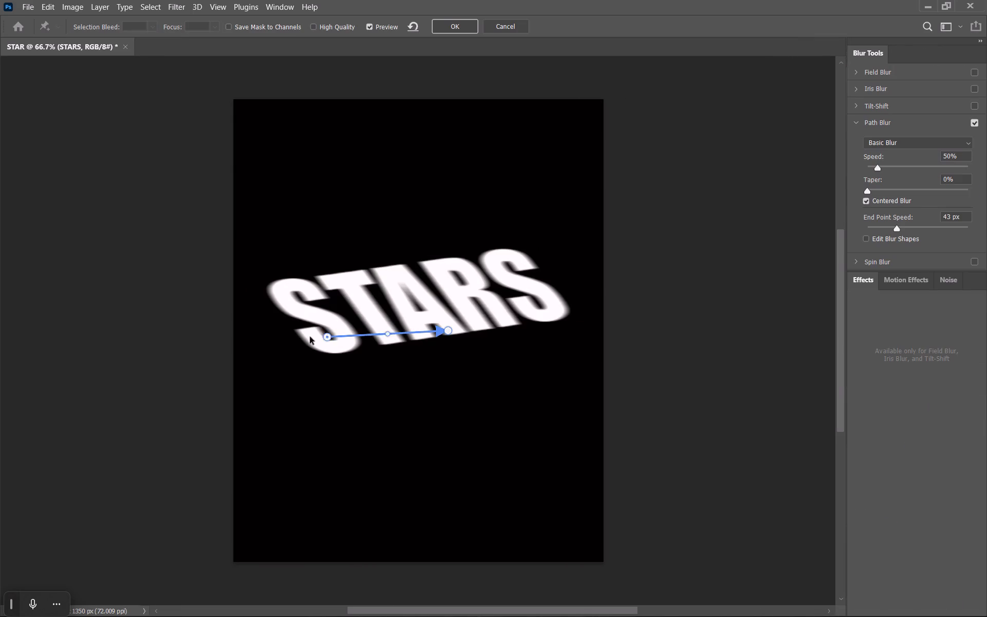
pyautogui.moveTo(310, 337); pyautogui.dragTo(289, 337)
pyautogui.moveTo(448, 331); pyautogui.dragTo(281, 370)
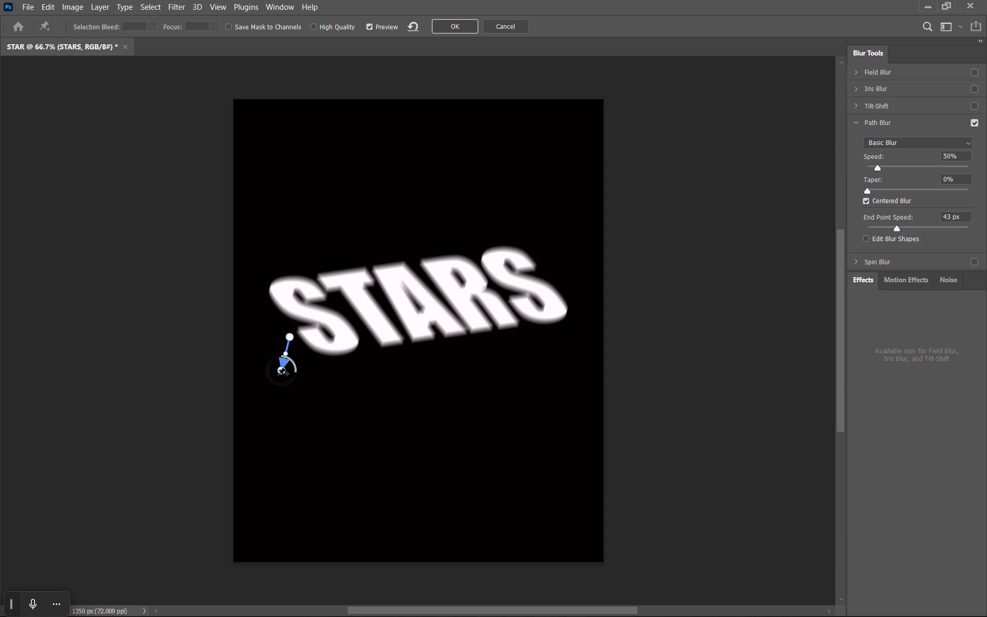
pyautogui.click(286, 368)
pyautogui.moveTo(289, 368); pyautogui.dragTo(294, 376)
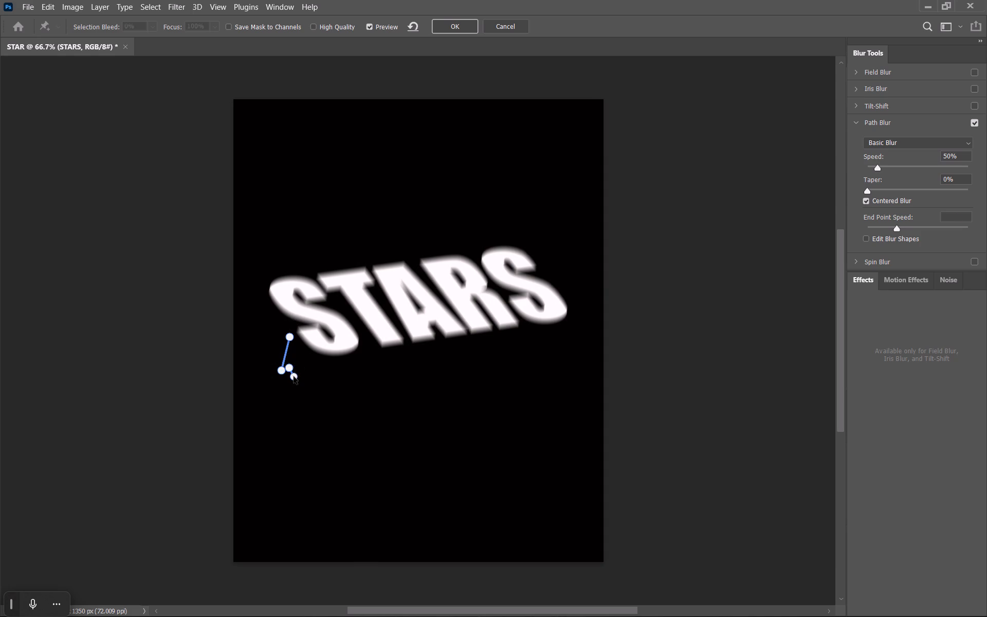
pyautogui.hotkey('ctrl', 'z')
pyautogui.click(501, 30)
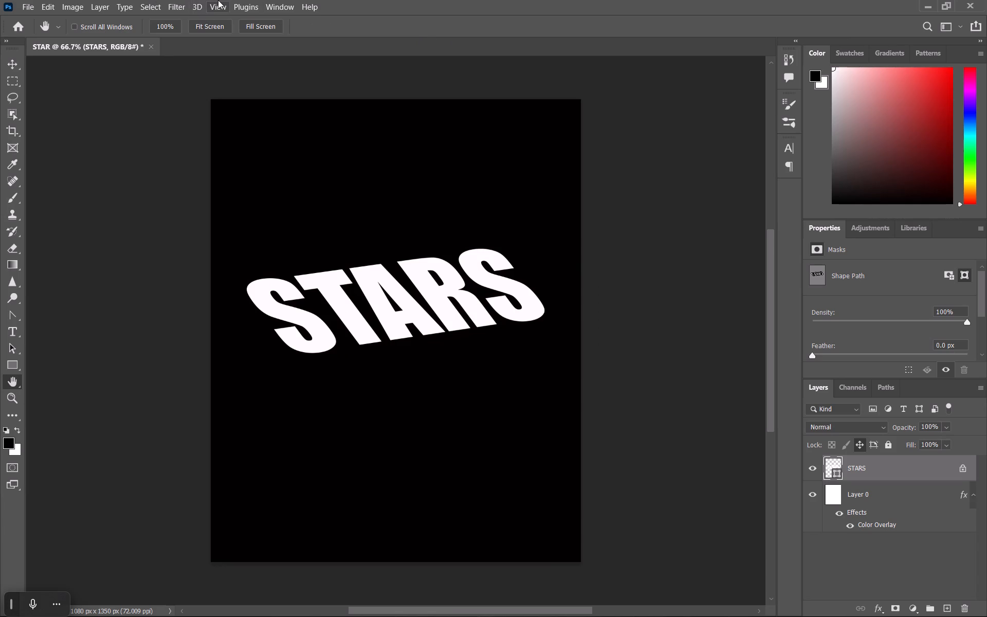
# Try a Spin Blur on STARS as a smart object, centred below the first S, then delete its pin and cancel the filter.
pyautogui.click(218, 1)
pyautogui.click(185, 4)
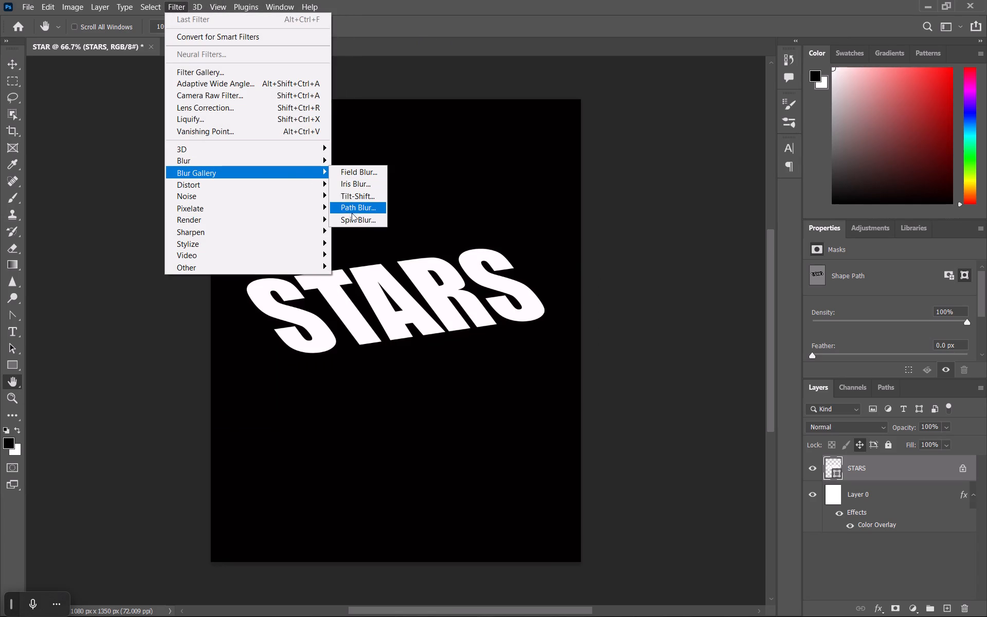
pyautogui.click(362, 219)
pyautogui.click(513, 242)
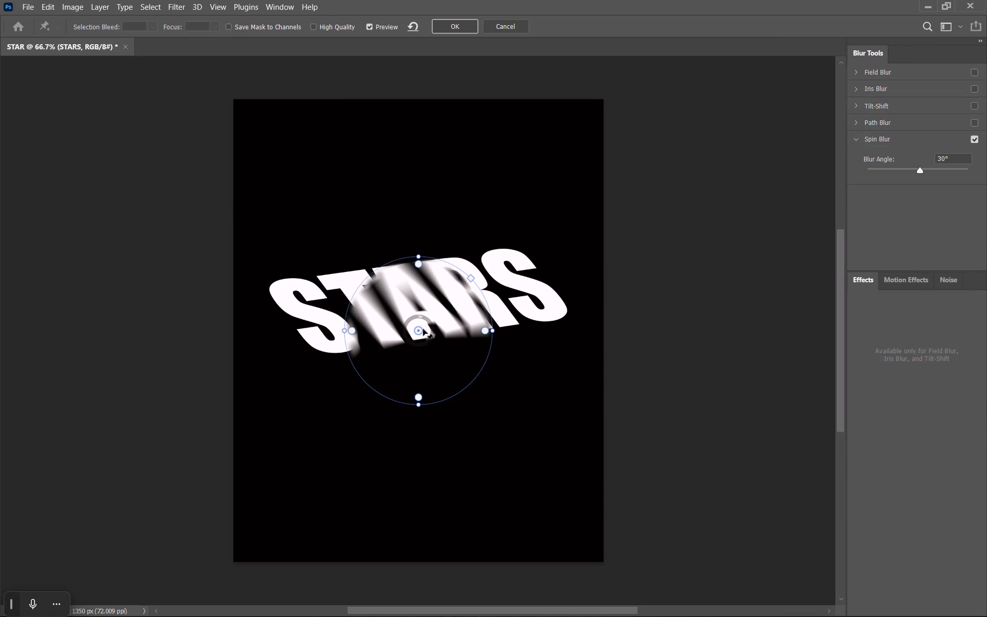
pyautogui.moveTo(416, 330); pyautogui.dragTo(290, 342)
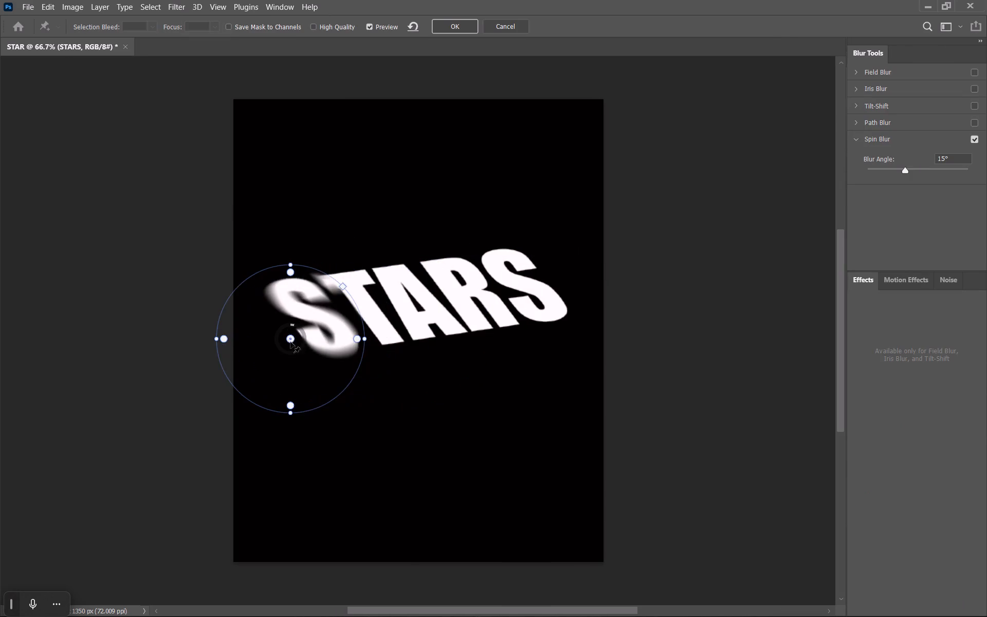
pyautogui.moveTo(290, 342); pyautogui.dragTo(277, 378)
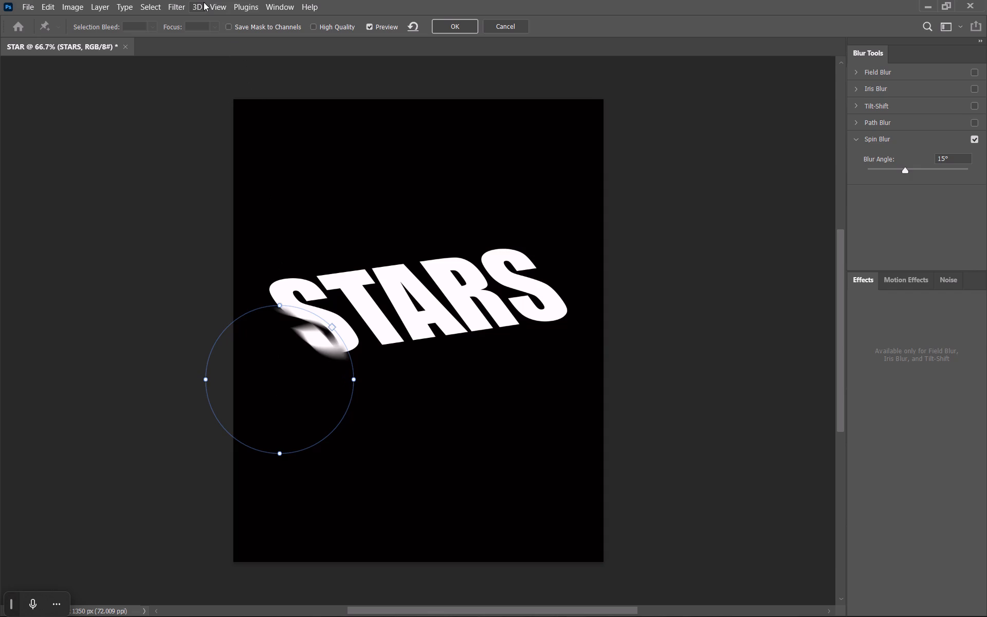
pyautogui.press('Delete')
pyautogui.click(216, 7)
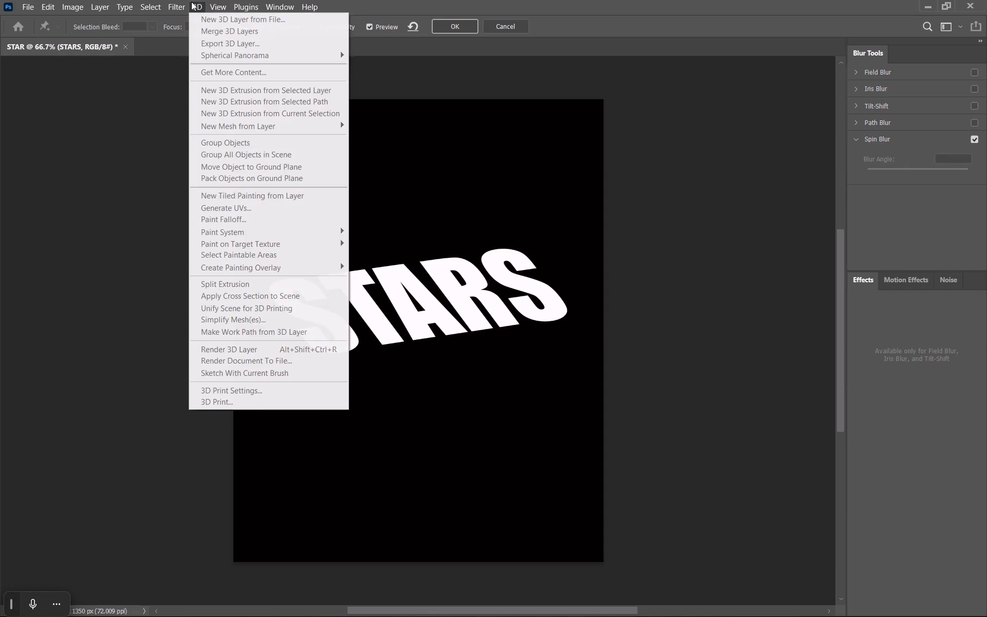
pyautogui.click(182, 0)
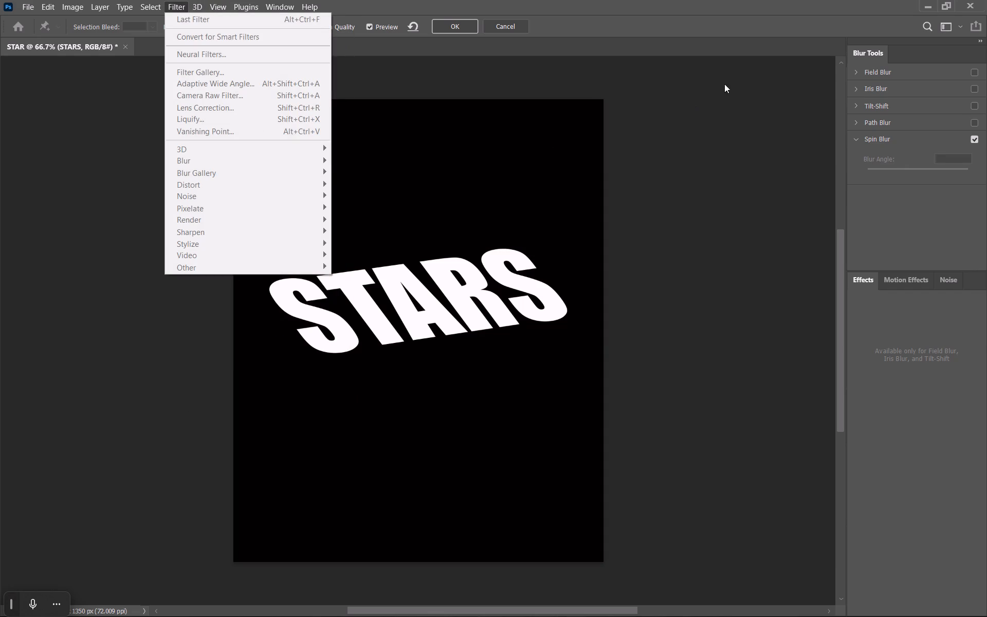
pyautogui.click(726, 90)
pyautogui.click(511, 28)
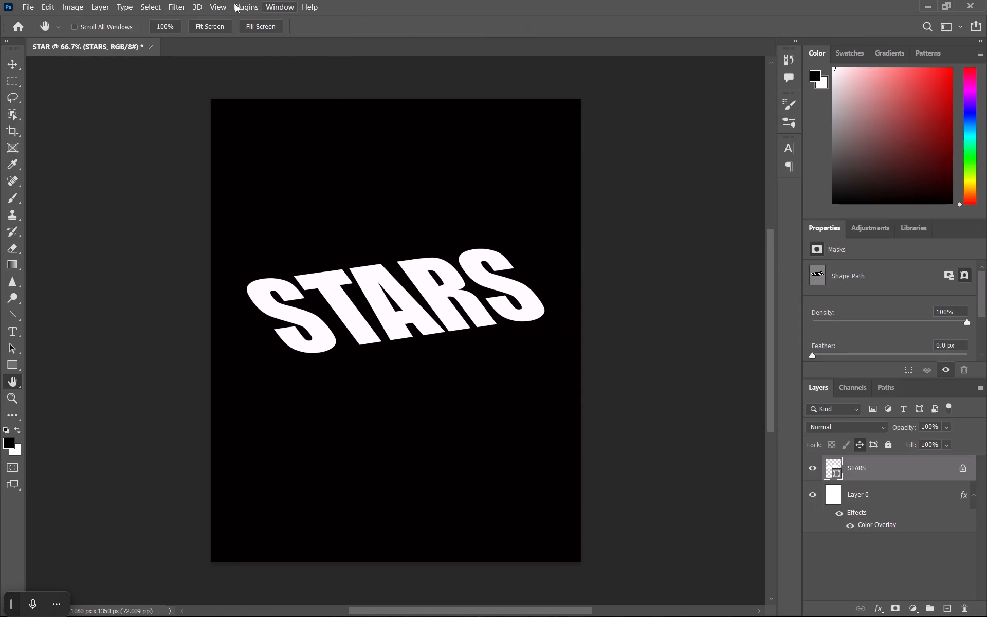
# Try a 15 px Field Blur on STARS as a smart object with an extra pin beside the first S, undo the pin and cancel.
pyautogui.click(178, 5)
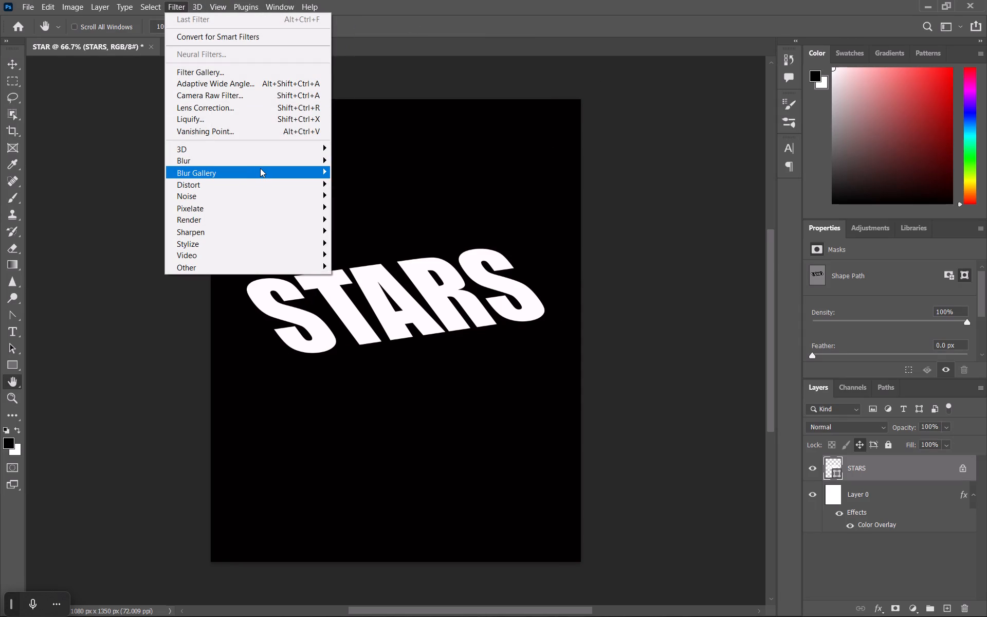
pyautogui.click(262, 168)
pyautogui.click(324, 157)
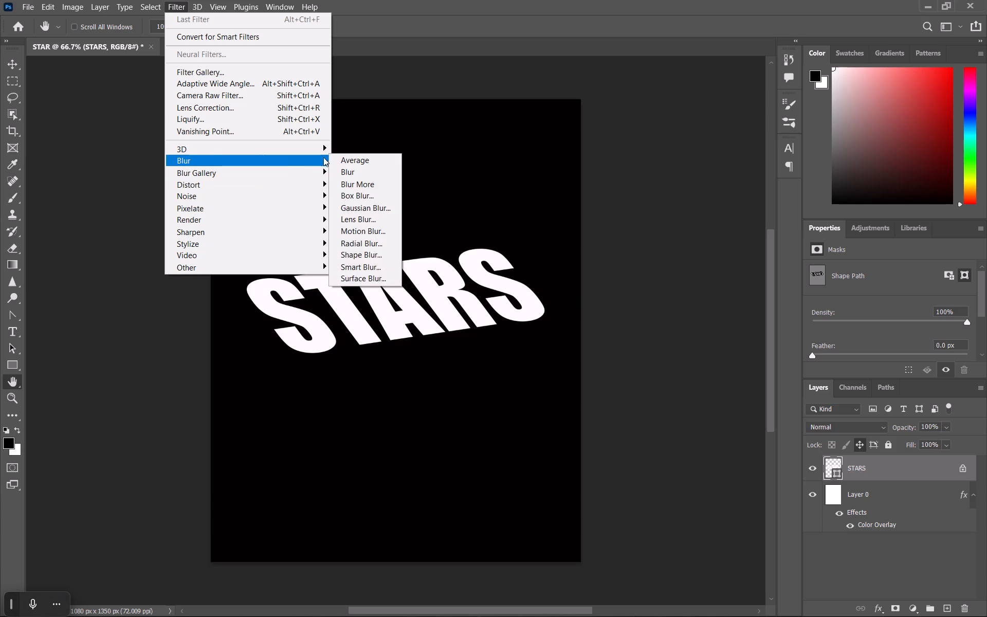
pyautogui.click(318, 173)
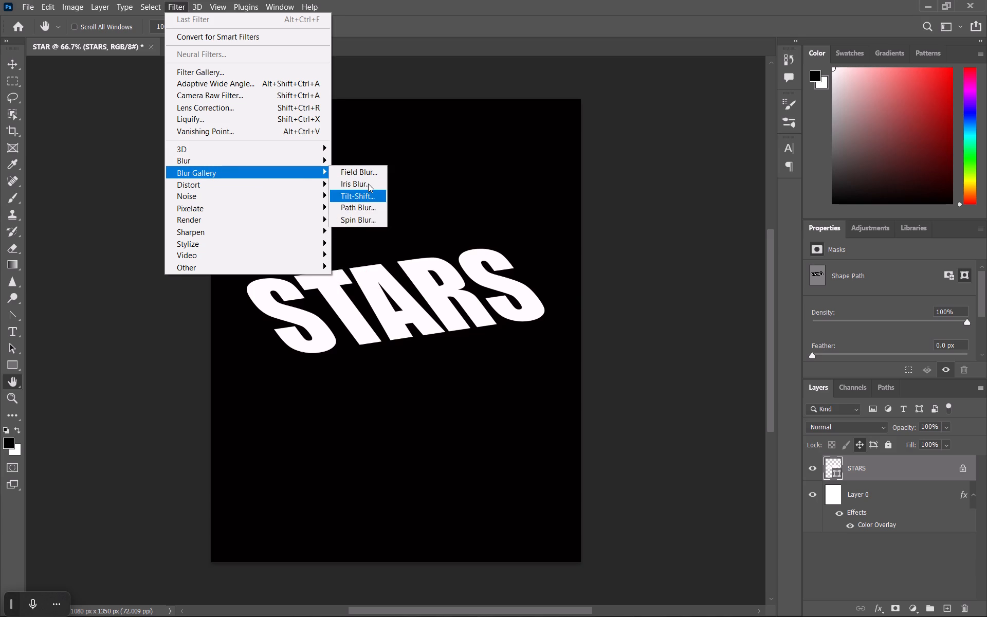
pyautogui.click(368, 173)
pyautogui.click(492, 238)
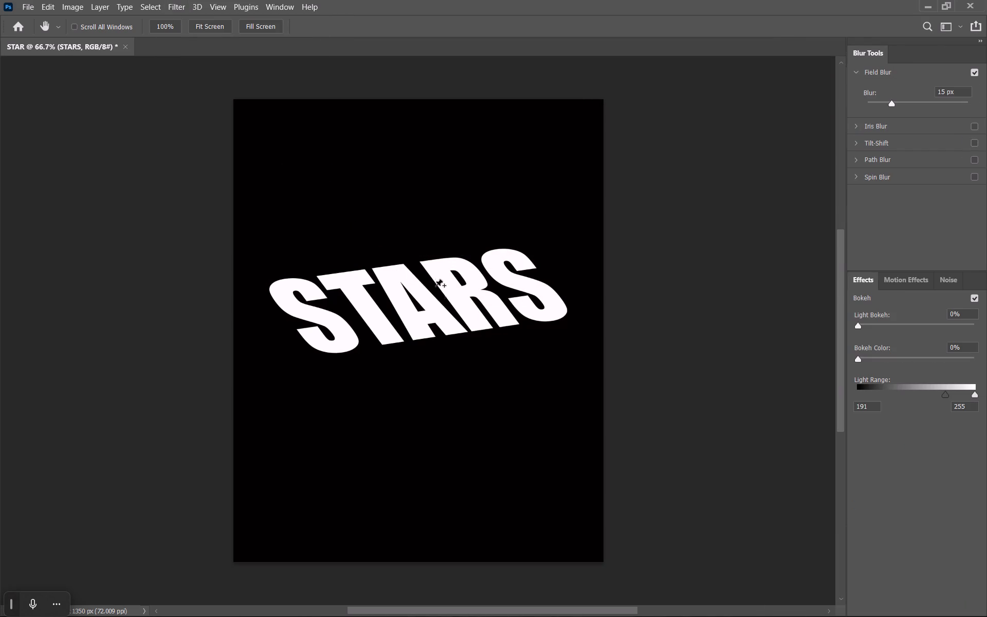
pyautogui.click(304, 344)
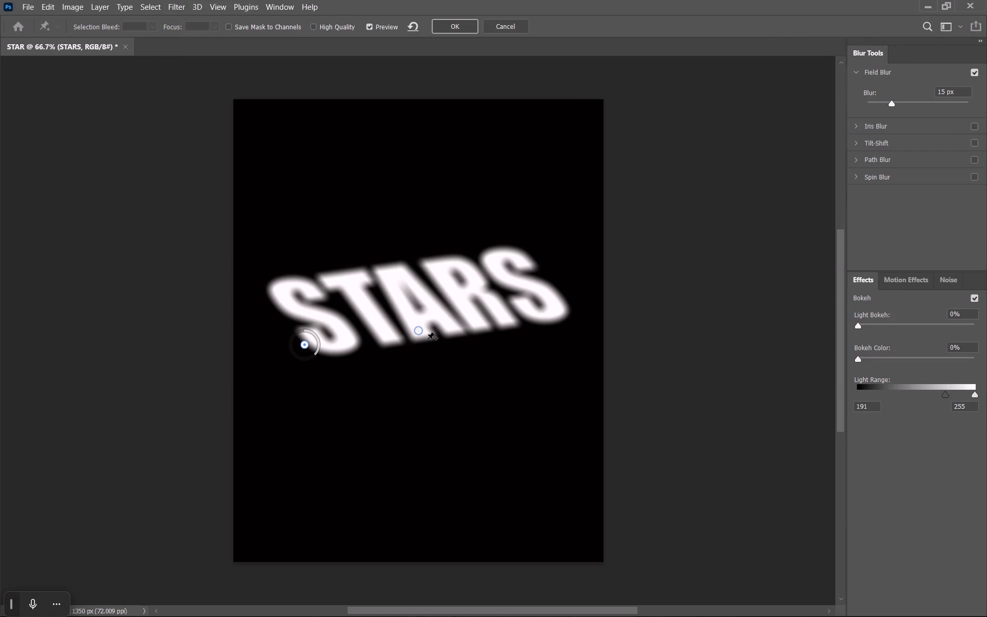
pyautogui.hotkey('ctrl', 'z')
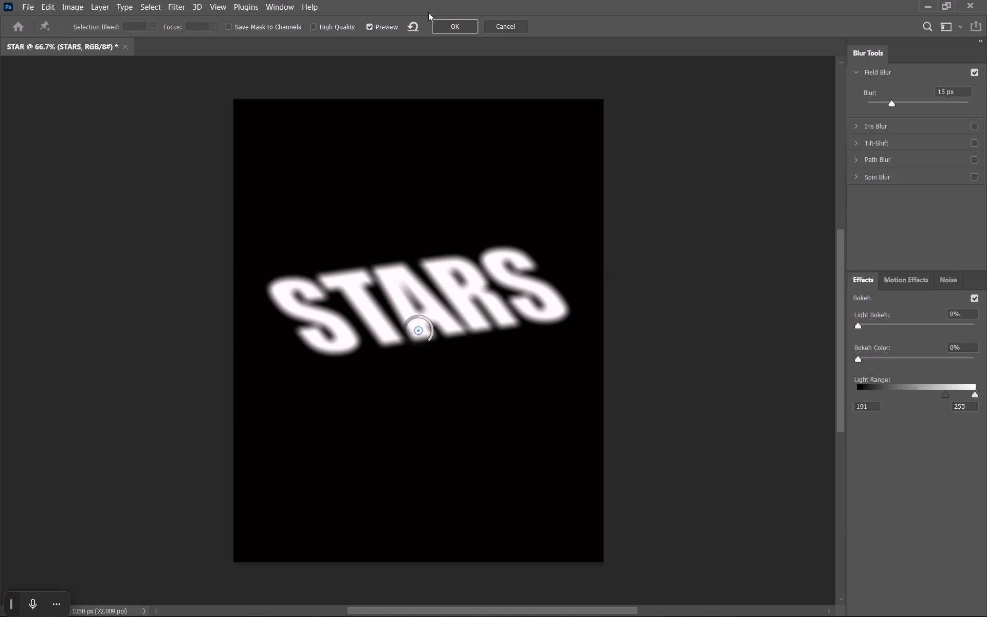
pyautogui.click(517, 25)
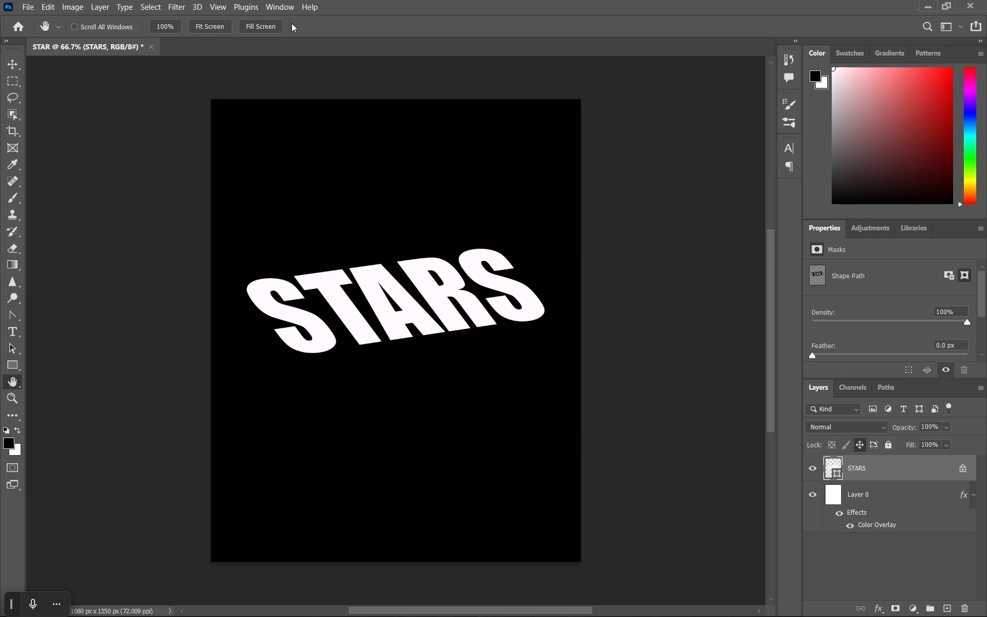
# Start a 15 px Tilt-Shift on STARS as a smart object, moving its centre up to the A's upper part and raising the lower focus line slightly.
pyautogui.click(176, 4)
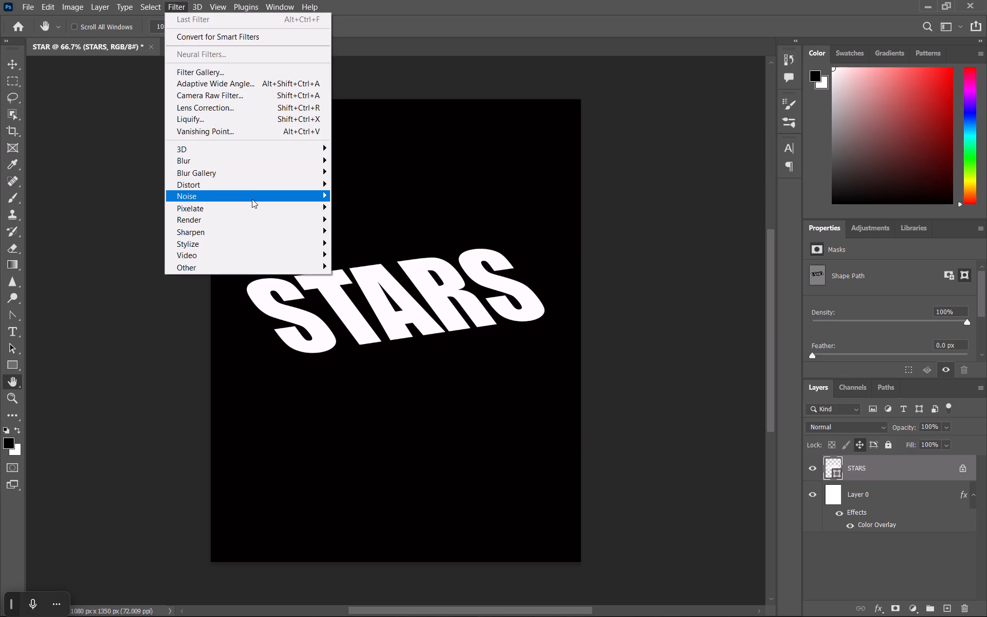
pyautogui.click(255, 177)
pyautogui.click(367, 193)
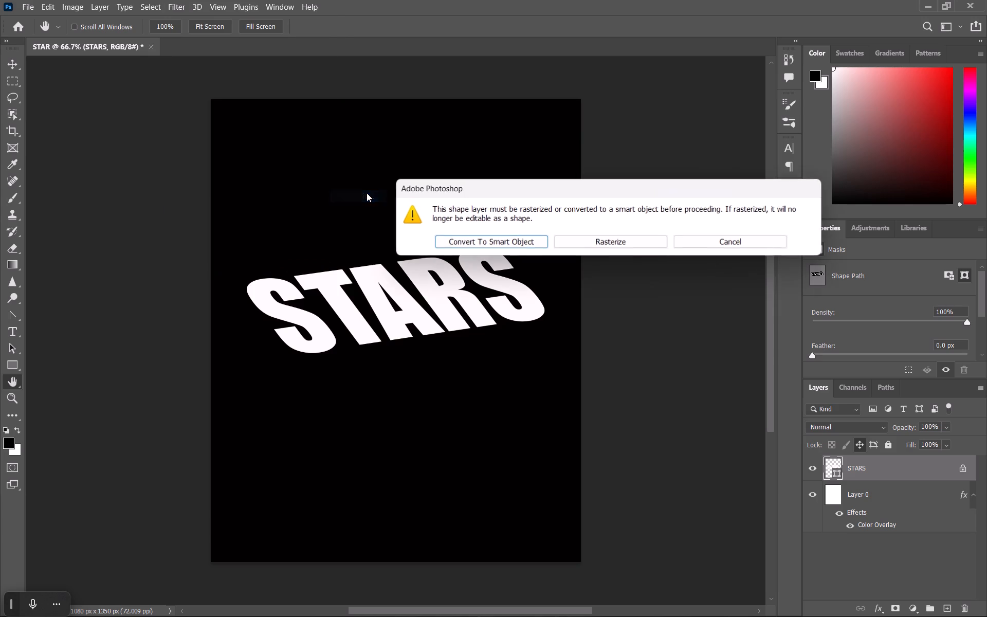
pyautogui.click(470, 238)
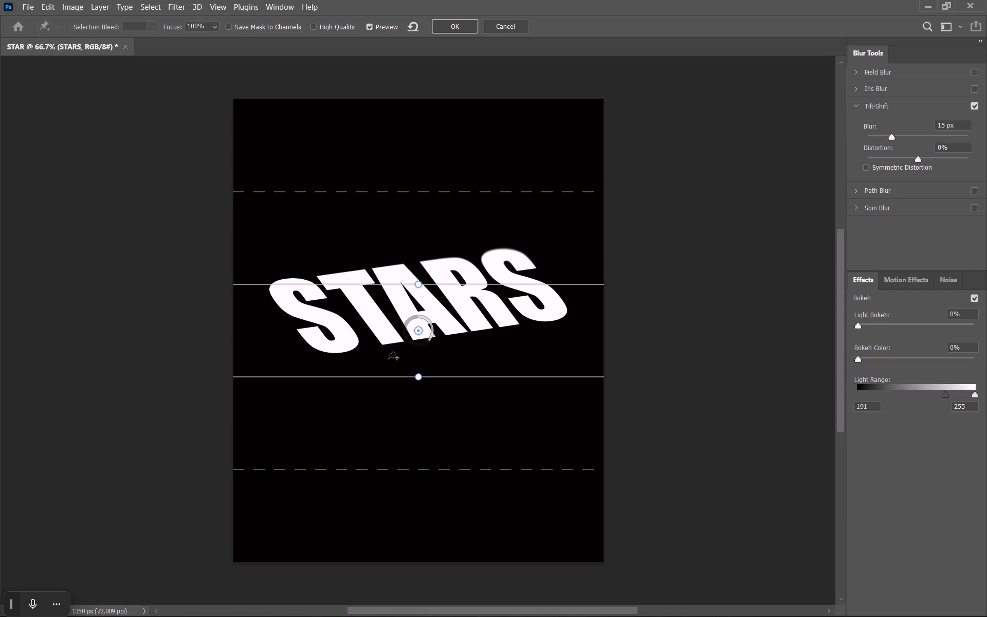
pyautogui.moveTo(418, 332); pyautogui.dragTo(424, 306)
pyautogui.moveTo(453, 324); pyautogui.dragTo(458, 291)
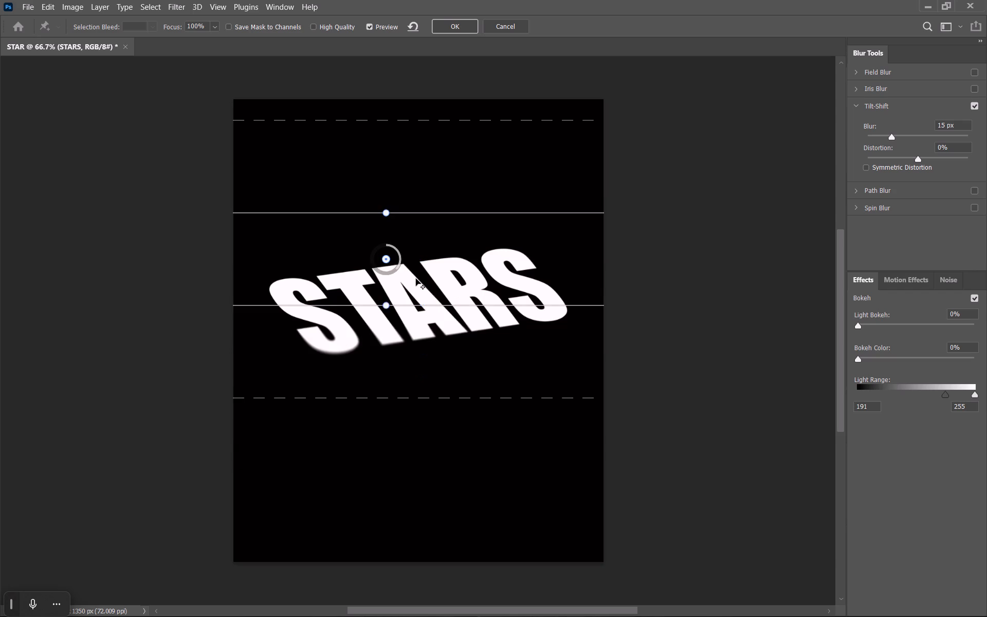
pyautogui.click(457, 307)
pyautogui.moveTo(240, 332); pyautogui.dragTo(245, 336)
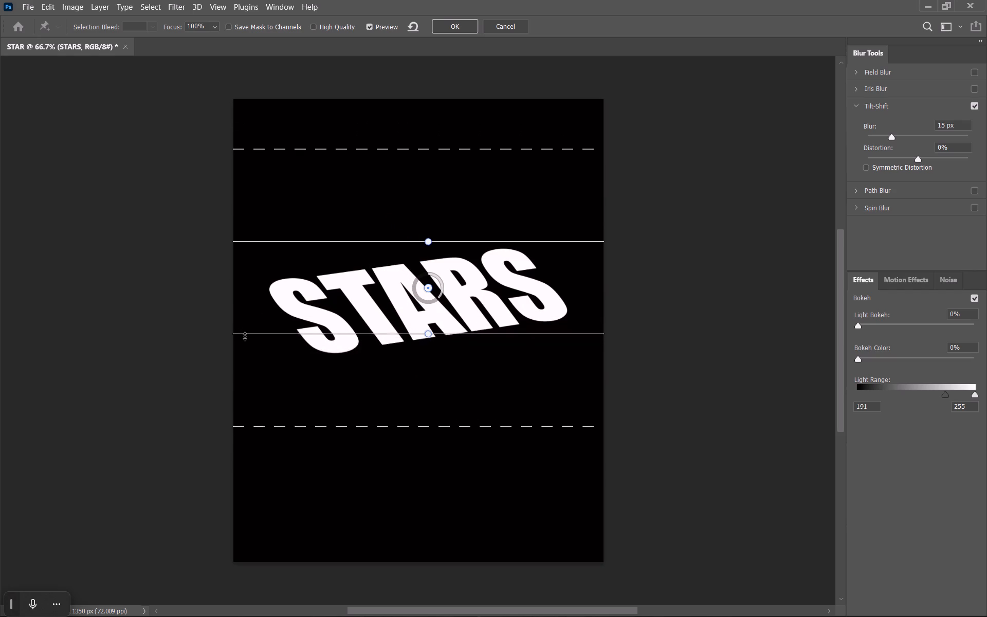
pyautogui.moveTo(245, 336); pyautogui.dragTo(285, 329)
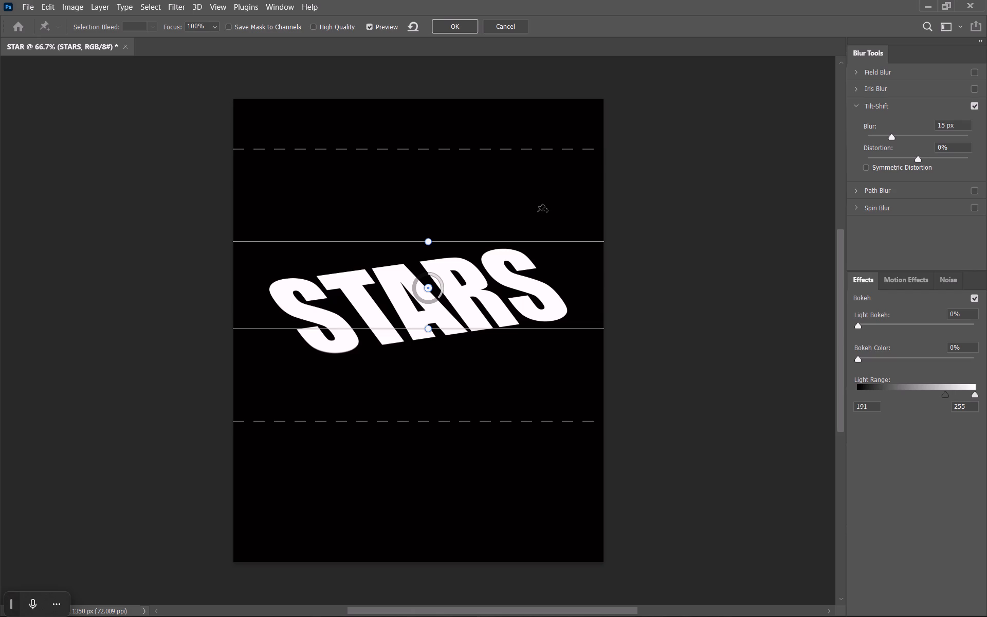
# Rotate the Tilt-Shift focus lines to follow the upward slant of the STARS lettering.
pyautogui.hotkey('ctrl', 't')
pyautogui.hotkey('ctrl', 't')
pyautogui.hotkey('ctrl', 't')
pyautogui.hotkey('ctrl', 't')
pyautogui.hotkey('ctrl', 't')
pyautogui.hotkey('ctrl', 't')
pyautogui.hotkey('ctrl', 't')
pyautogui.hotkey('ctrl', 't')
pyautogui.hotkey('ctrl', 't')
pyautogui.hotkey('ctrl', 't')
pyautogui.hotkey('ctrl', 't')
pyautogui.hotkey('ctrl', 't')
pyautogui.hotkey('ctrl', 't')
pyautogui.hotkey('ctrl', 't')
pyautogui.hotkey('ctrl', 't')
pyautogui.hotkey('ctrl', 't')
pyautogui.hotkey('ctrl', 't')
pyautogui.hotkey('ctrl', 't')
pyautogui.hotkey('ctrl', 't')
pyautogui.hotkey('ctrl', 't')
pyautogui.keyDown('ctrl'); pyautogui.moveTo(538, 211); pyautogui.dragTo(507, 173); pyautogui.keyUp('ctrl')
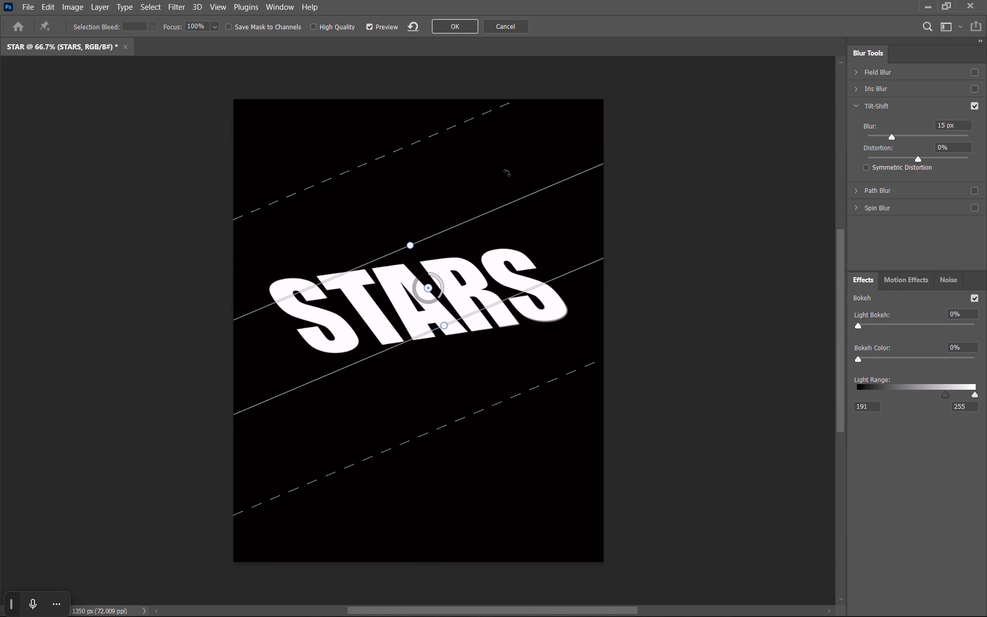
pyautogui.keyDown('ctrl'); pyautogui.moveTo(507, 173); pyautogui.dragTo(535, 187); pyautogui.keyUp('ctrl')
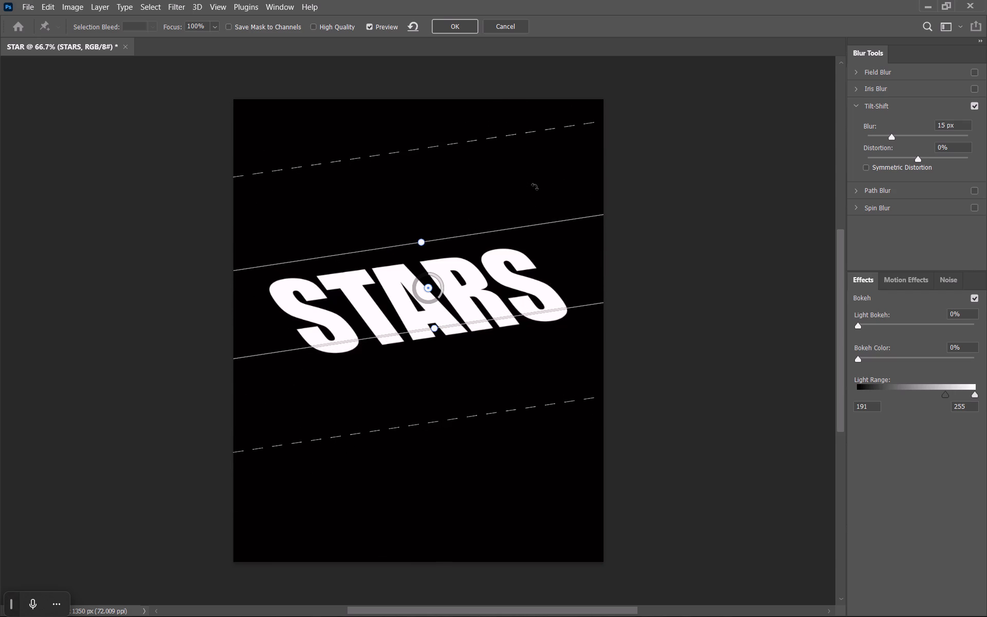
pyautogui.keyDown('ctrl'); pyautogui.moveTo(535, 187); pyautogui.dragTo(534, 186); pyautogui.keyUp('ctrl')
# Pull the lower dashed blur boundary up to just beneath the STARS lettering.
pyautogui.moveTo(469, 415); pyautogui.dragTo(469, 399)
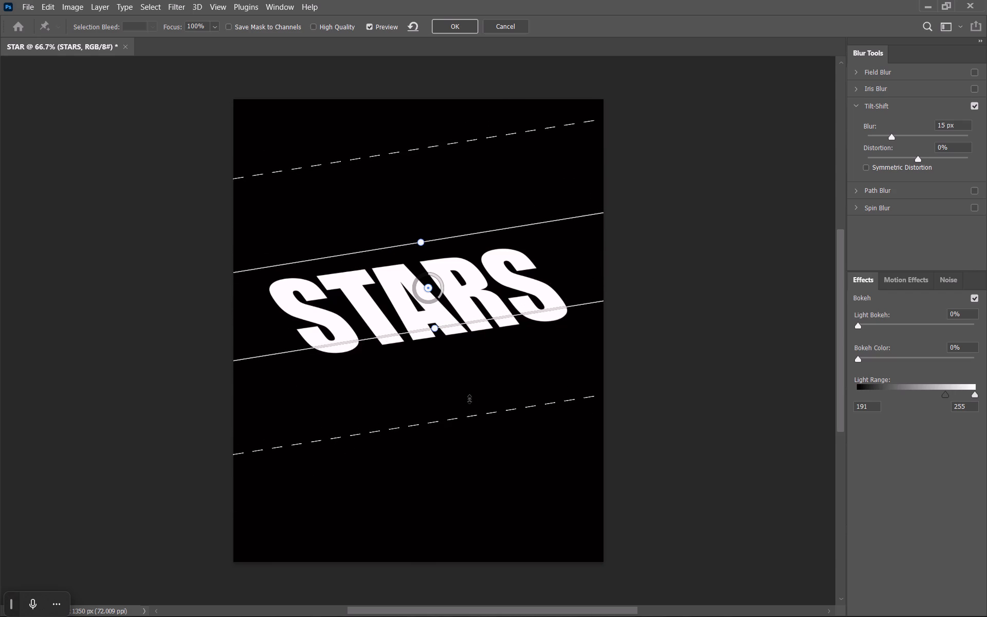
pyautogui.moveTo(469, 399); pyautogui.dragTo(471, 342)
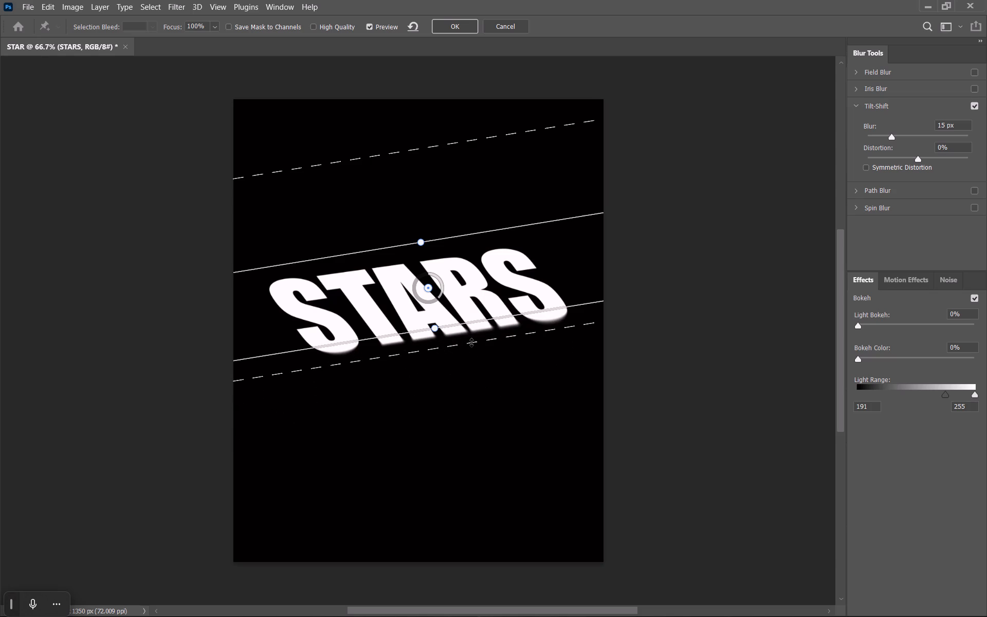
# Fine-tune the Tilt-Shift rotation so its focus lines run parallel to the slanted baseline of STARS.
pyautogui.moveTo(423, 241); pyautogui.dragTo(422, 234)
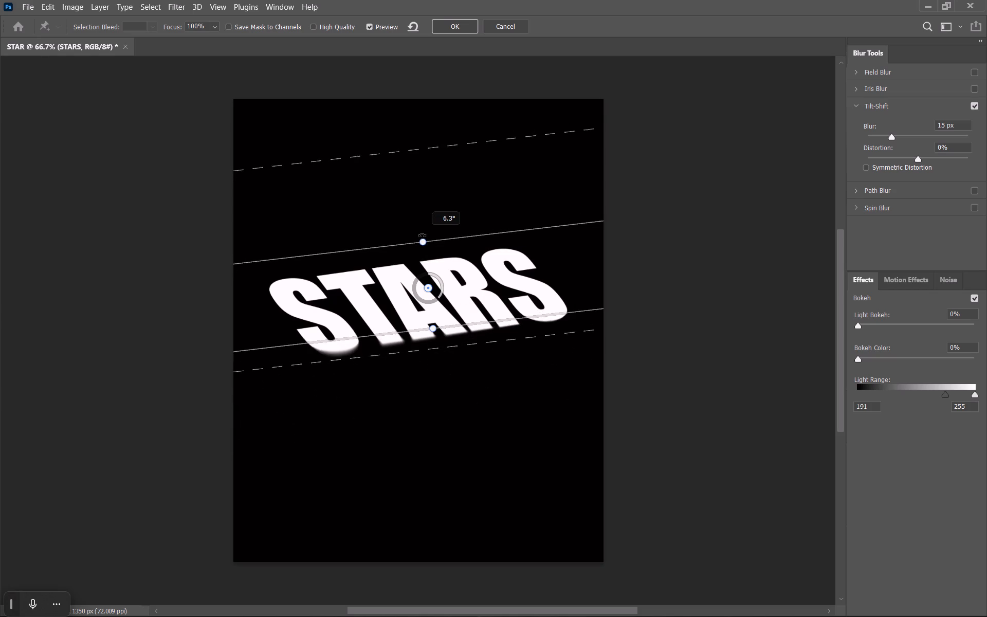
pyautogui.moveTo(422, 234); pyautogui.dragTo(419, 242)
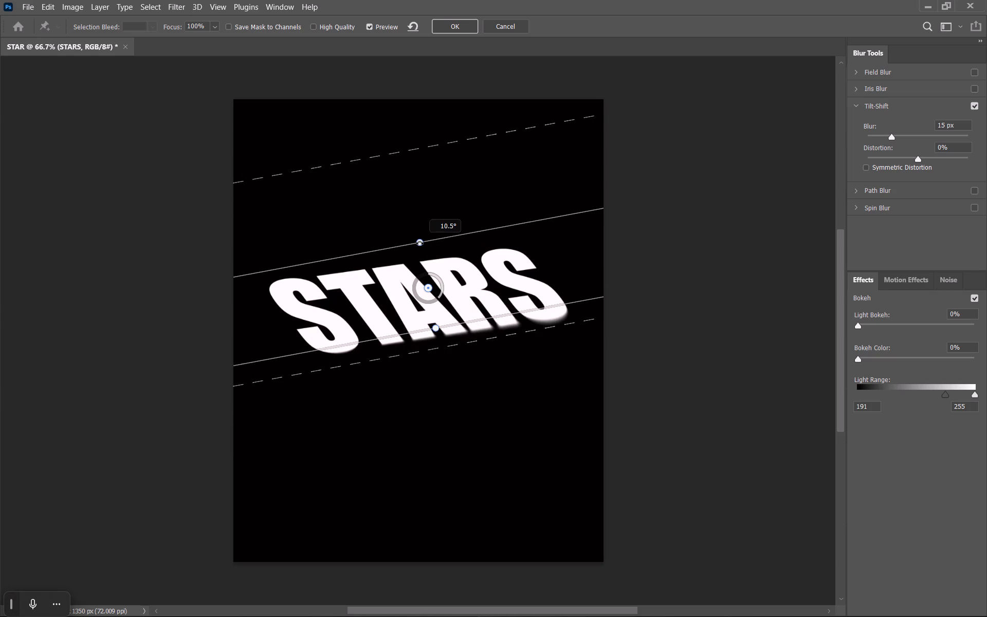
pyautogui.moveTo(419, 242); pyautogui.dragTo(425, 225)
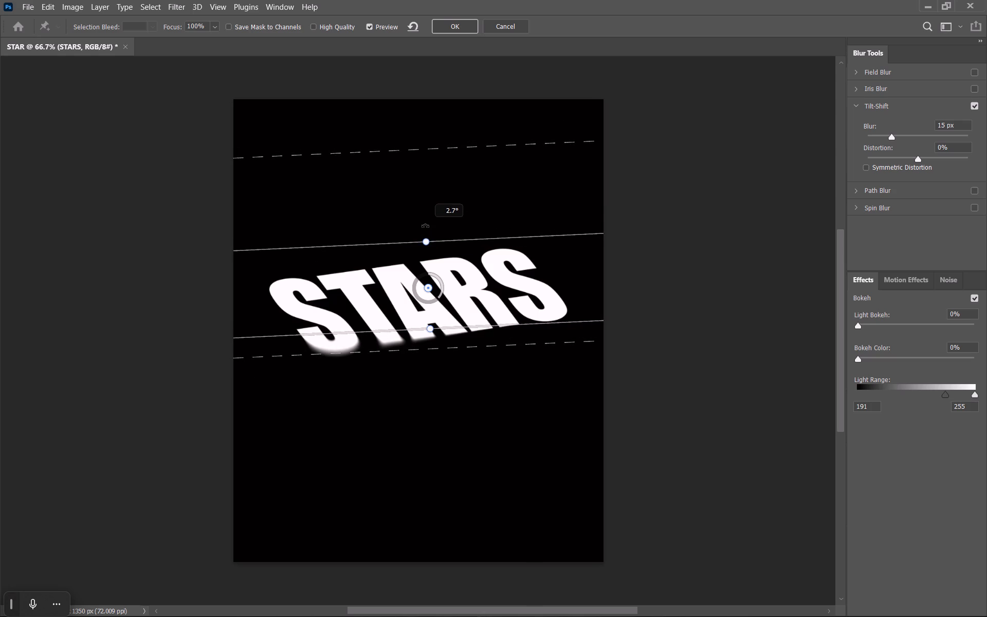
pyautogui.moveTo(425, 225); pyautogui.dragTo(414, 226)
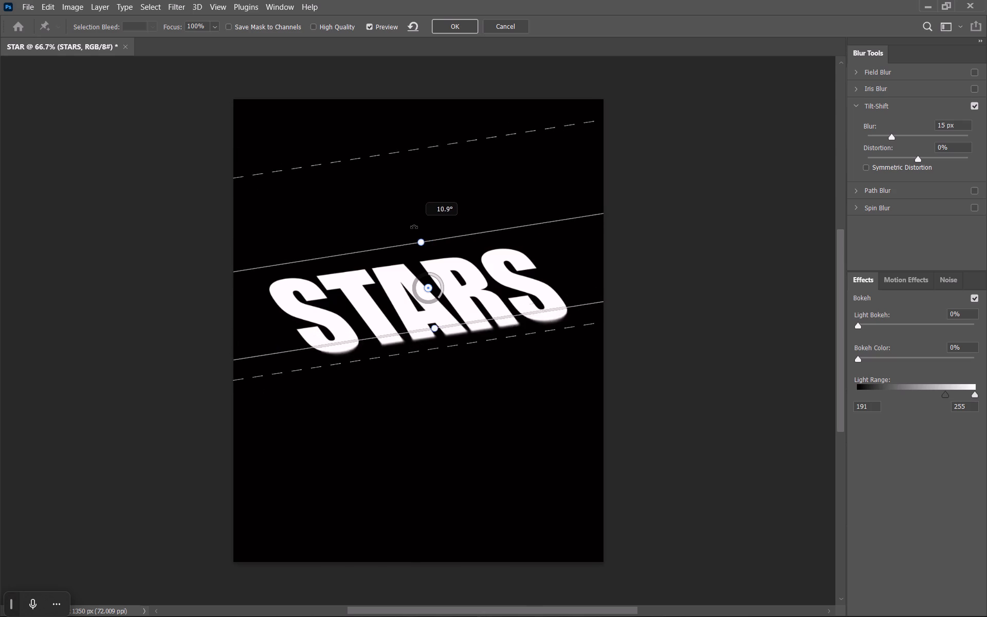
pyautogui.moveTo(414, 226); pyautogui.dragTo(419, 227)
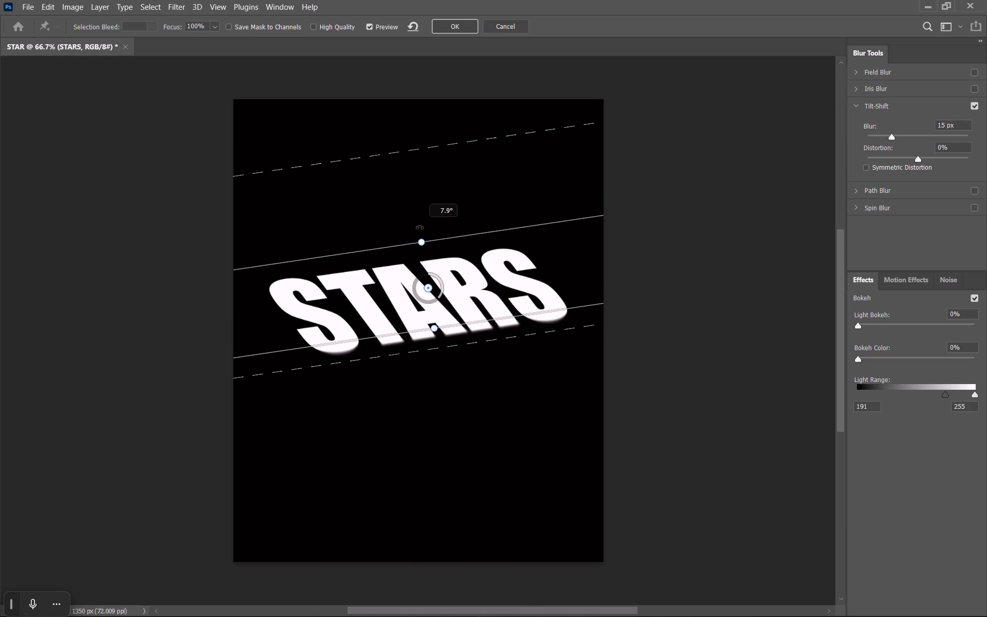
pyautogui.moveTo(419, 227); pyautogui.dragTo(418, 227)
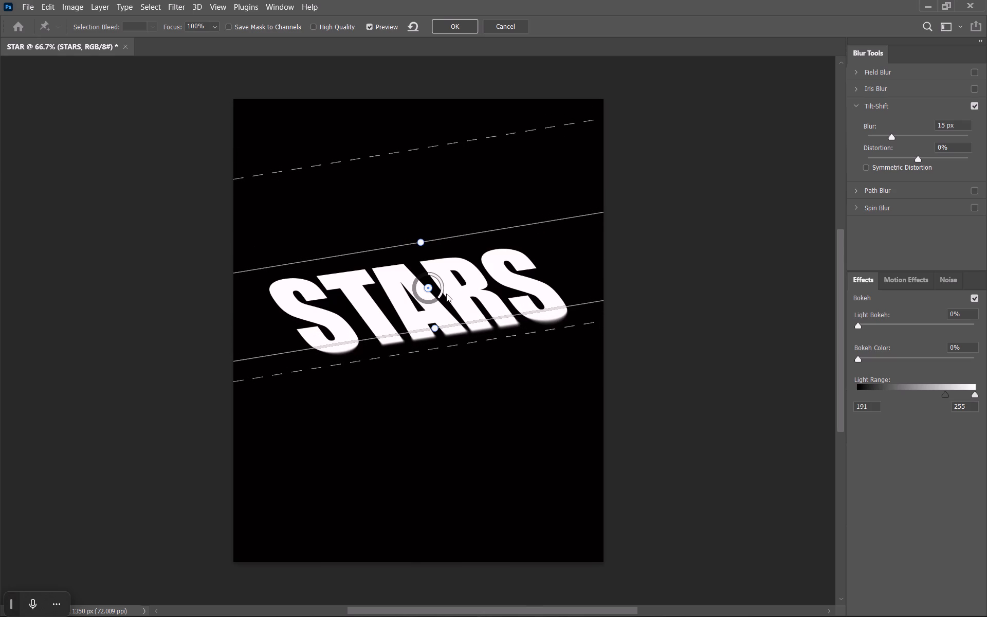
# Shift the Tilt-Shift centre slightly upward to blur more of the letters' lower edges, and apply the 15 px blur.
pyautogui.moveTo(456, 287); pyautogui.dragTo(455, 278)
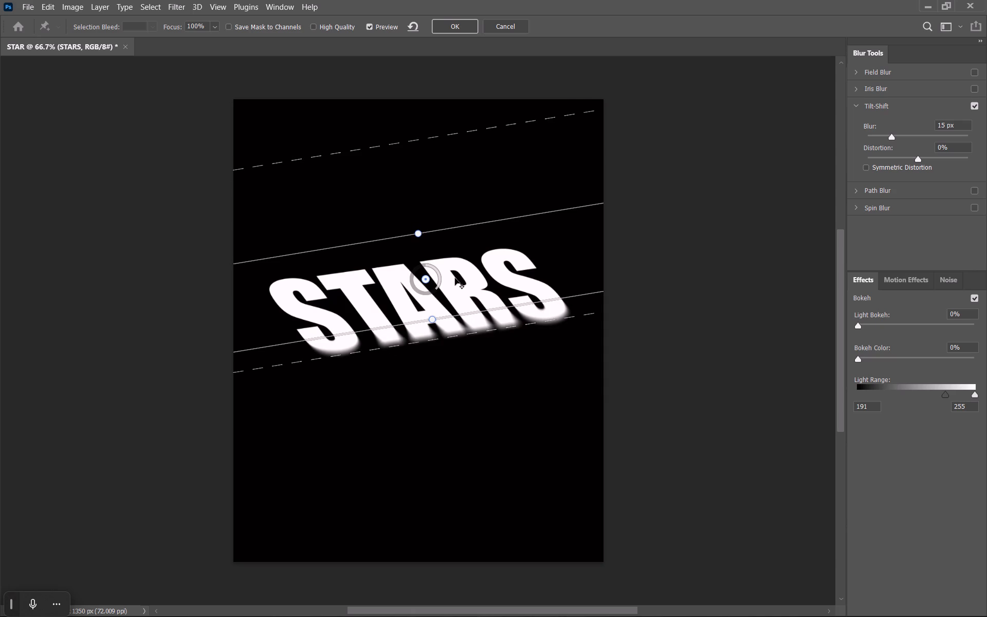
pyautogui.moveTo(455, 278); pyautogui.dragTo(456, 282)
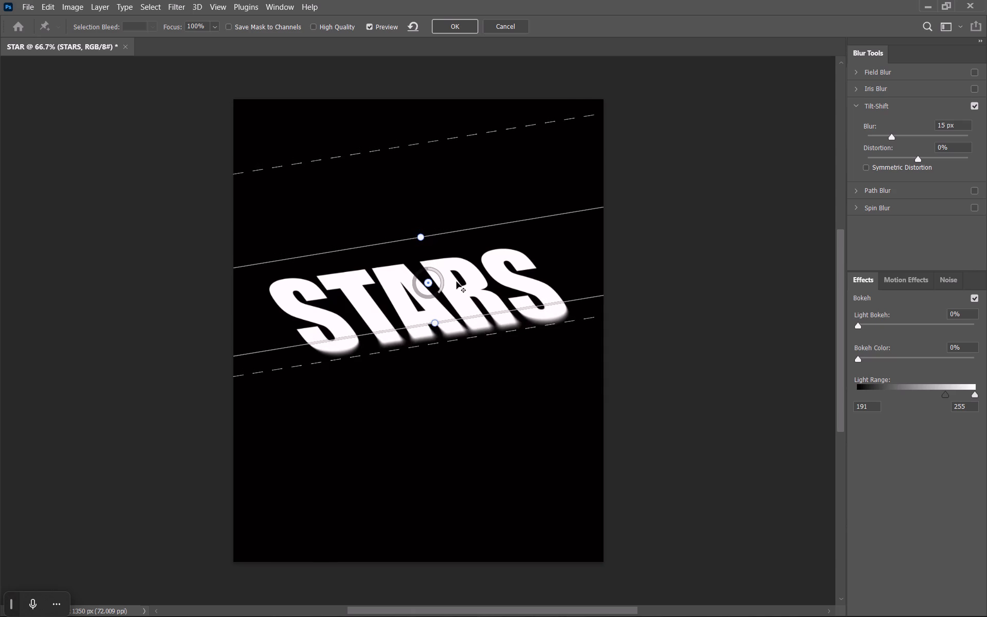
pyautogui.moveTo(456, 282); pyautogui.dragTo(456, 280)
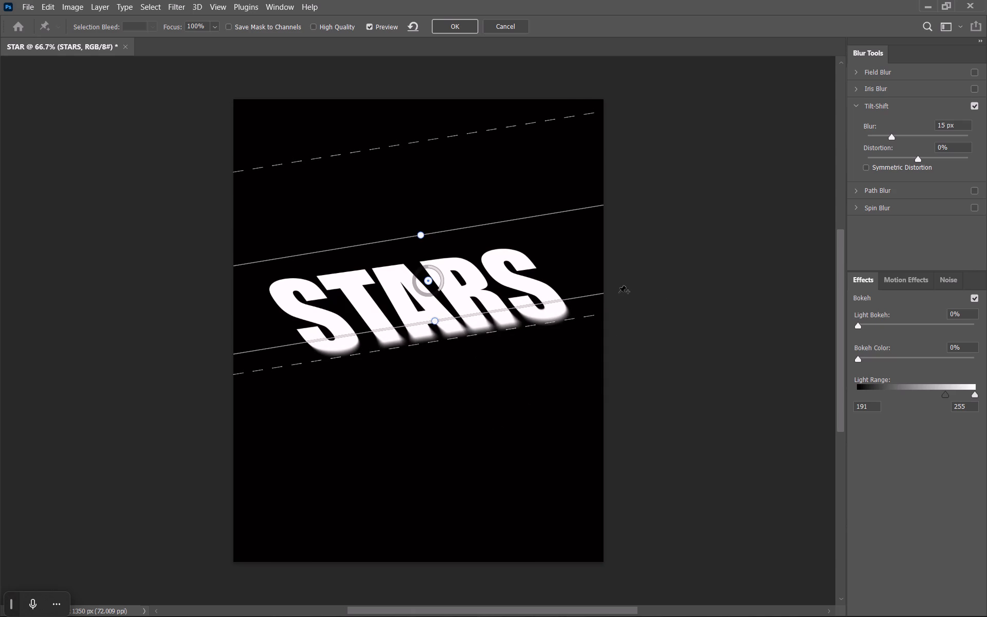
pyautogui.press('Return')
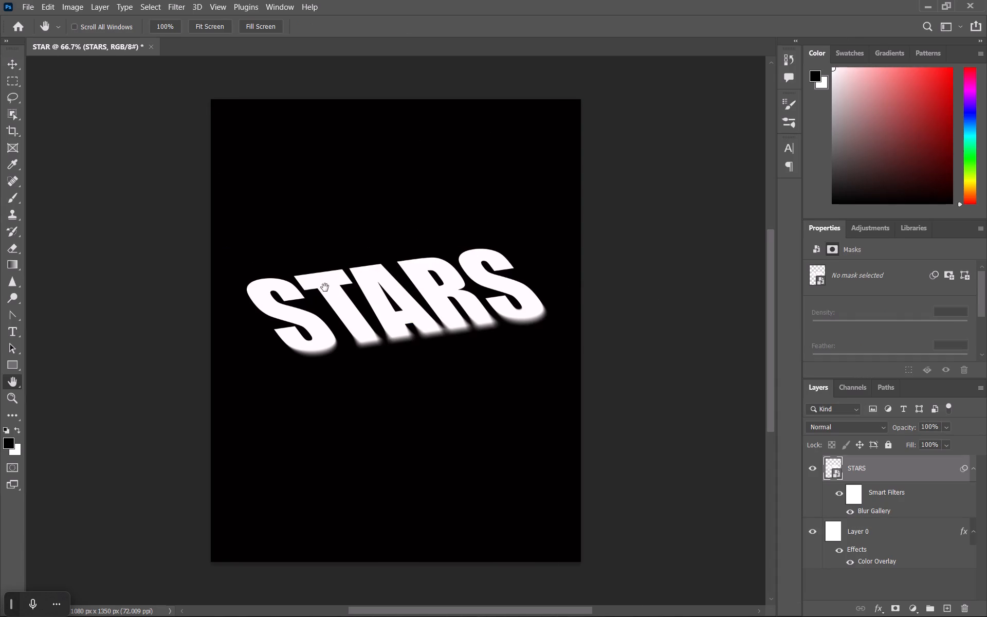
# Free-transform the STARS smart object, distorting its upper-left corner downward and its lower-left corner inward to slant the left side.
pyautogui.click(849, 468)
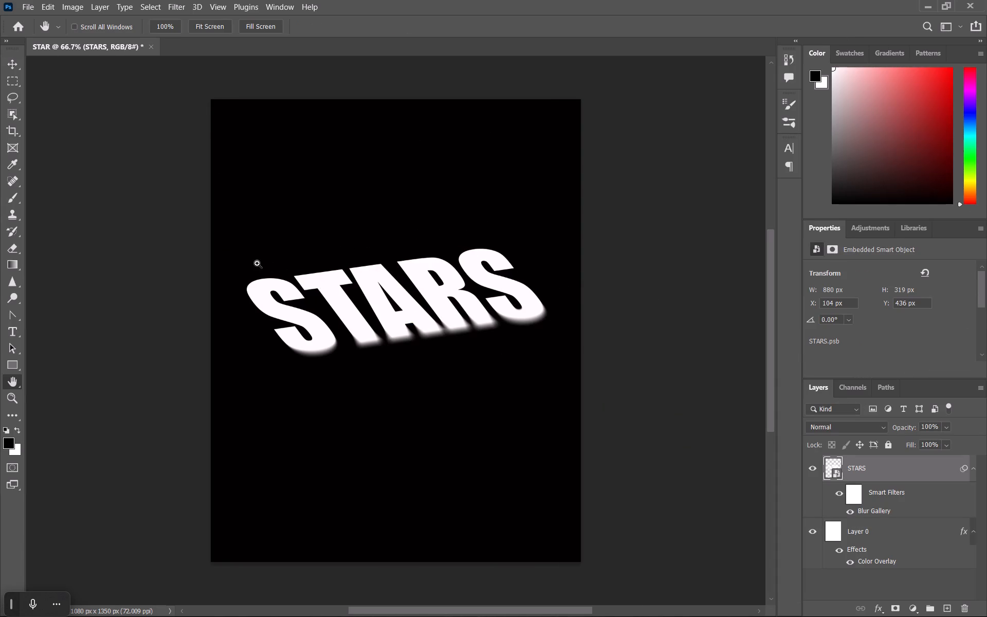
pyautogui.hotkey('ctrl', 't')
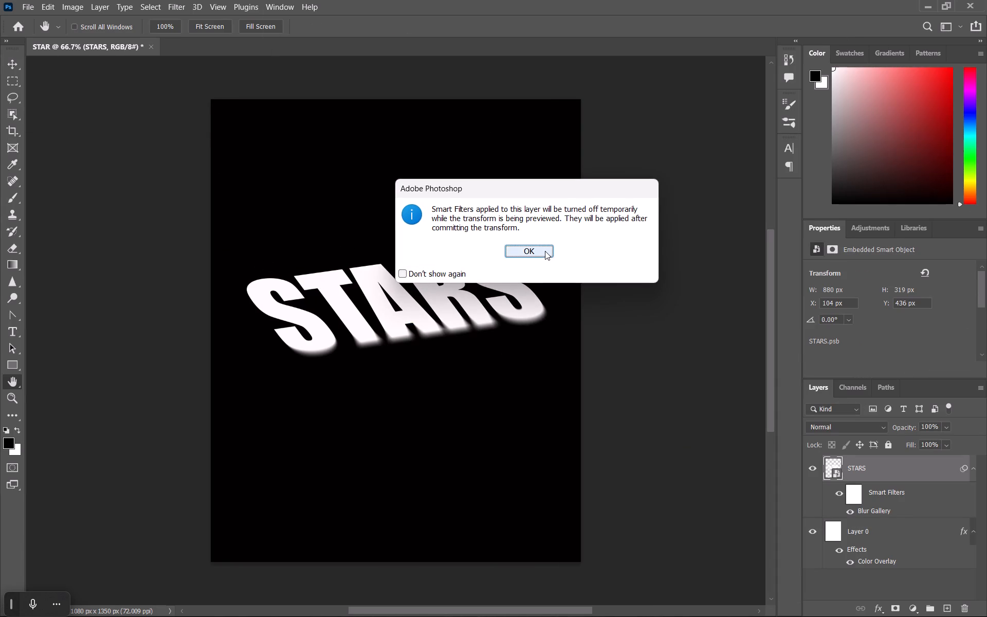
pyautogui.click(545, 251)
pyautogui.hotkey('ctrl', 't')
pyautogui.hotkey('ctrl', 't')
pyautogui.hotkey('ctrl', 't')
pyautogui.hotkey('ctrl', 't')
pyautogui.hotkey('ctrl', 't')
pyautogui.hotkey('ctrl', 't')
pyautogui.hotkey('ctrl', 't')
pyautogui.hotkey('ctrl', 't')
pyautogui.hotkey('ctrl', 't')
pyautogui.hotkey('ctrl', 't')
pyautogui.hotkey('ctrl', 't')
pyautogui.hotkey('ctrl', 't')
pyautogui.hotkey('ctrl', 't')
pyautogui.hotkey('ctrl', 't')
pyautogui.hotkey('ctrl', 't')
pyautogui.hotkey('ctrl', 't')
pyautogui.hotkey('ctrl', 't')
pyautogui.hotkey('ctrl', 't')
pyautogui.hotkey('ctrl', 't')
pyautogui.hotkey('ctrl', 't')
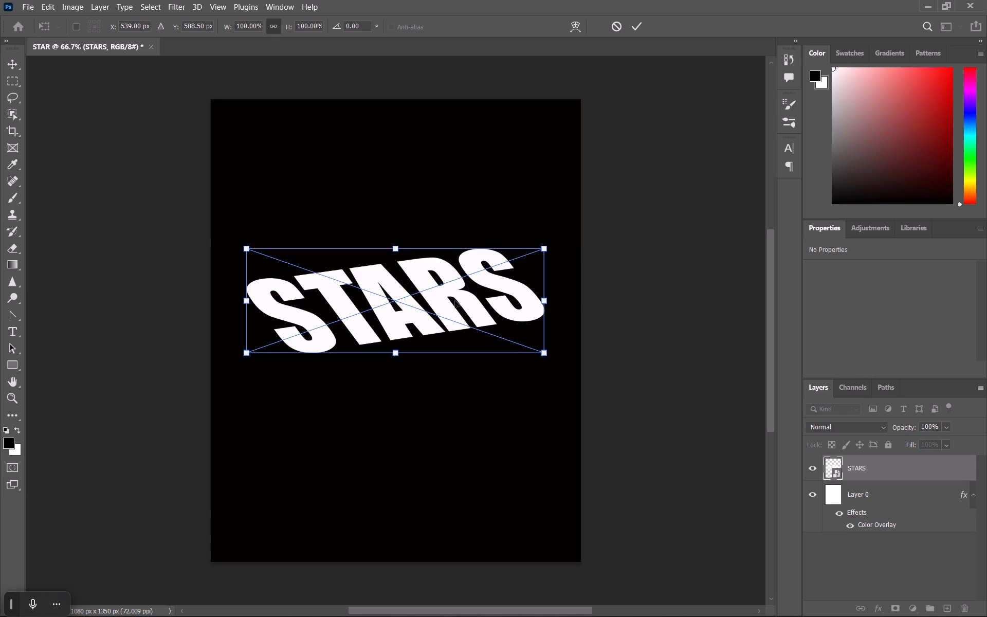
pyautogui.keyDown('ctrl'); pyautogui.moveTo(248, 248); pyautogui.dragTo(242, 272); pyautogui.keyUp('ctrl')
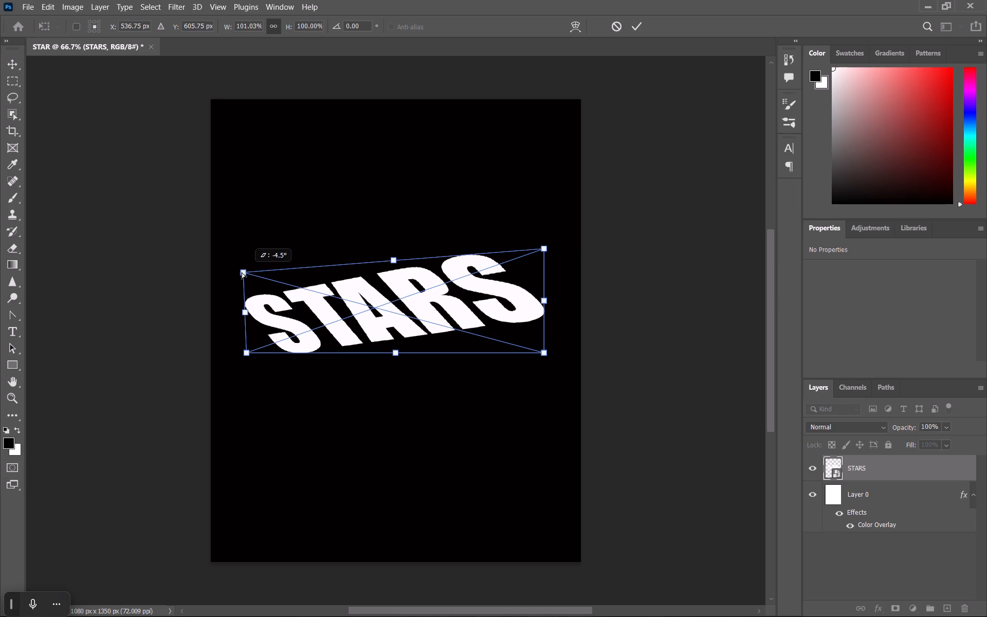
pyautogui.keyDown('ctrl'); pyautogui.moveTo(242, 272); pyautogui.dragTo(241, 270); pyautogui.keyUp('ctrl')
pyautogui.keyDown('ctrl'); pyautogui.moveTo(246, 353); pyautogui.dragTo(277, 360); pyautogui.keyUp('ctrl')
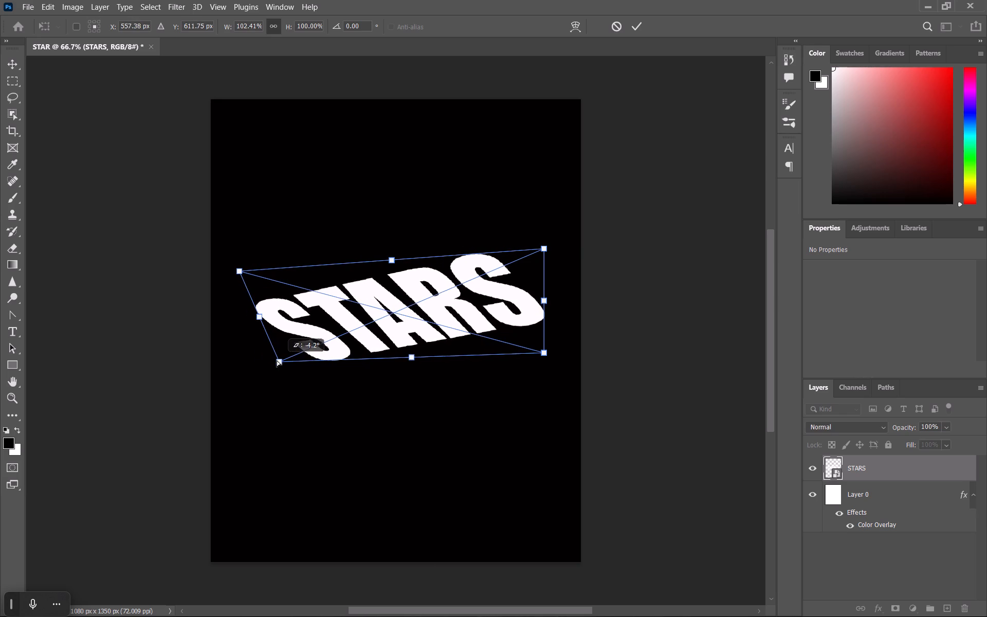
pyautogui.keyDown('ctrl'); pyautogui.moveTo(277, 360); pyautogui.dragTo(276, 360); pyautogui.keyUp('ctrl')
# Distort the right side of STARS by pulling its upper-right corner inward and down and its lower-right corner inward and up.
pyautogui.keyDown('ctrl'); pyautogui.moveTo(545, 250); pyautogui.dragTo(501, 257); pyautogui.keyUp('ctrl')
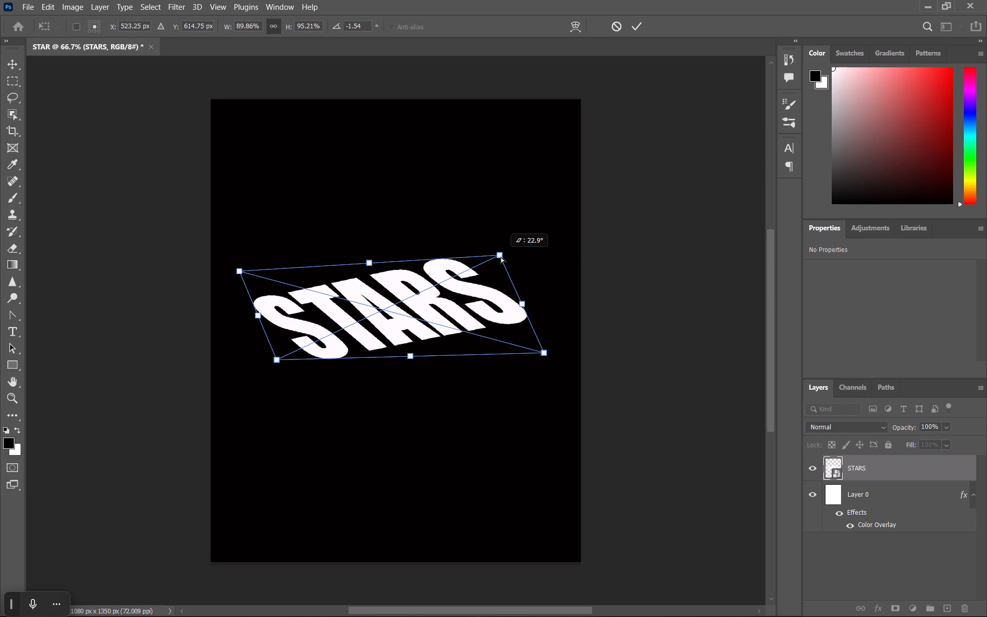
pyautogui.keyDown('ctrl'); pyautogui.moveTo(501, 257); pyautogui.dragTo(512, 264); pyautogui.keyUp('ctrl')
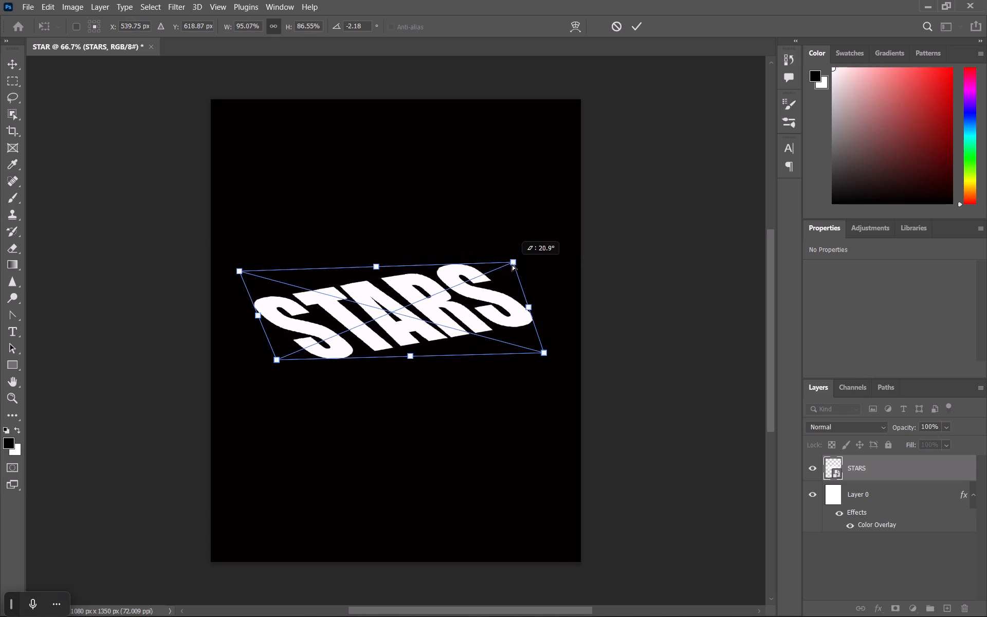
pyautogui.keyDown('ctrl'); pyautogui.moveTo(512, 264); pyautogui.dragTo(510, 275); pyautogui.keyUp('ctrl')
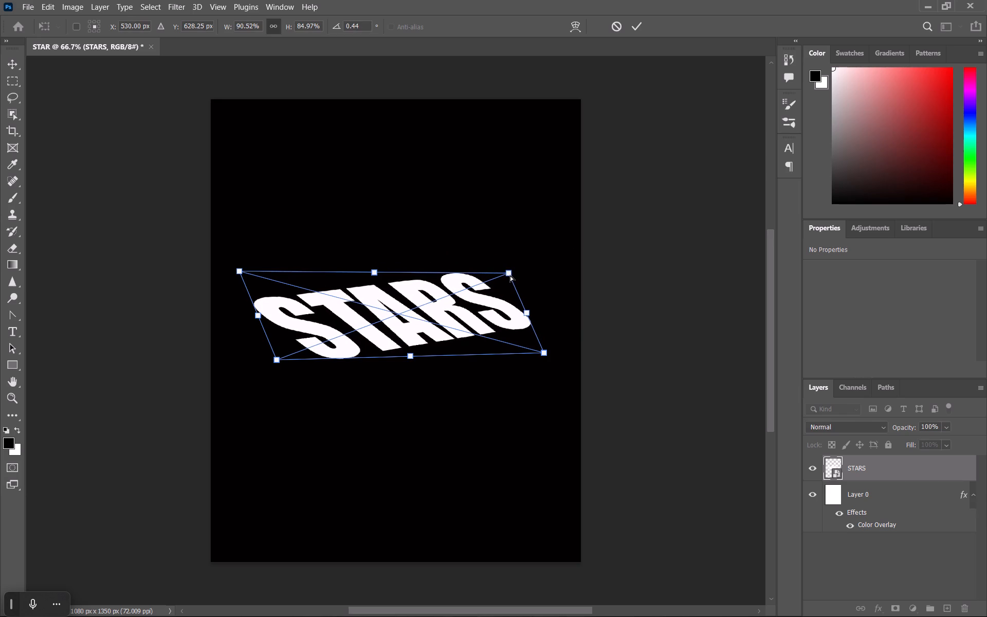
pyautogui.keyDown('ctrl'); pyautogui.moveTo(544, 349); pyautogui.dragTo(523, 335); pyautogui.keyUp('ctrl')
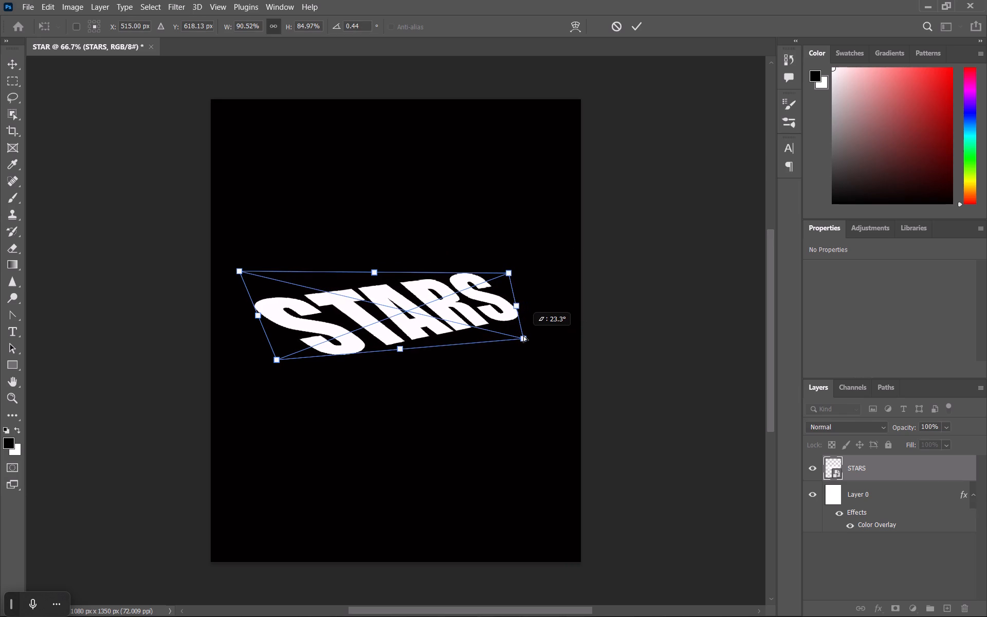
pyautogui.keyDown('ctrl'); pyautogui.moveTo(523, 335); pyautogui.dragTo(525, 336); pyautogui.keyUp('ctrl')
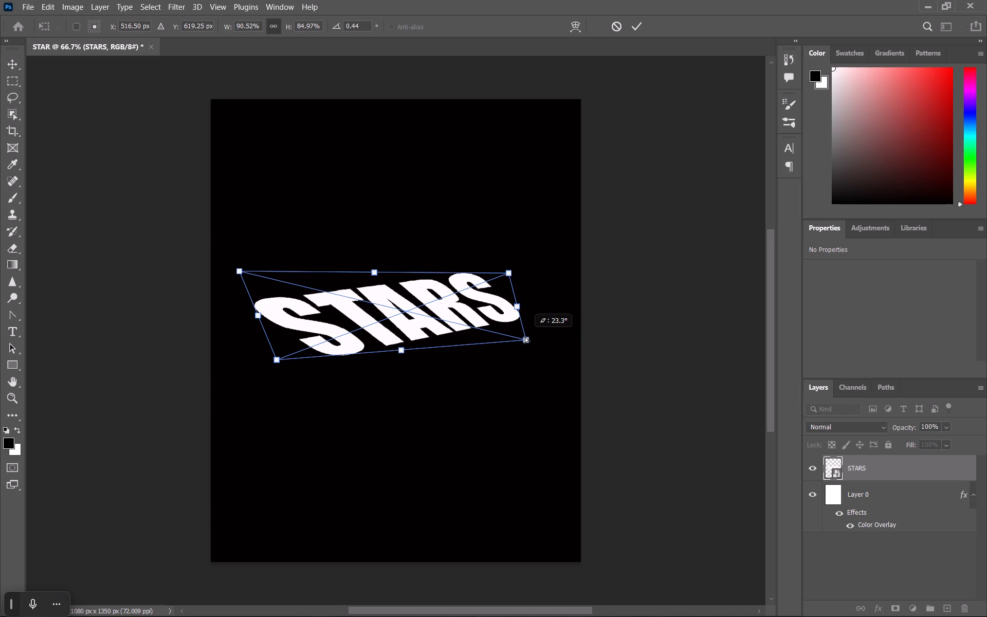
pyautogui.keyDown('ctrl'); pyautogui.moveTo(525, 336); pyautogui.dragTo(528, 329); pyautogui.keyUp('ctrl')
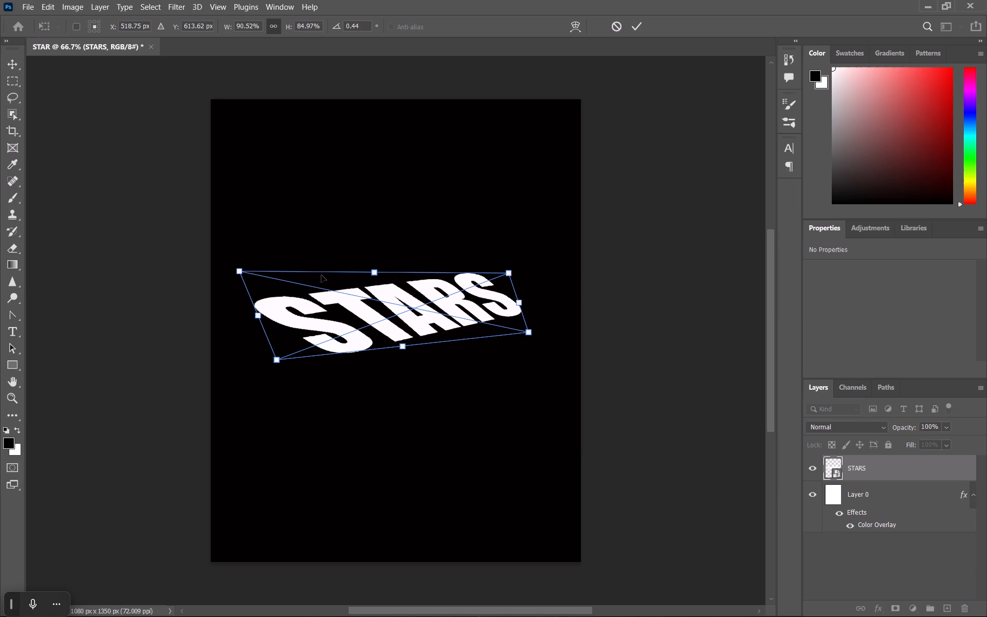
# Stretch both sides of STARS outward to about 106% width, raising the upper-right corner slightly.
pyautogui.keyDown('ctrl'); pyautogui.moveTo(256, 314); pyautogui.dragTo(227, 314); pyautogui.keyUp('ctrl')
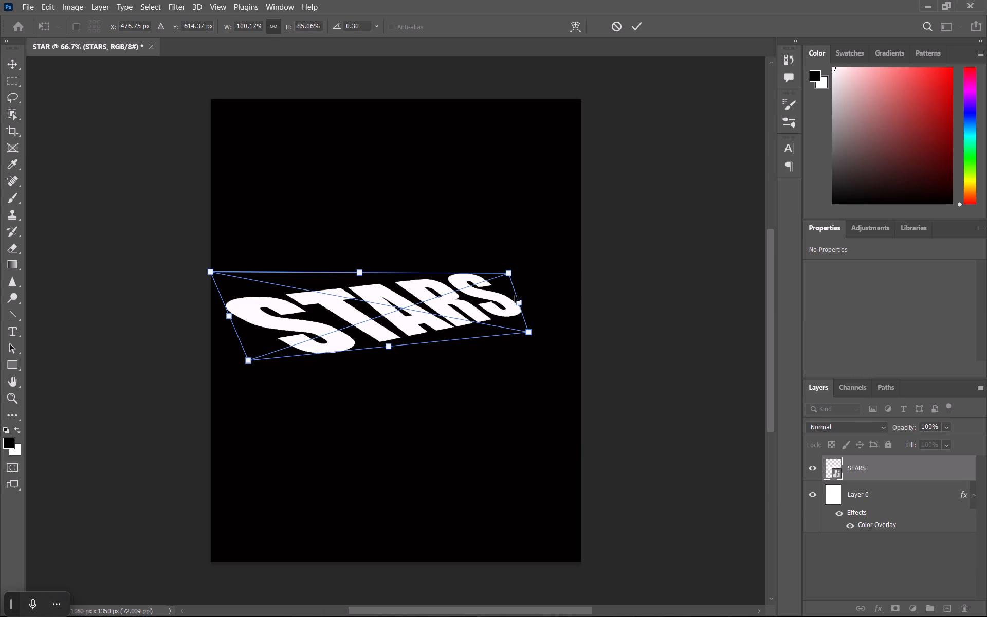
pyautogui.keyDown('ctrl'); pyautogui.moveTo(518, 300); pyautogui.dragTo(529, 300); pyautogui.keyUp('ctrl')
pyautogui.keyDown('ctrl'); pyautogui.moveTo(518, 270); pyautogui.dragTo(523, 257); pyautogui.keyUp('ctrl')
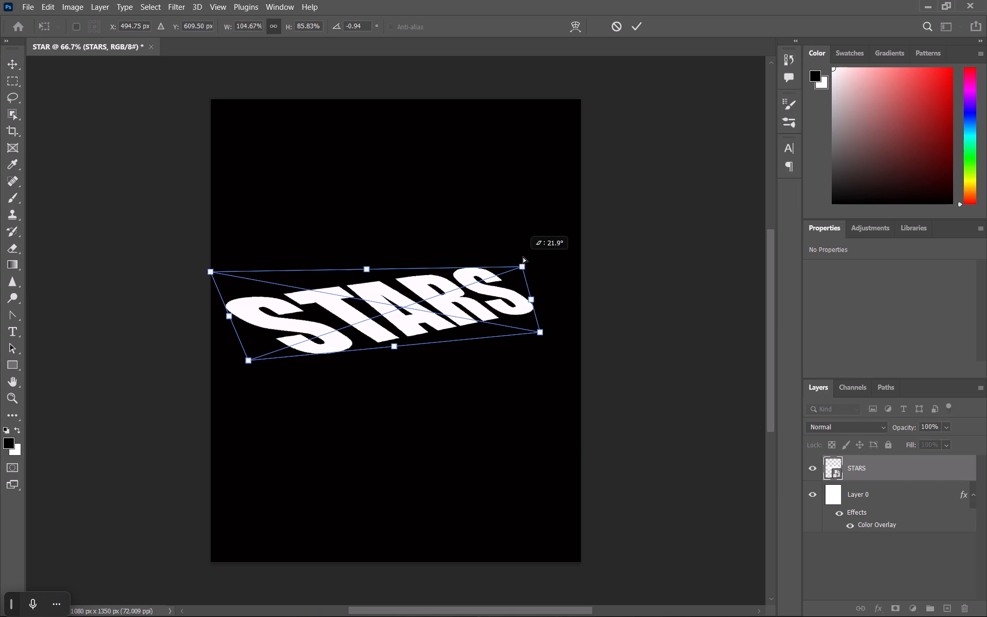
pyautogui.keyDown('ctrl'); pyautogui.moveTo(523, 257); pyautogui.dragTo(525, 260); pyautogui.keyUp('ctrl')
# Skew the top edge of STARS slightly leftward at about 88% height, centre the lettering near X 542, Y 604 px, and apply the transform.
pyautogui.keyDown('ctrl'); pyautogui.moveTo(394, 312); pyautogui.dragTo(407, 312); pyautogui.keyUp('ctrl')
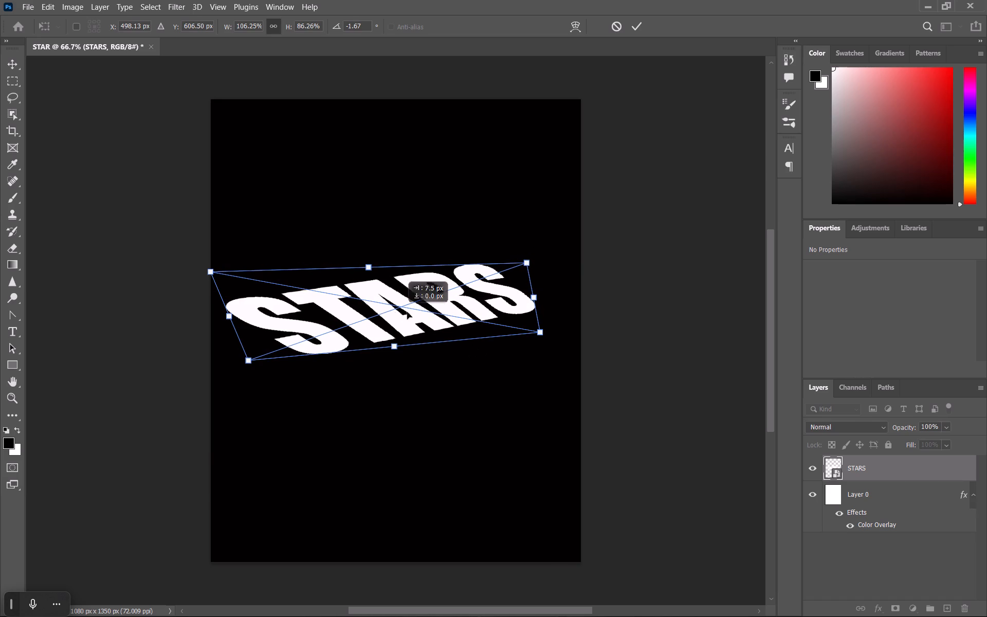
pyautogui.keyDown('ctrl'); pyautogui.moveTo(407, 312); pyautogui.dragTo(400, 310); pyautogui.keyUp('ctrl')
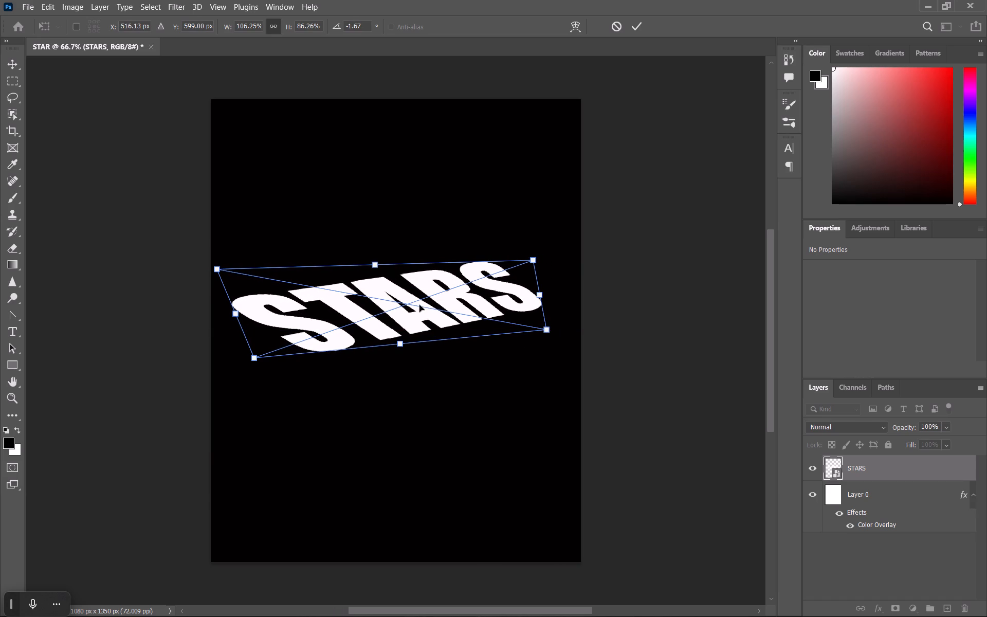
pyautogui.keyDown('ctrl'); pyautogui.moveTo(405, 319); pyautogui.dragTo(406, 339); pyautogui.keyUp('ctrl')
pyautogui.keyDown('ctrl'); pyautogui.moveTo(375, 281); pyautogui.dragTo(375, 292); pyautogui.keyUp('ctrl')
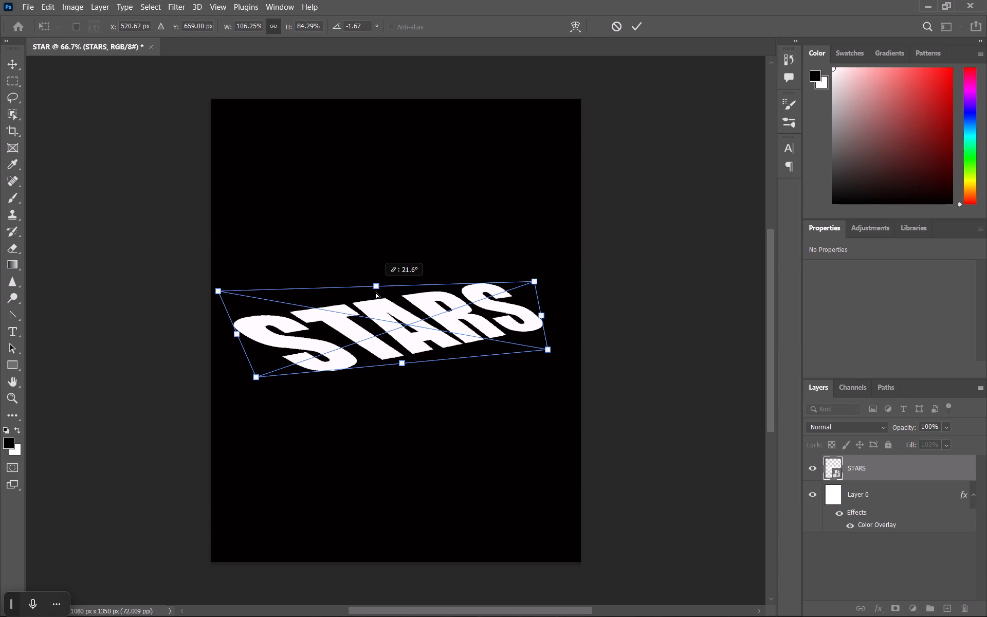
pyautogui.keyDown('ctrl'); pyautogui.moveTo(375, 292); pyautogui.dragTo(375, 291); pyautogui.keyUp('ctrl')
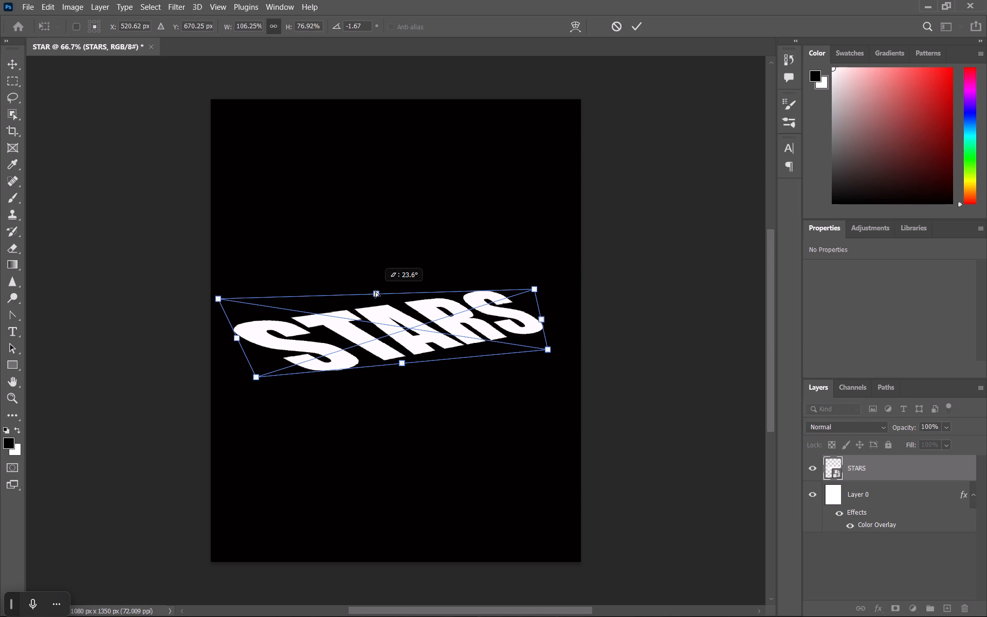
pyautogui.keyDown('ctrl'); pyautogui.moveTo(375, 291); pyautogui.dragTo(371, 282); pyautogui.keyUp('ctrl')
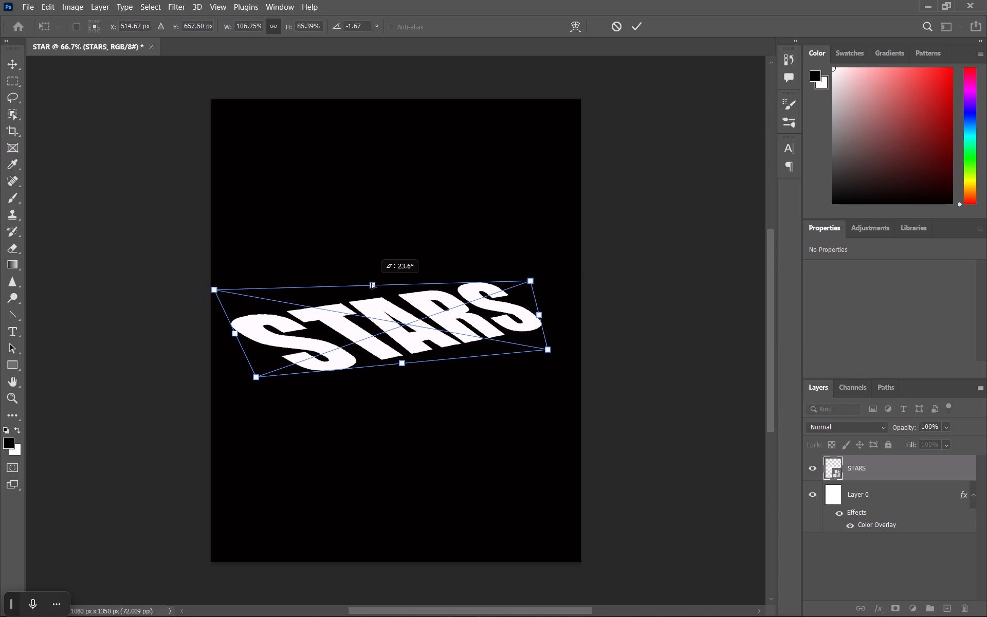
pyautogui.keyDown('ctrl'); pyautogui.moveTo(371, 282); pyautogui.dragTo(365, 280); pyautogui.keyUp('ctrl')
pyautogui.keyDown('ctrl'); pyautogui.moveTo(388, 326); pyautogui.dragTo(397, 308); pyautogui.keyUp('ctrl')
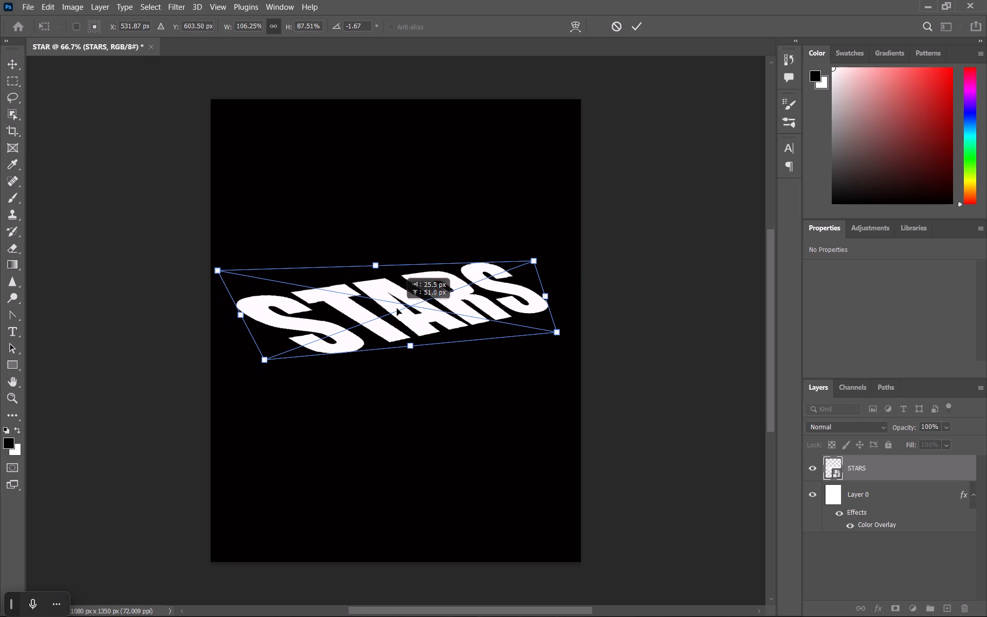
pyautogui.keyDown('ctrl'); pyautogui.moveTo(397, 308); pyautogui.dragTo(400, 308); pyautogui.keyUp('ctrl')
pyautogui.click(436, 415)
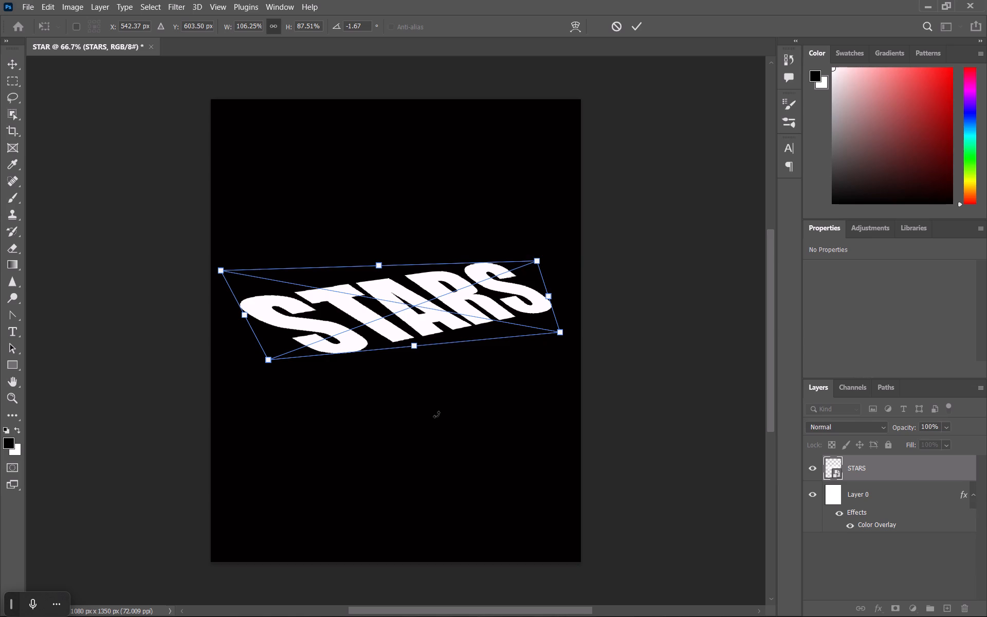
pyautogui.press('Return')
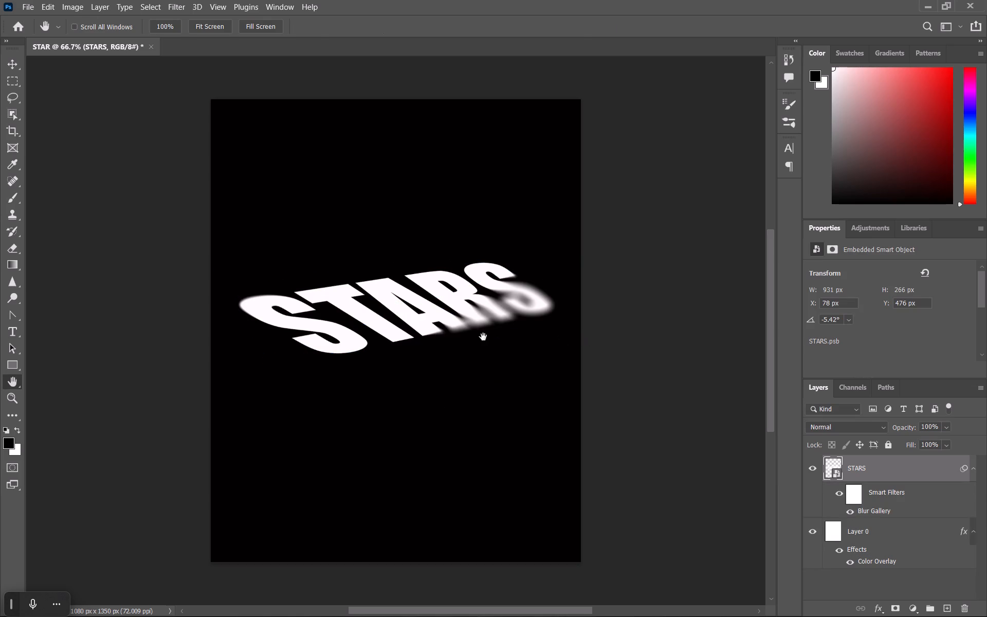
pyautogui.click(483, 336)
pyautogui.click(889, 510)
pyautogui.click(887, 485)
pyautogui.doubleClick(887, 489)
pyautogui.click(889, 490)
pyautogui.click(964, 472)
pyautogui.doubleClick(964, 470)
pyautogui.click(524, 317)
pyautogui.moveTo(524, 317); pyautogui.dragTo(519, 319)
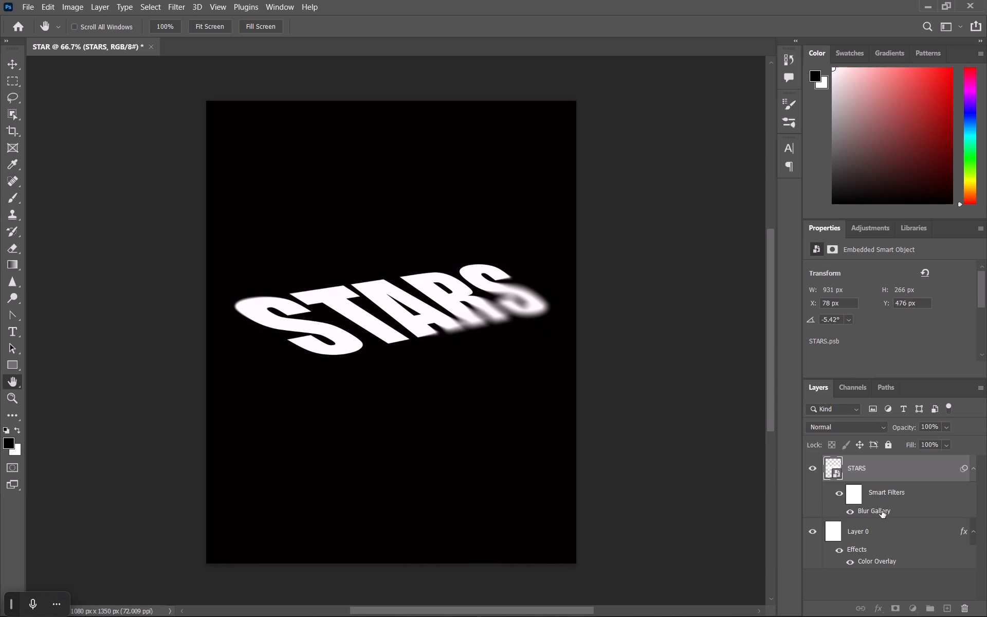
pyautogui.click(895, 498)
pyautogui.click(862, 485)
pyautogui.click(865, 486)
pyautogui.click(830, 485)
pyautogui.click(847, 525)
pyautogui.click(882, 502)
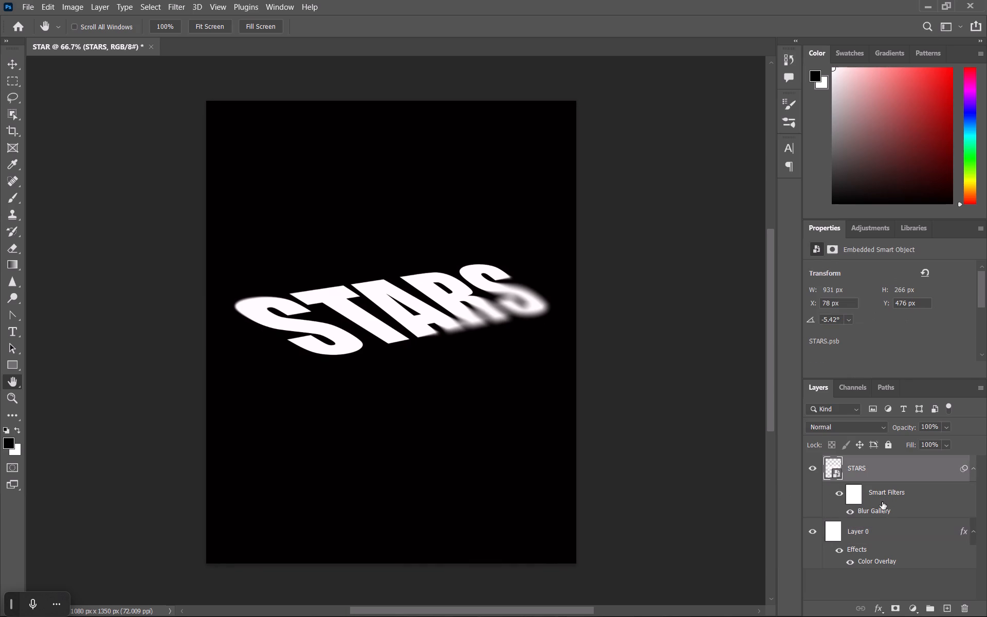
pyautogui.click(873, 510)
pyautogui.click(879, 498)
# Disable the smart filters on STARS, then delete their filter mask and the Blur Gallery filter.
pyautogui.rightClick(879, 498)
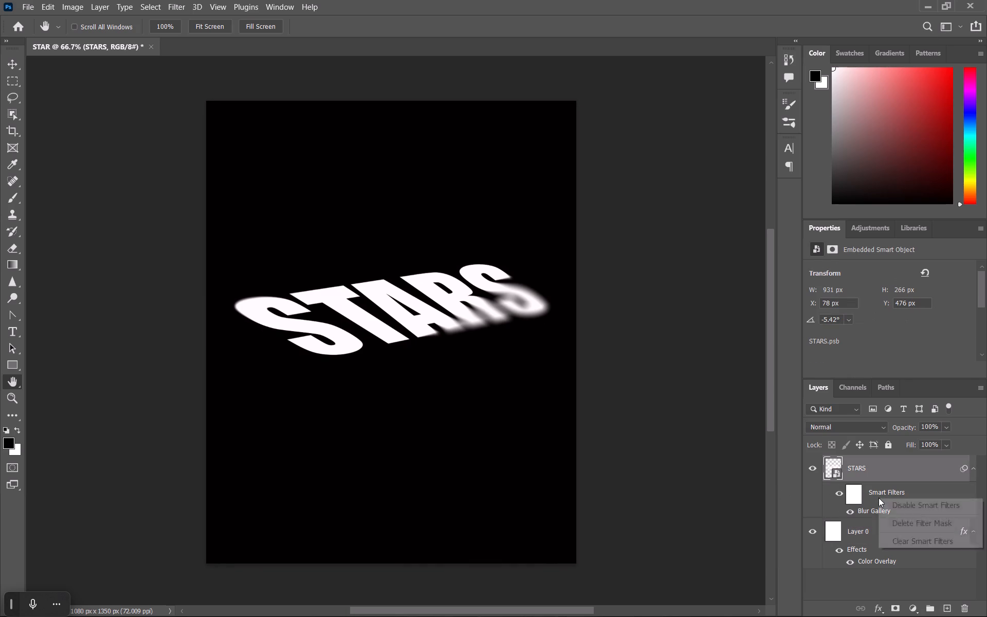
pyautogui.click(915, 507)
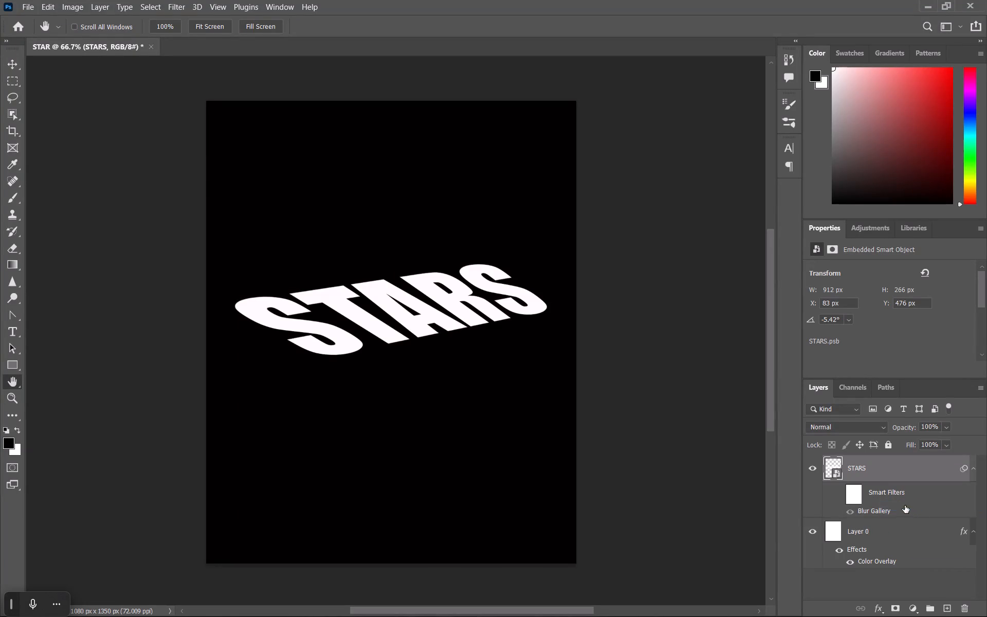
pyautogui.rightClick(880, 491)
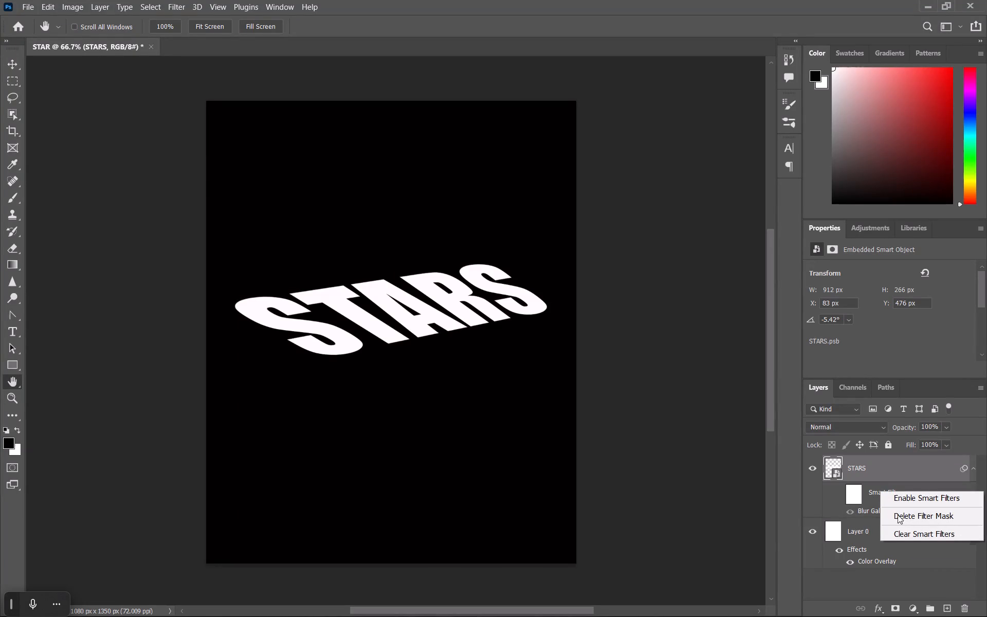
pyautogui.click(904, 518)
pyautogui.rightClick(878, 494)
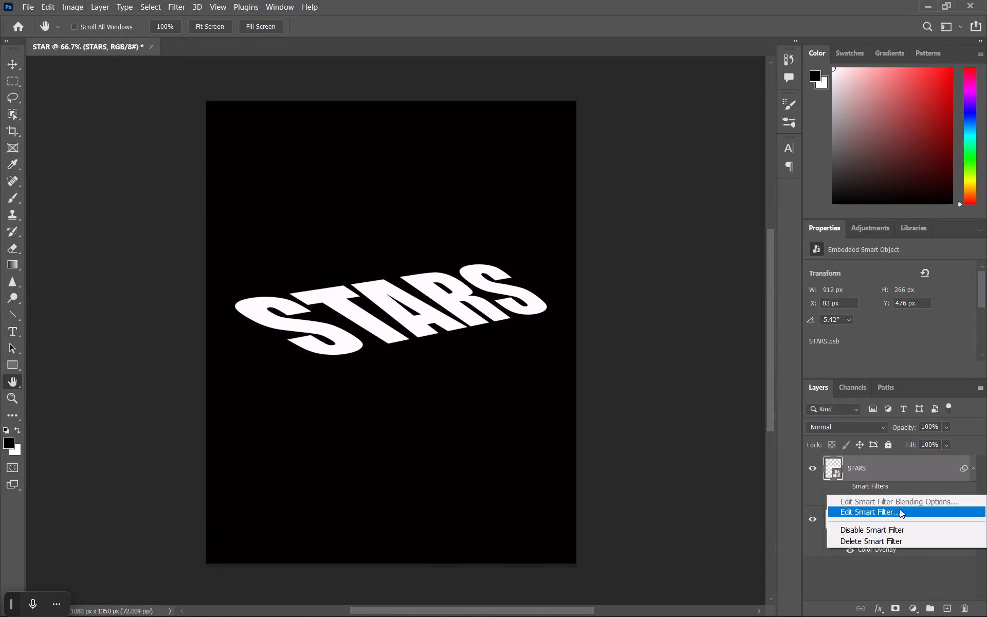
pyautogui.click(897, 542)
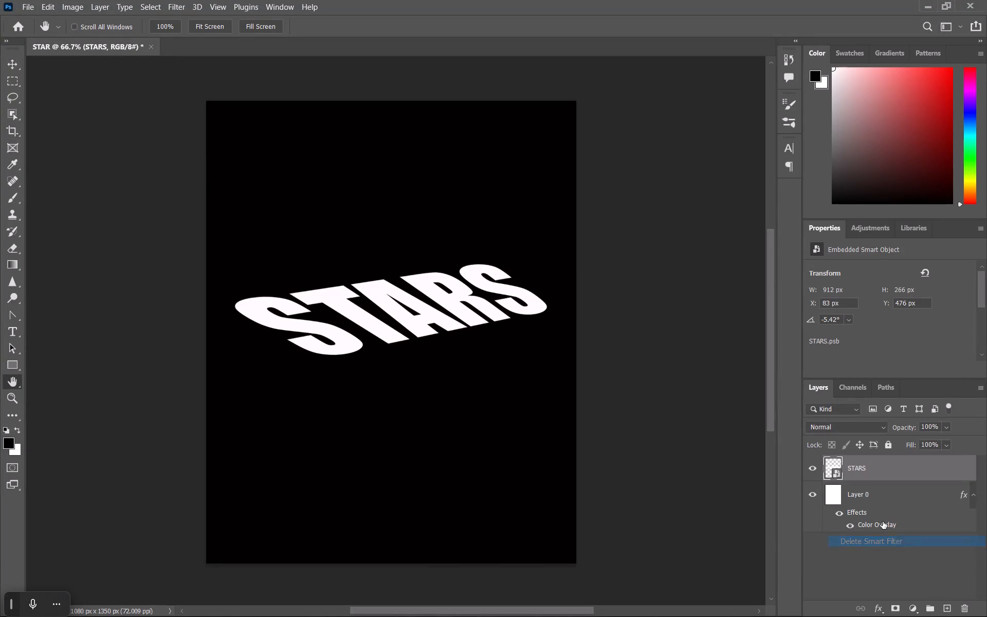
# Start a Tilt-Shift blur on STARS, tilt its band to follow the lettering's slope, and centre it near the top of the A.
pyautogui.click(471, 315)
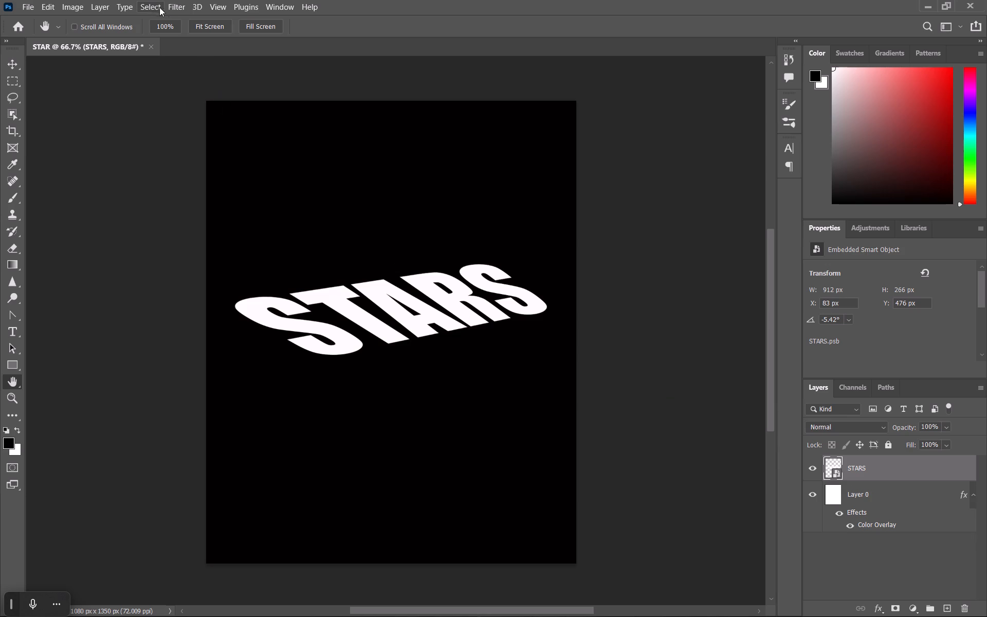
pyautogui.click(174, 7)
pyautogui.click(250, 158)
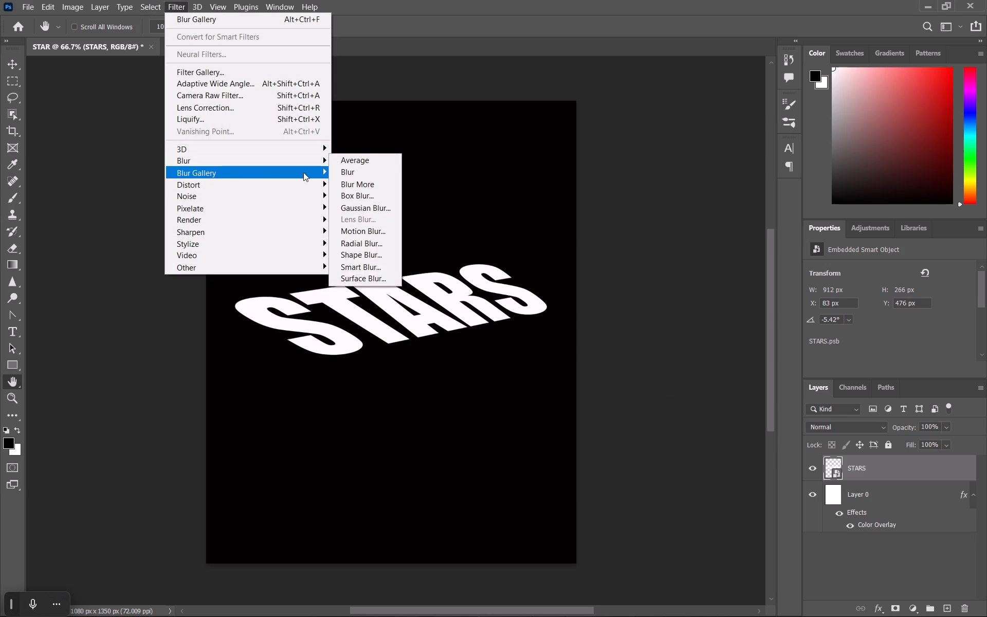
pyautogui.click(298, 171)
pyautogui.click(367, 195)
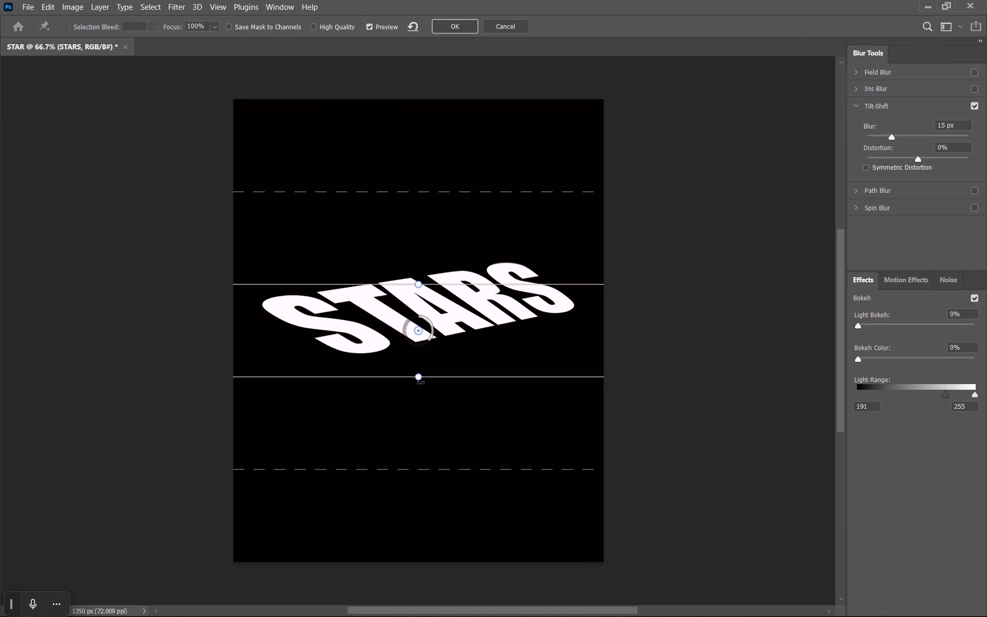
pyautogui.moveTo(417, 278); pyautogui.dragTo(409, 277)
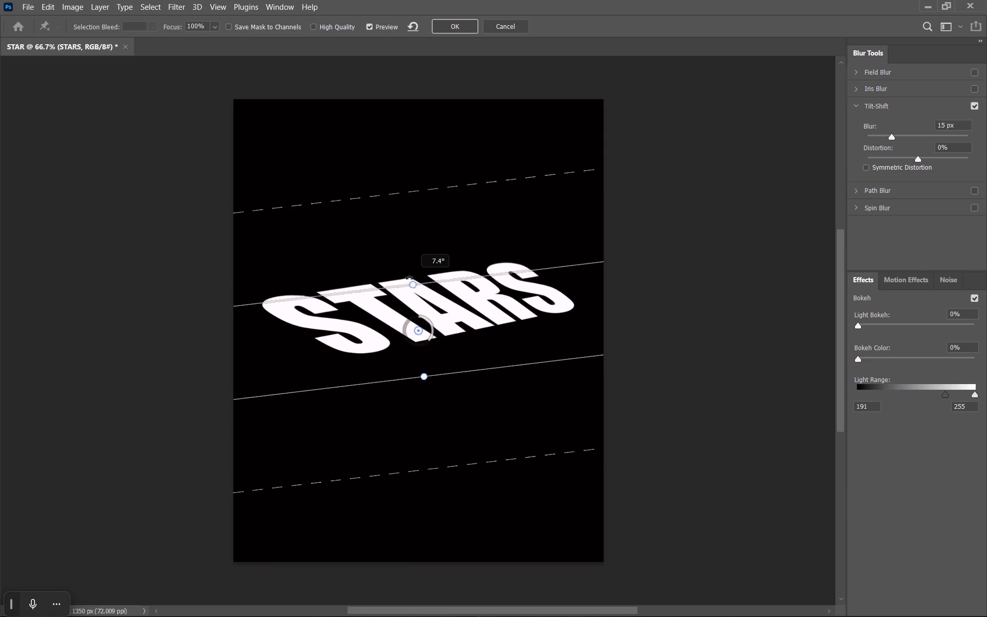
pyautogui.moveTo(409, 277); pyautogui.dragTo(411, 279)
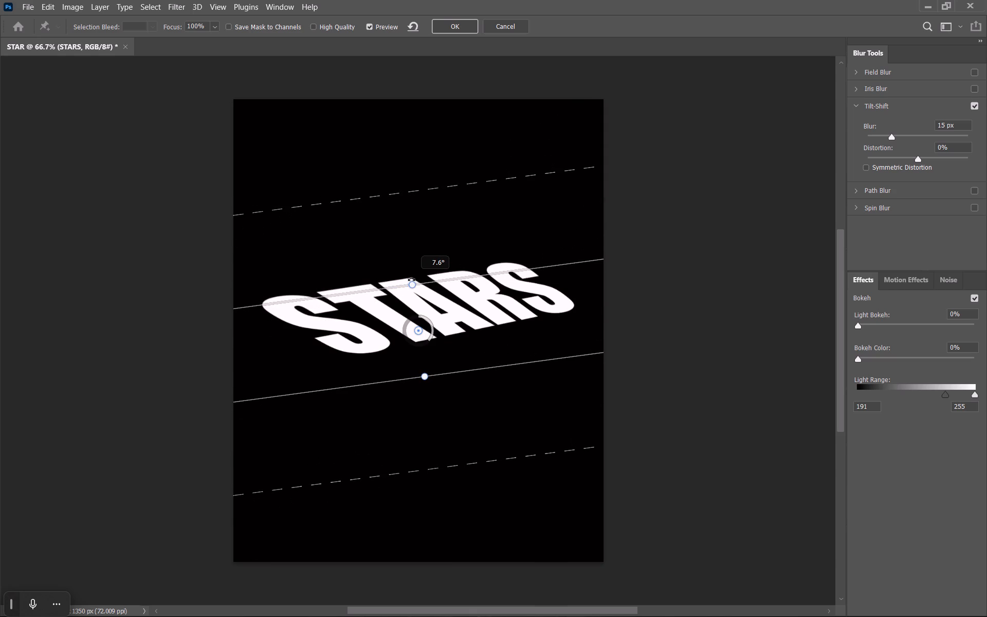
pyautogui.moveTo(411, 279); pyautogui.dragTo(407, 272)
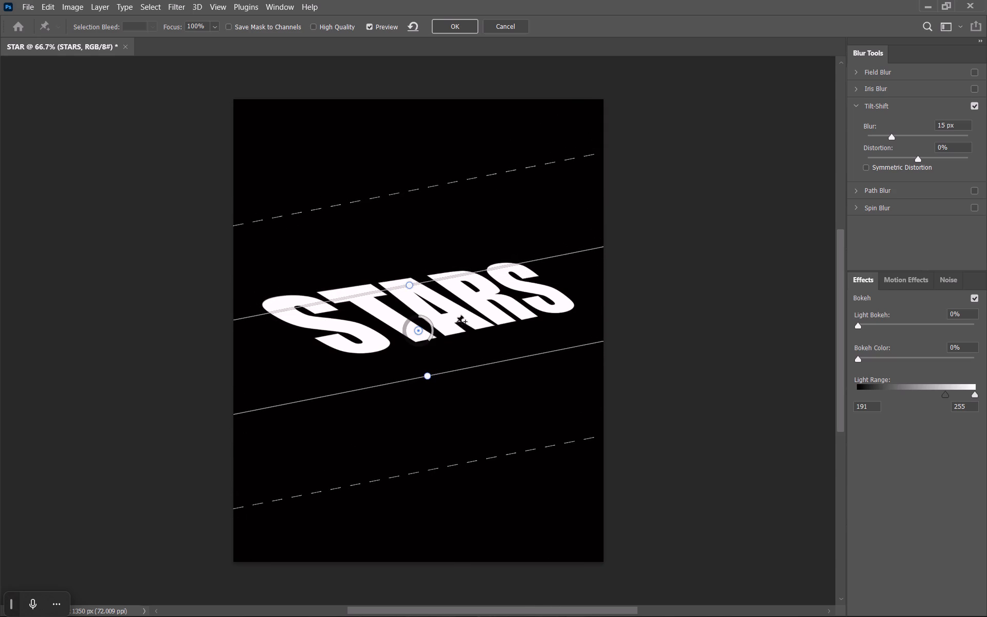
pyautogui.moveTo(462, 328); pyautogui.dragTo(443, 273)
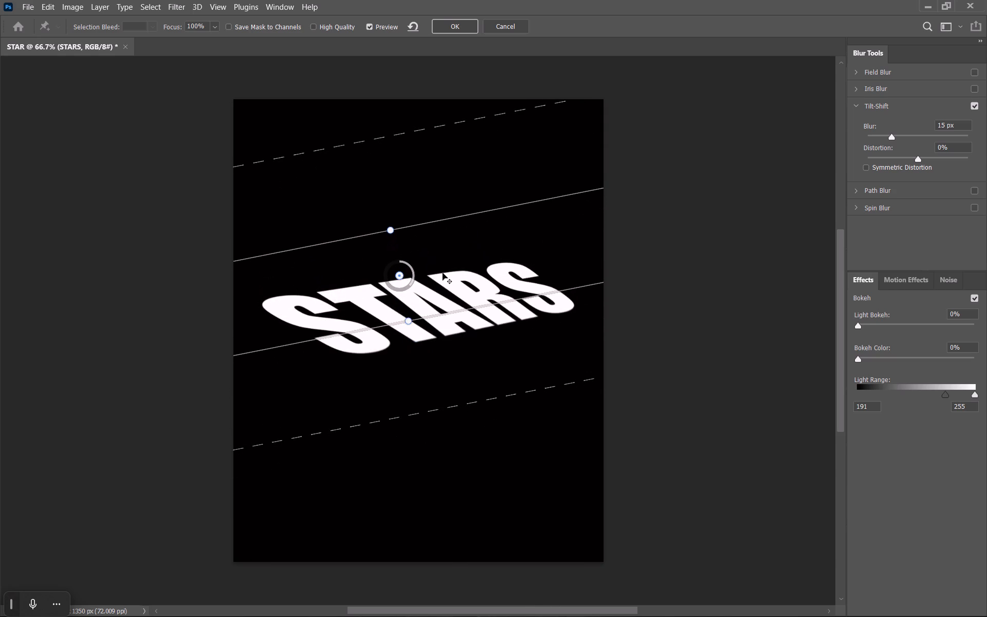
pyautogui.moveTo(443, 273); pyautogui.dragTo(450, 282)
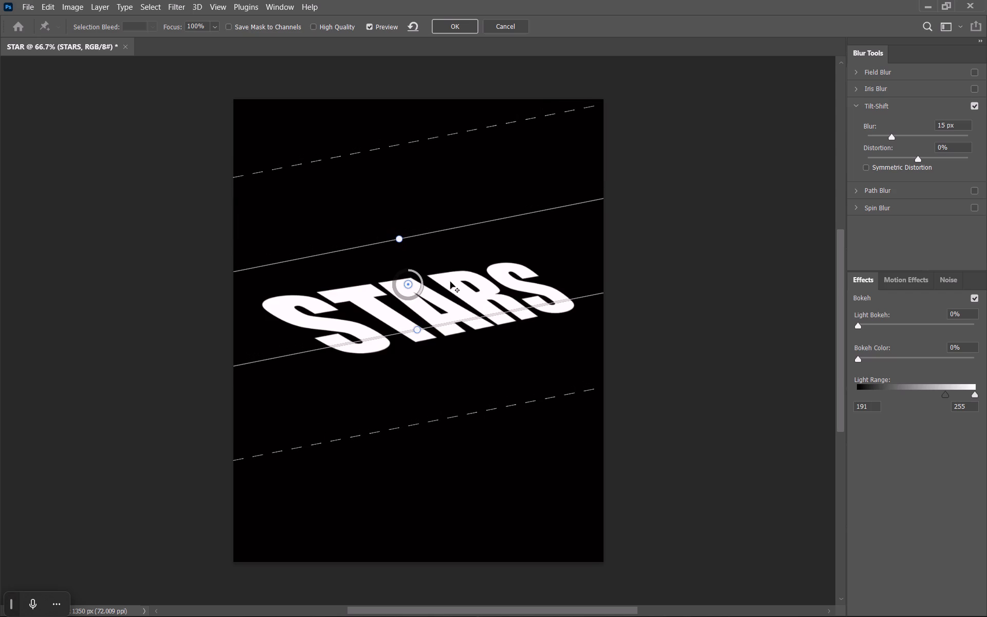
# Pull the lower fade edge up just beneath the base of STARS and the upper focus line down just above the lettering.
pyautogui.moveTo(422, 427); pyautogui.dragTo(424, 360)
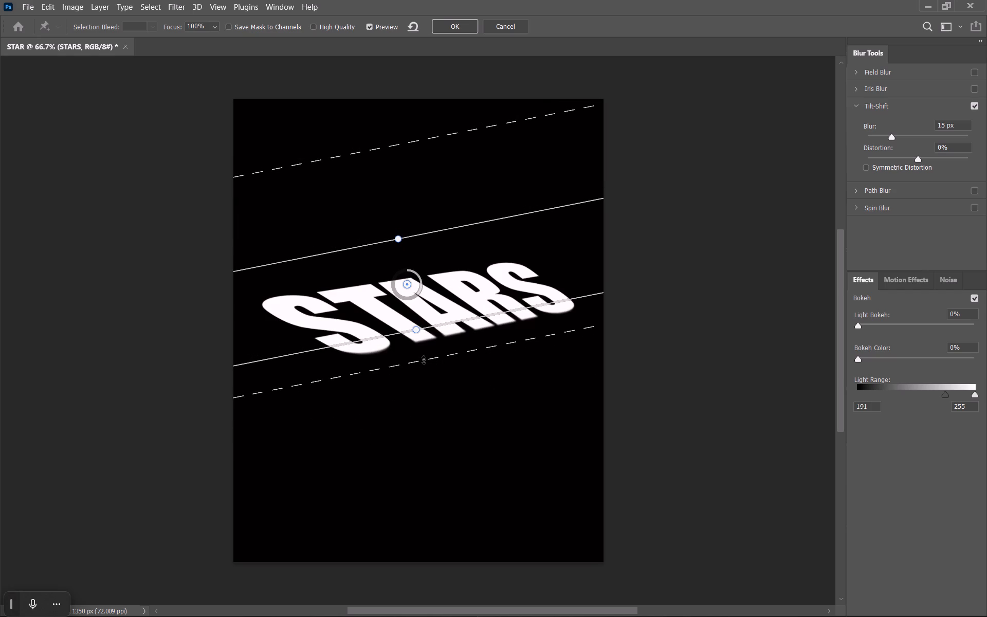
pyautogui.moveTo(424, 360); pyautogui.dragTo(427, 350)
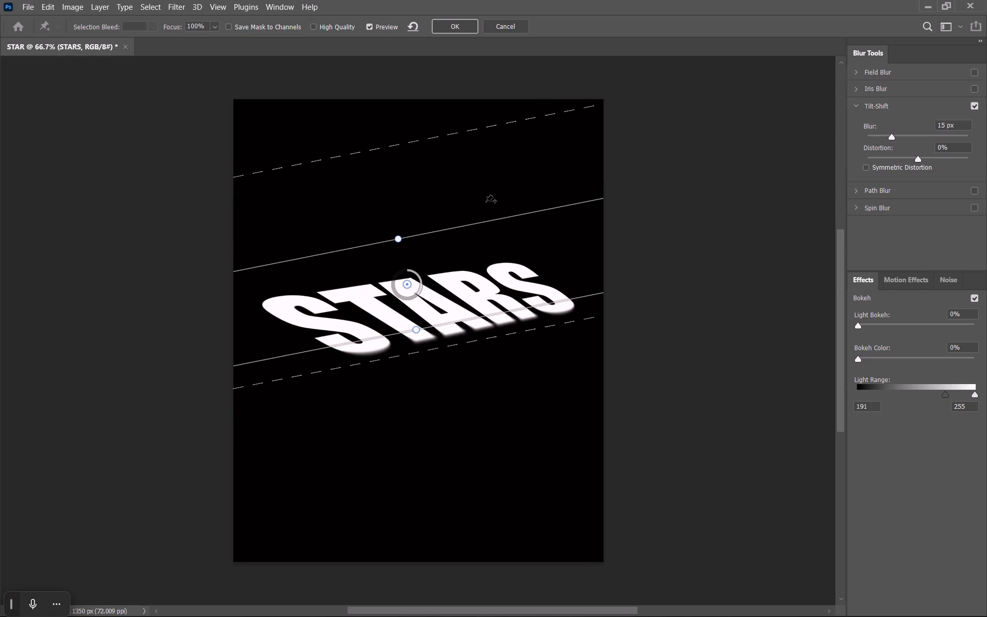
pyautogui.moveTo(442, 225); pyautogui.dragTo(439, 223)
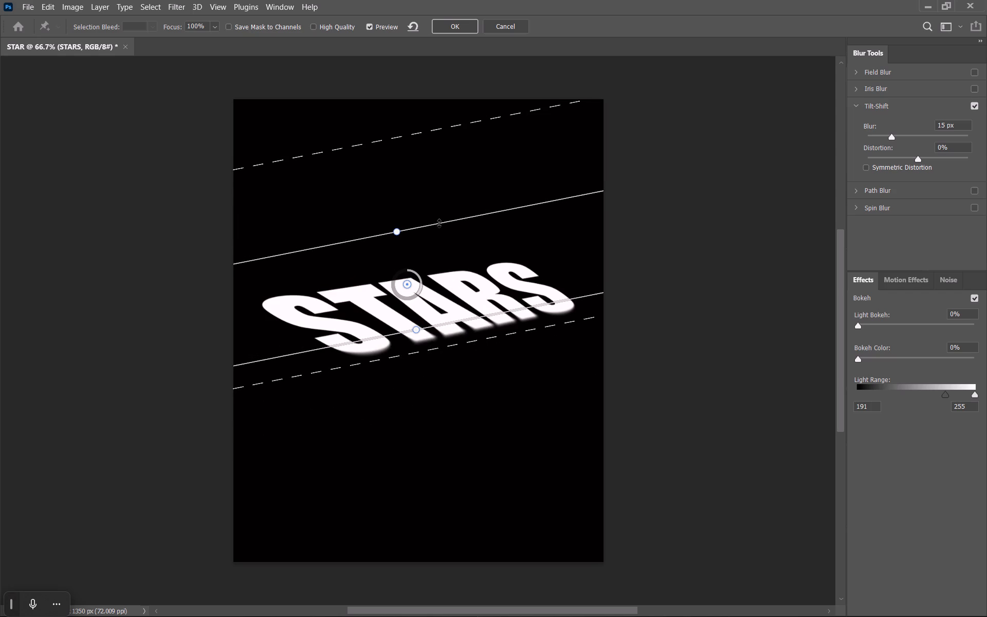
pyautogui.moveTo(439, 223); pyautogui.dragTo(439, 270)
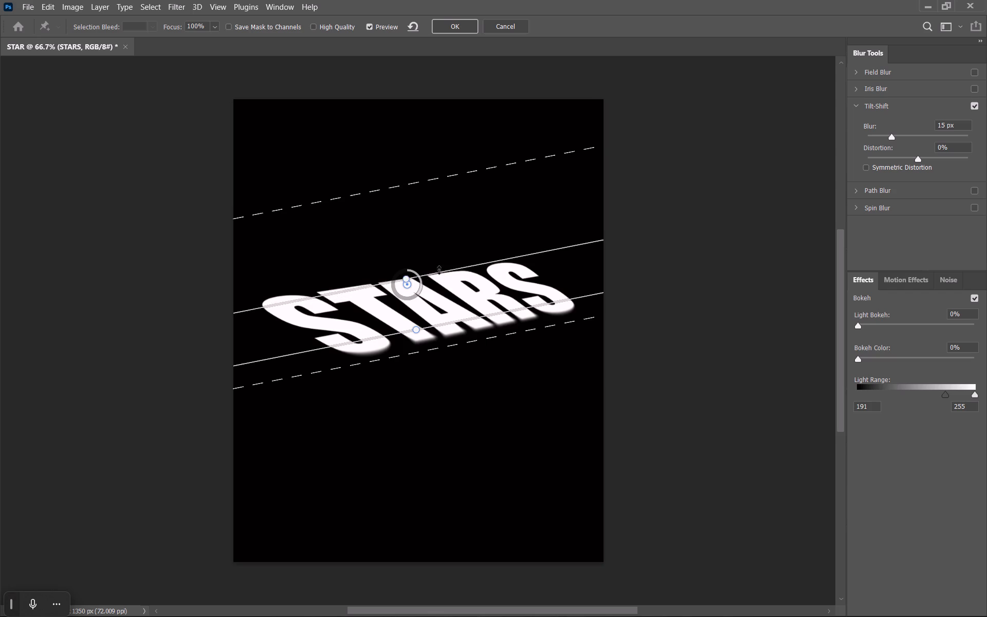
pyautogui.moveTo(439, 270); pyautogui.dragTo(435, 260)
# Fine-tune the rotation of the Tilt-Shift band so its lines run parallel to the base of STARS.
pyautogui.click(396, 240)
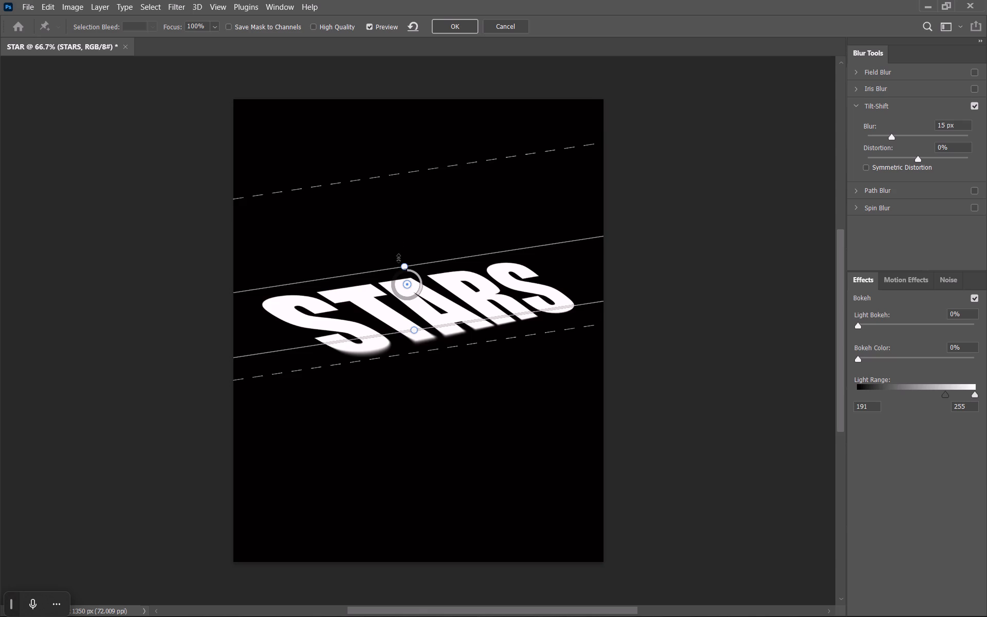
pyautogui.click(410, 241)
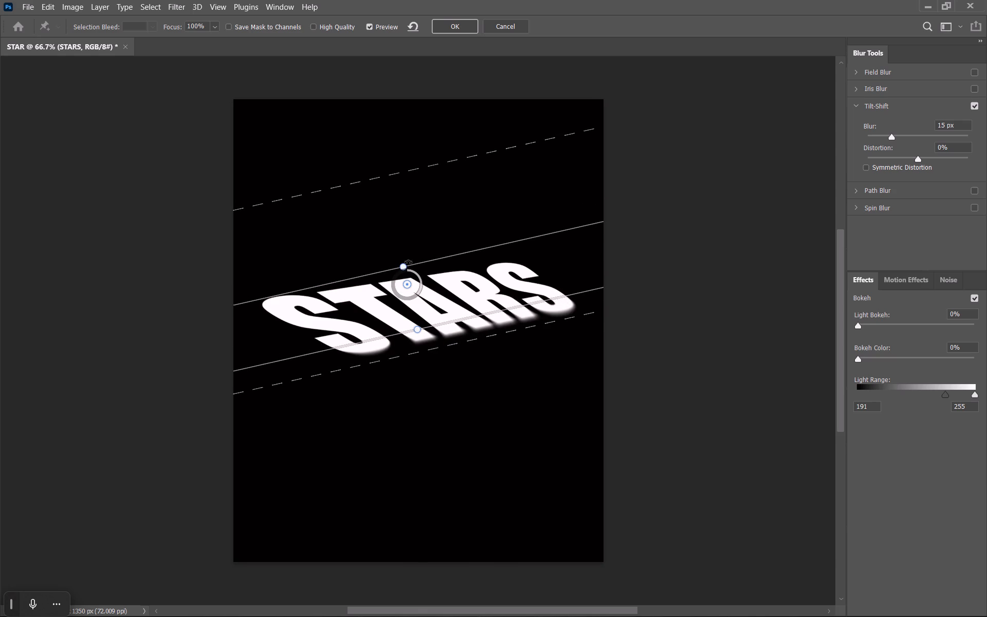
pyautogui.moveTo(408, 261); pyautogui.dragTo(403, 256)
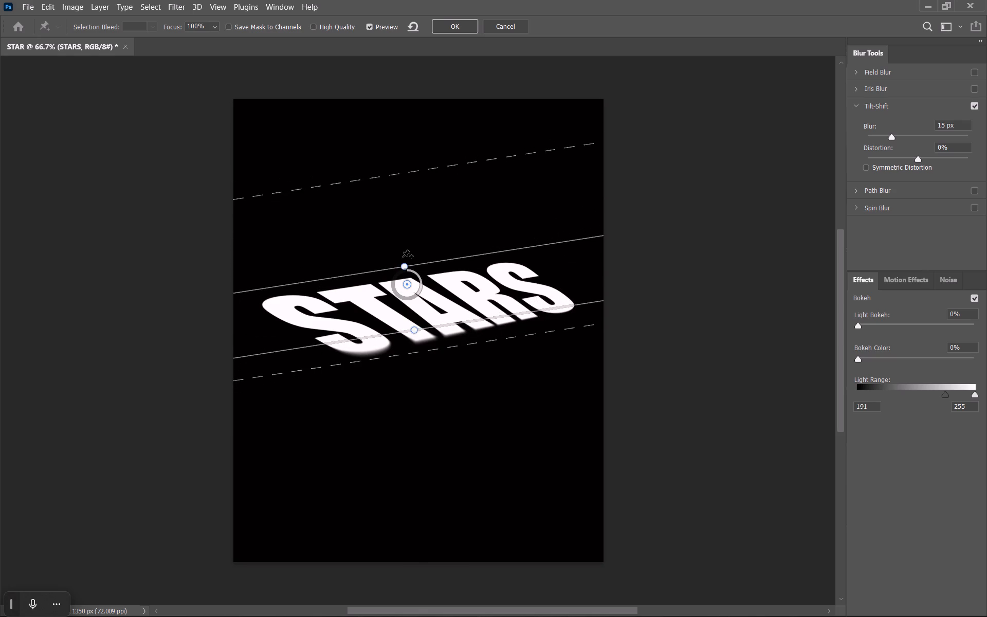
pyautogui.hotkey('ctrl', 'z')
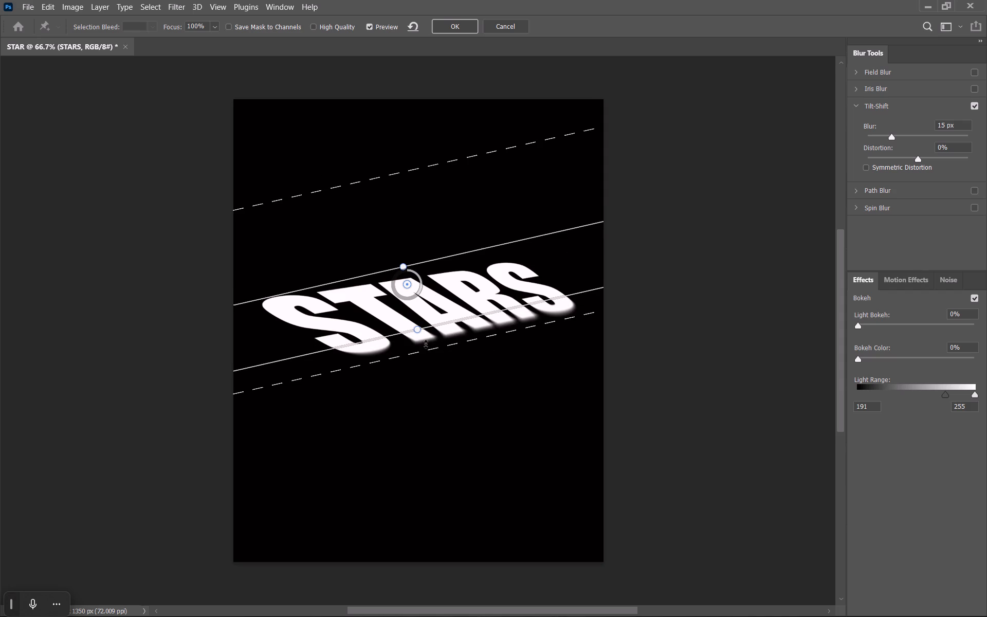
pyautogui.click(419, 331)
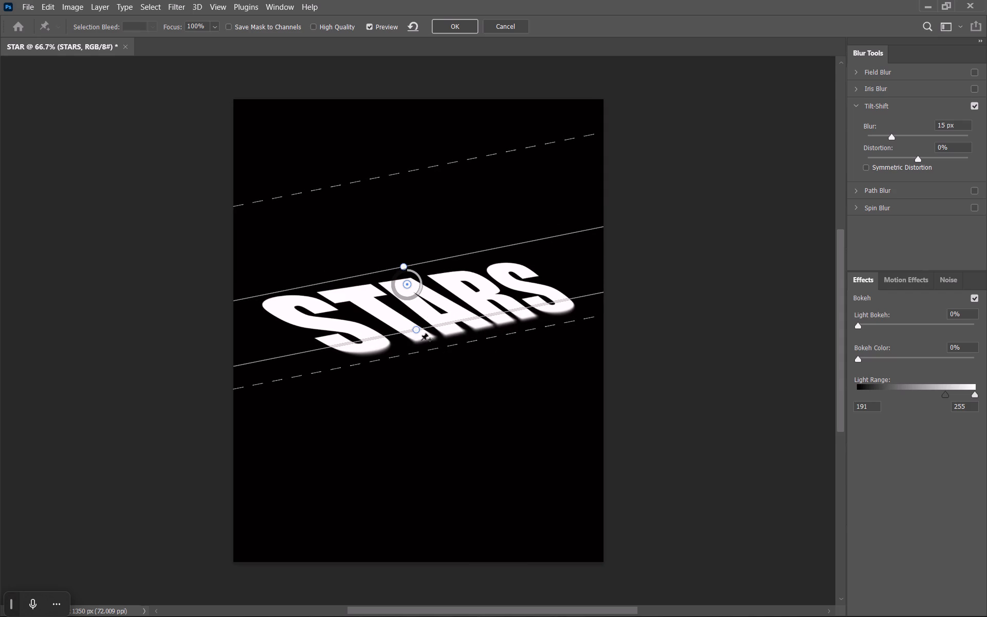
# Nudge the lower focus line up slightly, set the lower fade edge just below the letters' base, and apply the 15 px Tilt-Shift blur.
pyautogui.moveTo(417, 343); pyautogui.dragTo(417, 342)
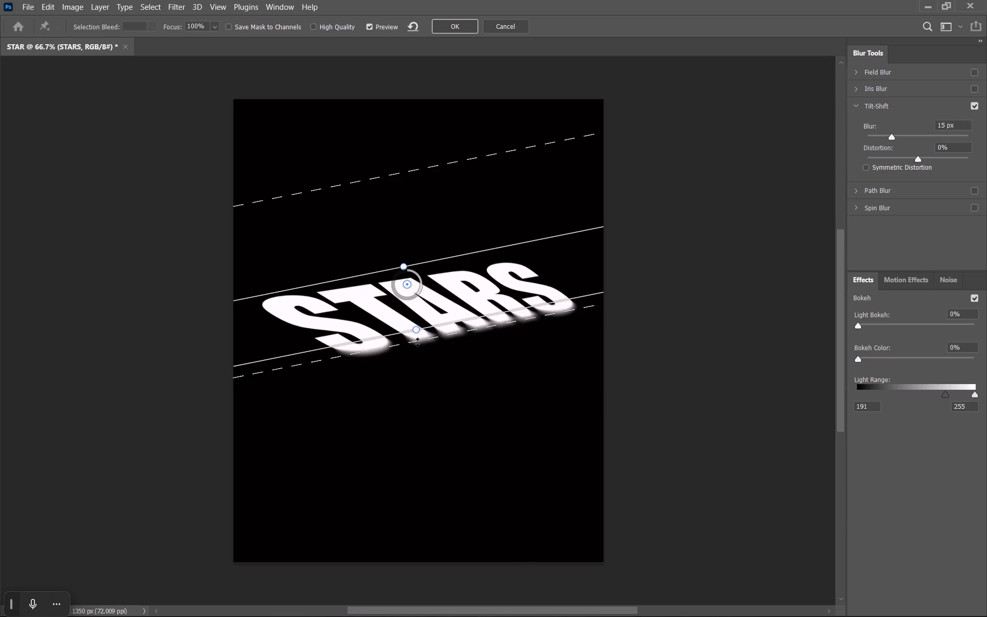
pyautogui.moveTo(417, 342); pyautogui.dragTo(424, 349)
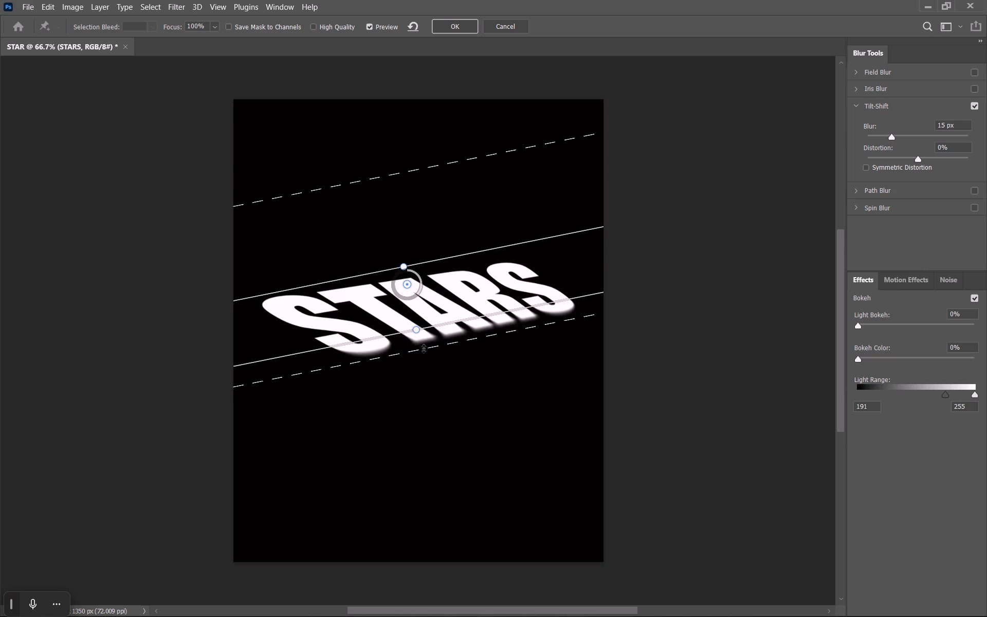
pyautogui.moveTo(424, 349); pyautogui.dragTo(424, 345)
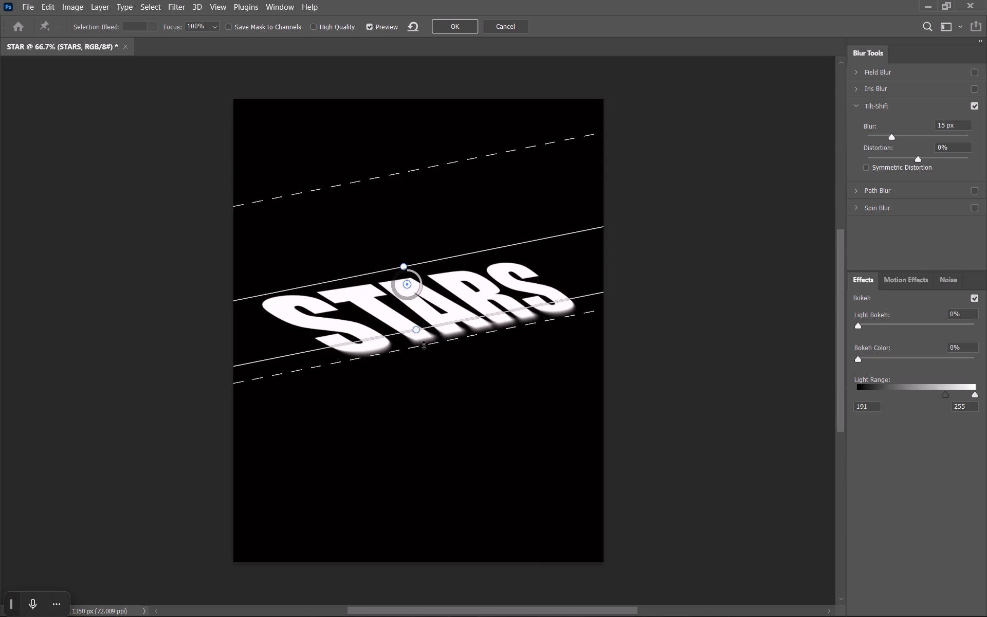
pyautogui.moveTo(424, 345); pyautogui.dragTo(427, 347)
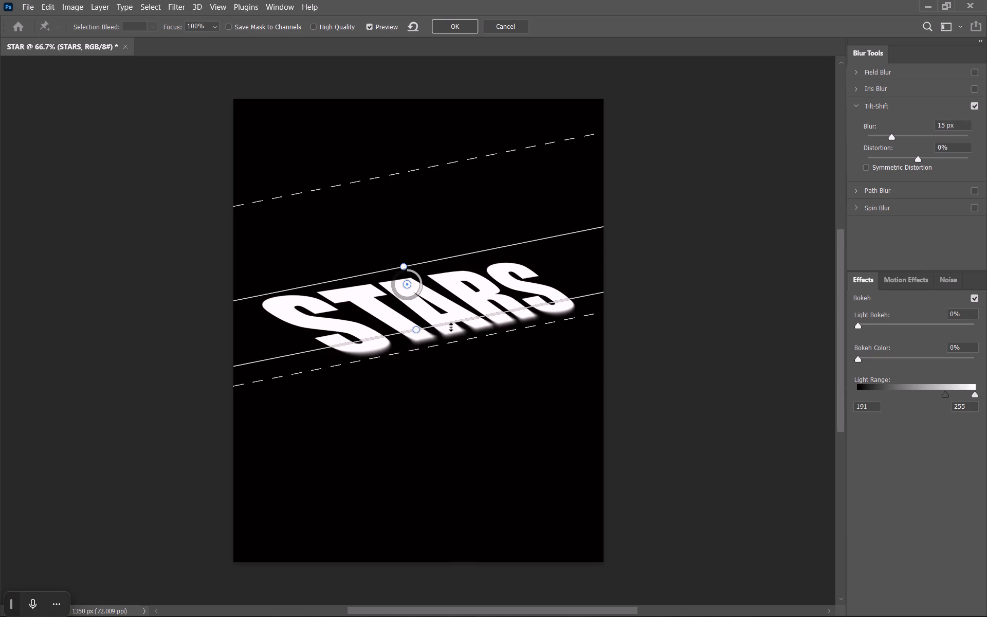
pyautogui.moveTo(451, 325); pyautogui.dragTo(451, 320)
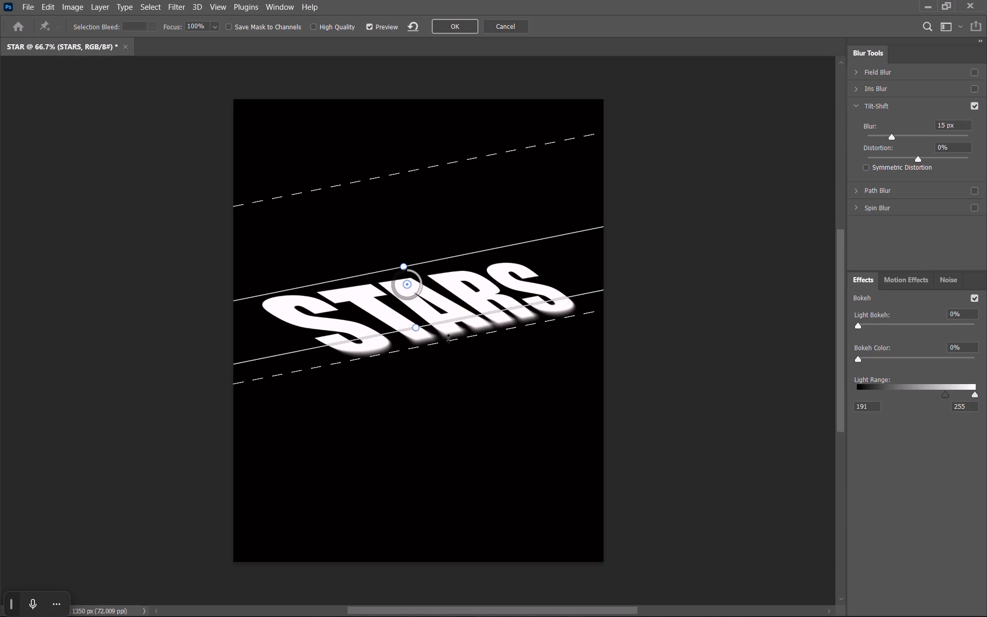
pyautogui.click(448, 344)
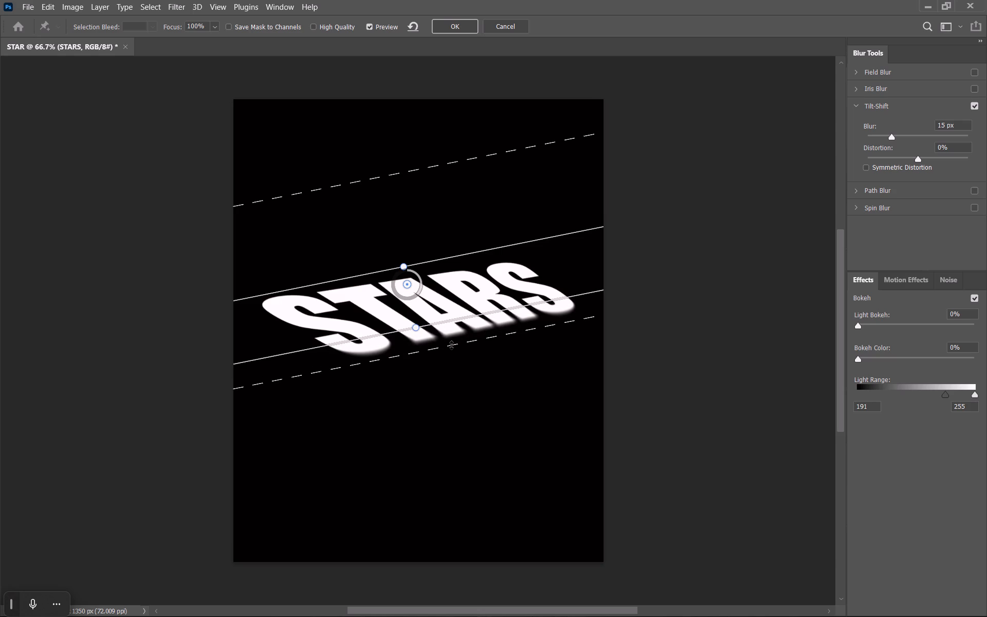
pyautogui.press('Return')
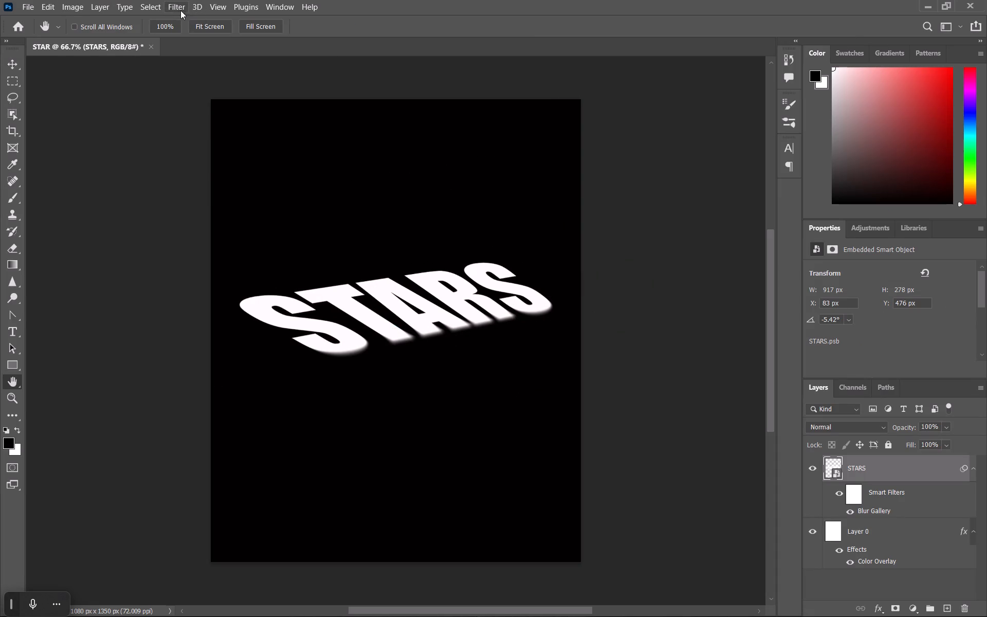
# Start a second Tilt-Shift blur on STARS, rotate its band to slope diagonally down to the right, and centre it at the T's upper-left corner.
pyautogui.click(179, 9)
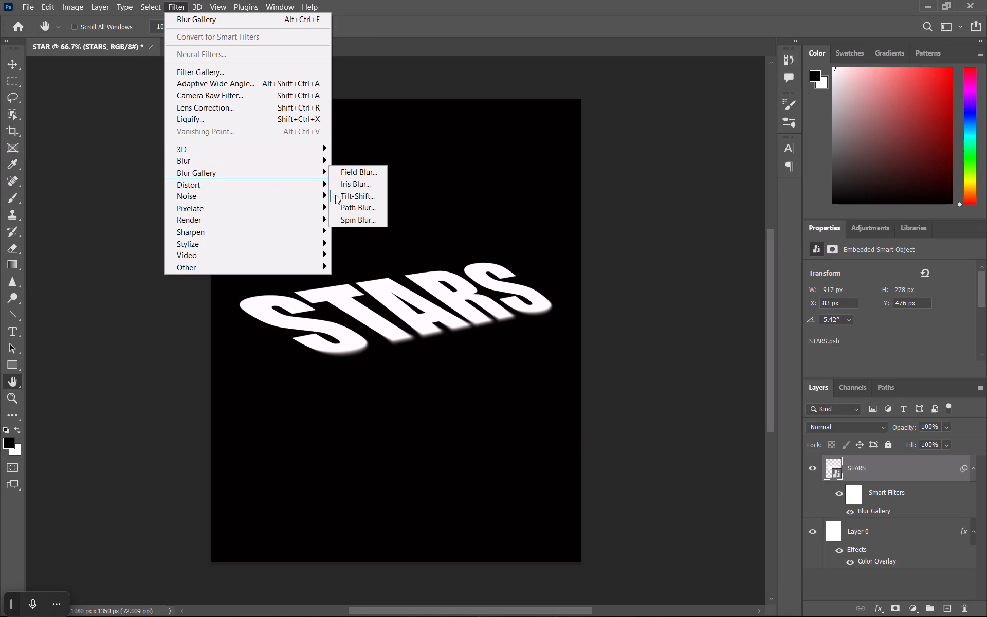
pyautogui.click(340, 195)
pyautogui.moveTo(469, 262); pyautogui.dragTo(471, 264)
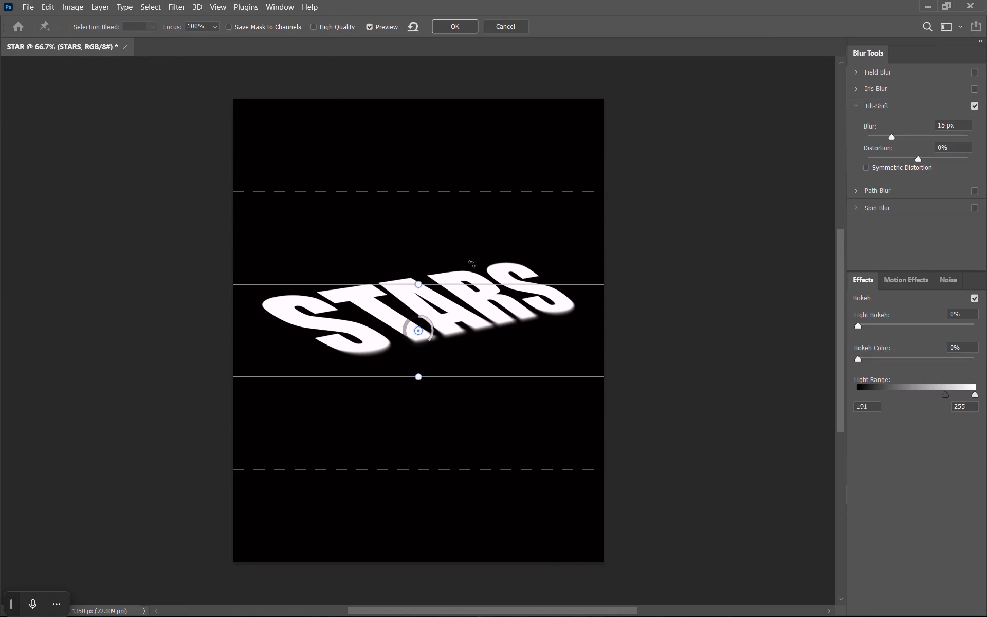
pyautogui.moveTo(471, 264); pyautogui.dragTo(493, 321)
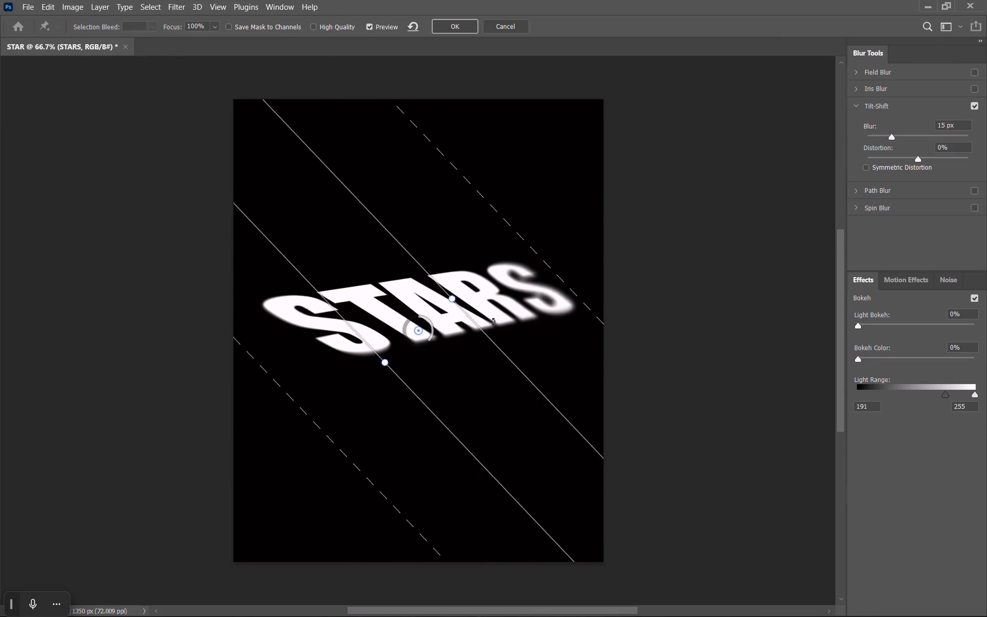
pyautogui.moveTo(493, 321); pyautogui.dragTo(501, 306)
pyautogui.moveTo(464, 345); pyautogui.dragTo(352, 356)
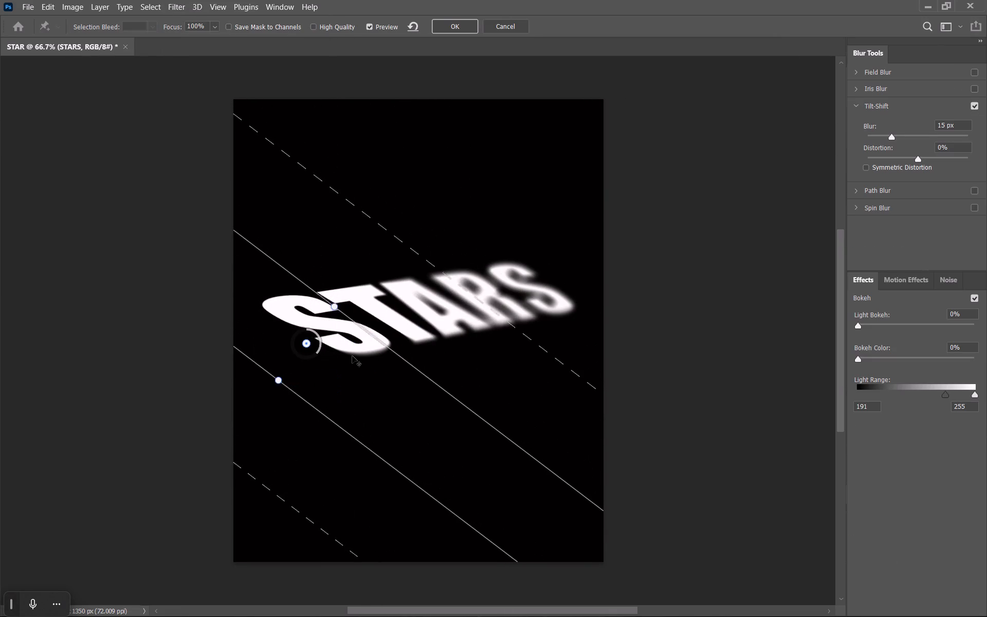
pyautogui.moveTo(352, 356); pyautogui.dragTo(383, 301)
# Move the second blur's upper-right fade edge out towards the canvas's upper-right corner, softening the blur on the last letters.
pyautogui.moveTo(466, 203); pyautogui.dragTo(611, 154)
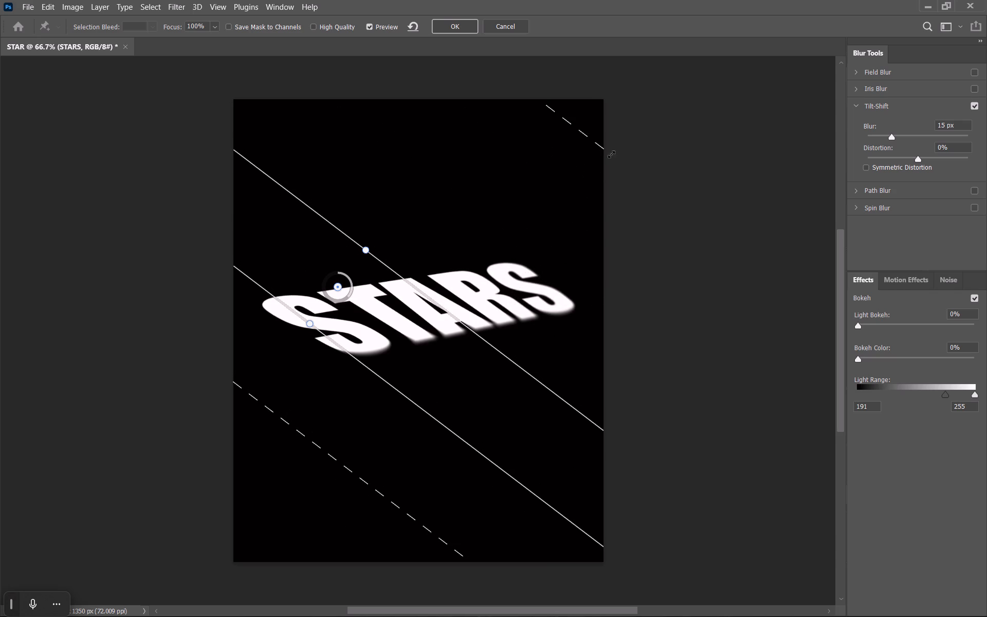
pyautogui.moveTo(611, 154); pyautogui.dragTo(525, 246)
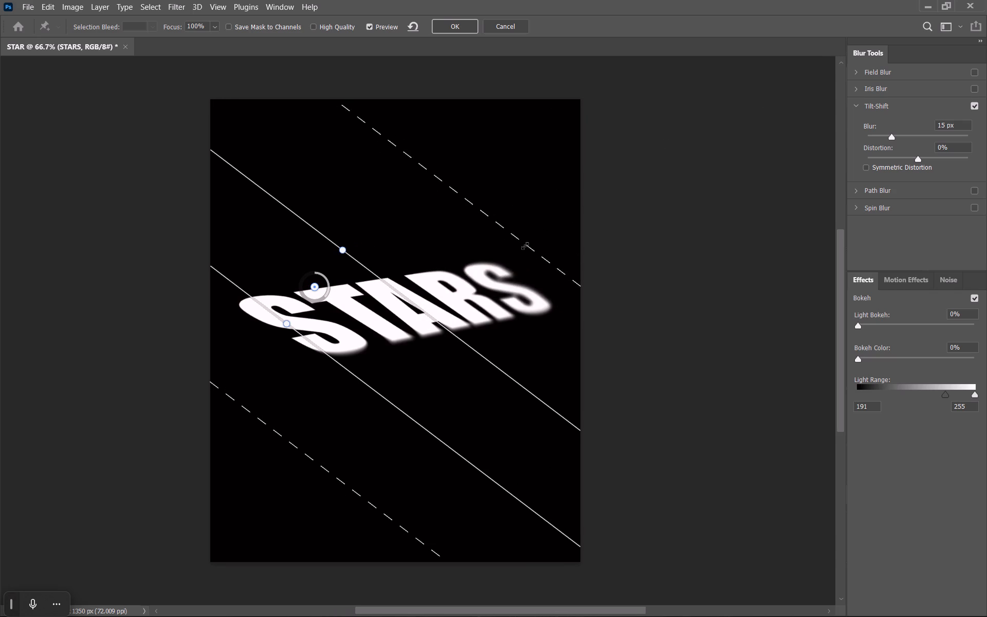
pyautogui.moveTo(525, 246); pyautogui.dragTo(595, 196)
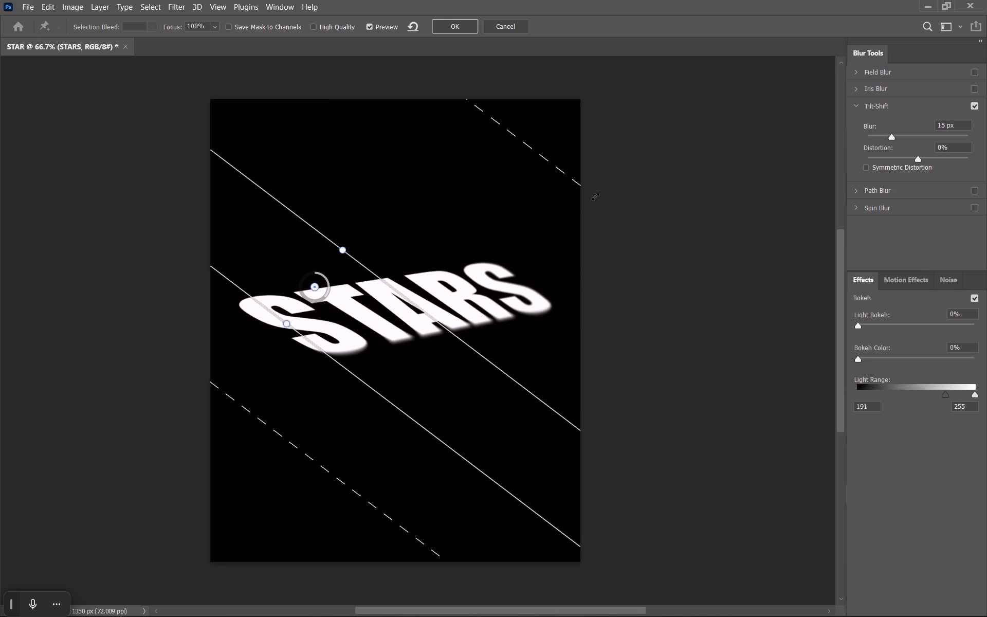
pyautogui.moveTo(595, 196); pyautogui.dragTo(605, 196)
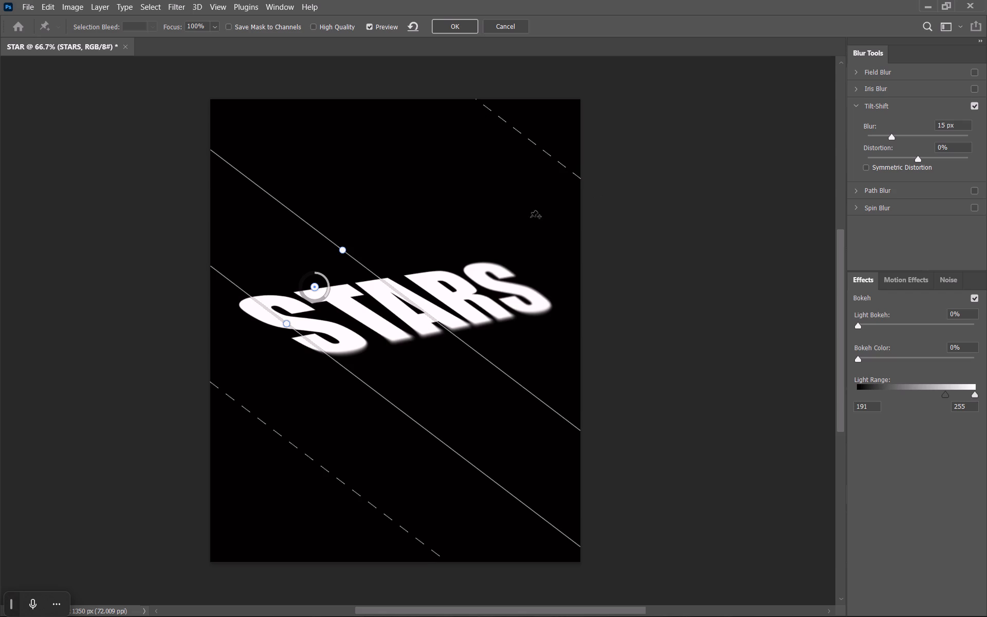
# Bring the second blur's lower-left fade edge in close to the first S and move its upper-right focus line out beyond the last letters.
pyautogui.moveTo(262, 413); pyautogui.dragTo(330, 378)
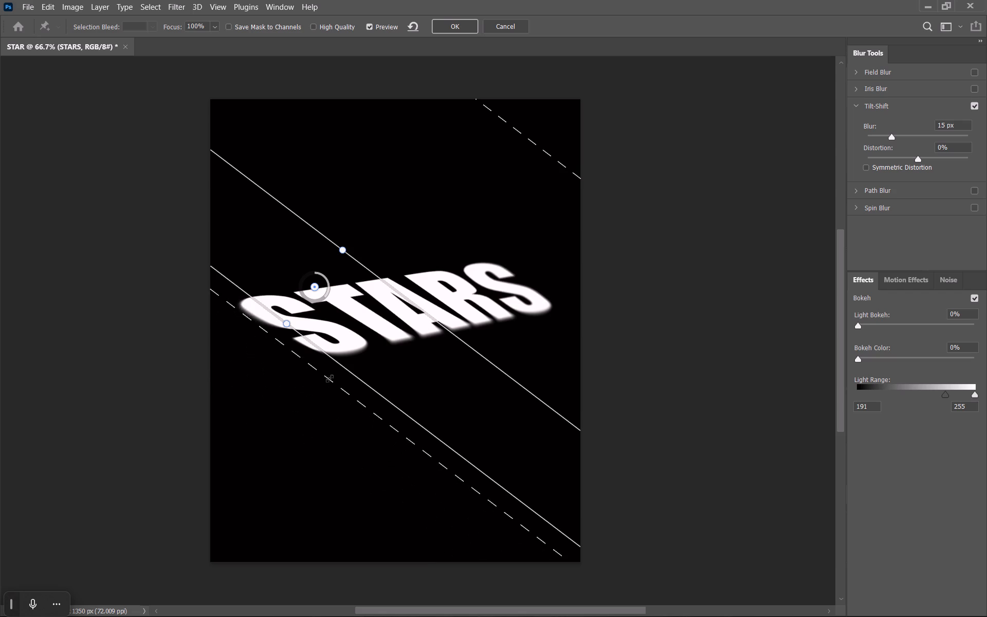
pyautogui.moveTo(330, 378); pyautogui.dragTo(322, 379)
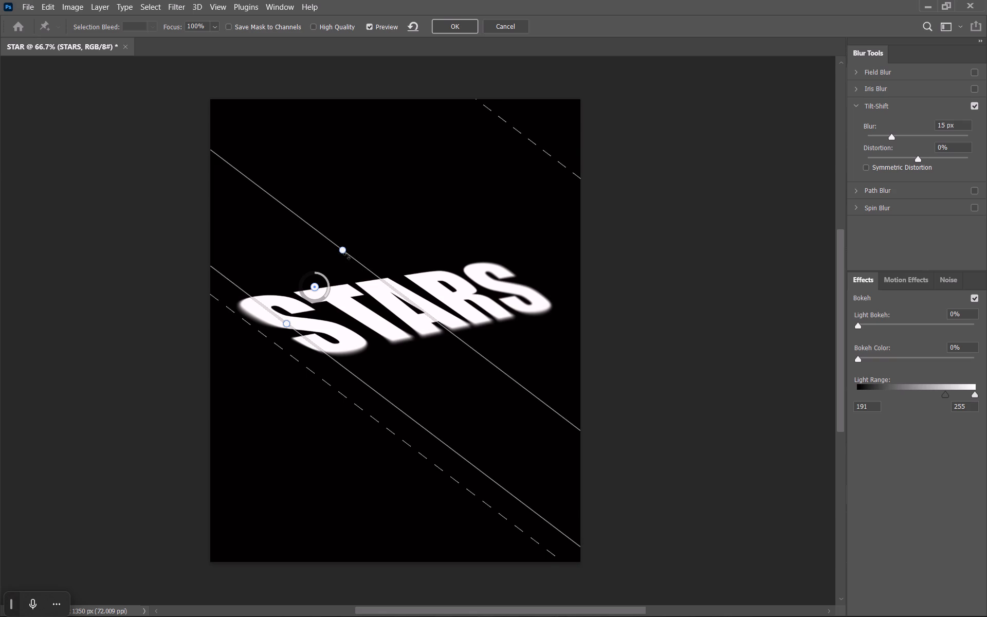
pyautogui.moveTo(359, 256); pyautogui.dragTo(488, 234)
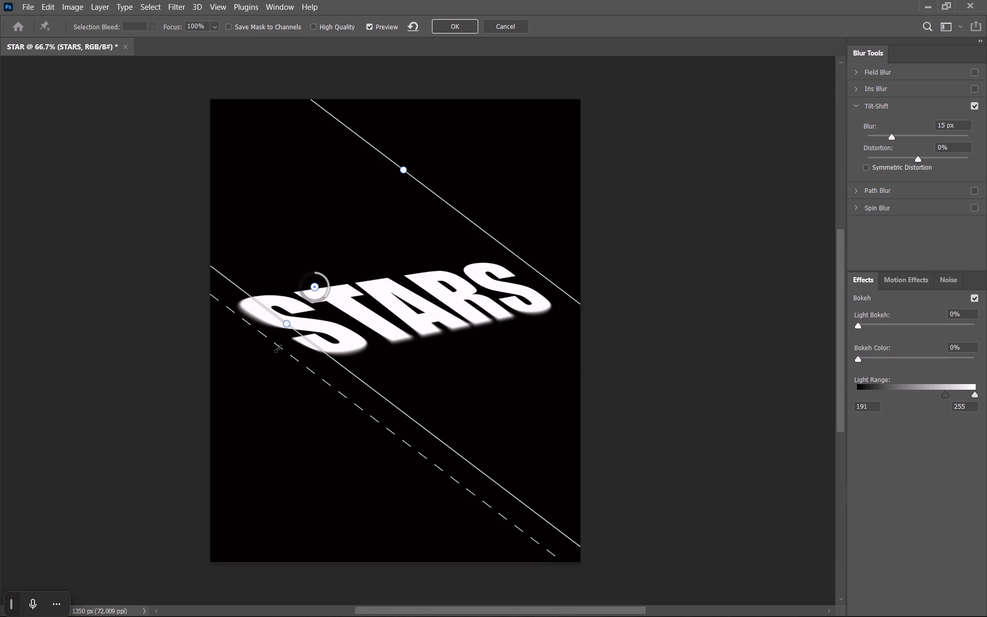
# Rotate the second Tilt-Shift band to a slightly shallower diagonal and apply the 15 px blur to STARS.
pyautogui.click(292, 349)
pyautogui.moveTo(289, 356); pyautogui.dragTo(295, 358)
pyautogui.moveTo(280, 327); pyautogui.dragTo(285, 328)
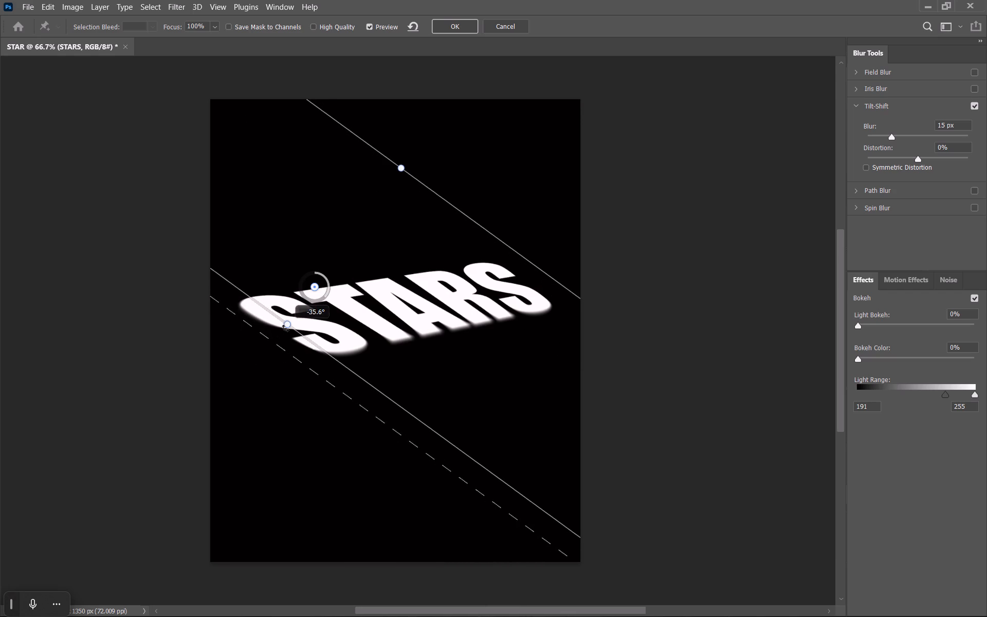
pyautogui.moveTo(285, 328); pyautogui.dragTo(288, 328)
pyautogui.moveTo(282, 350); pyautogui.dragTo(290, 350)
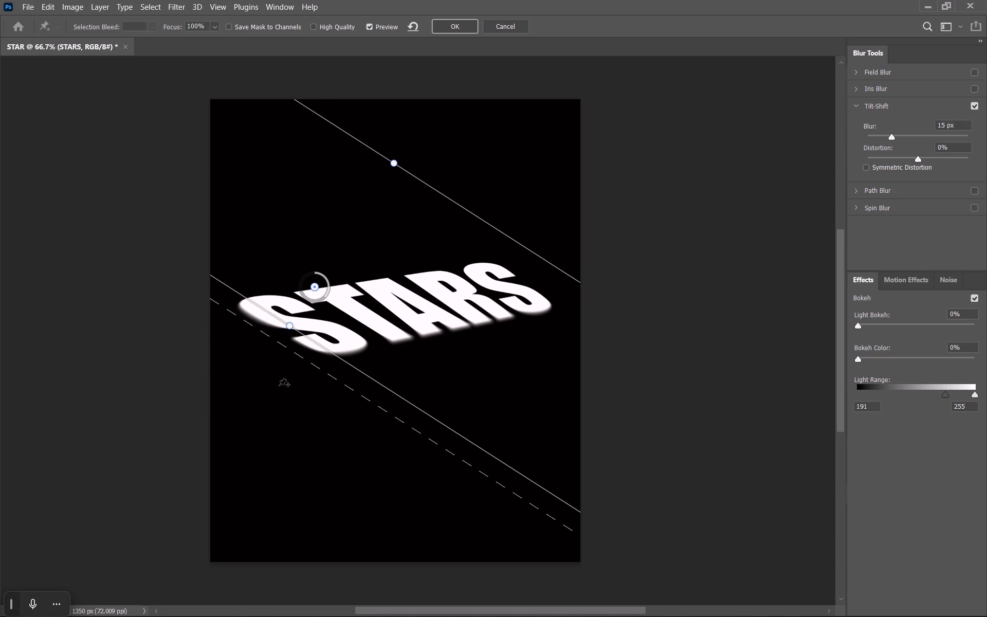
pyautogui.press('Return')
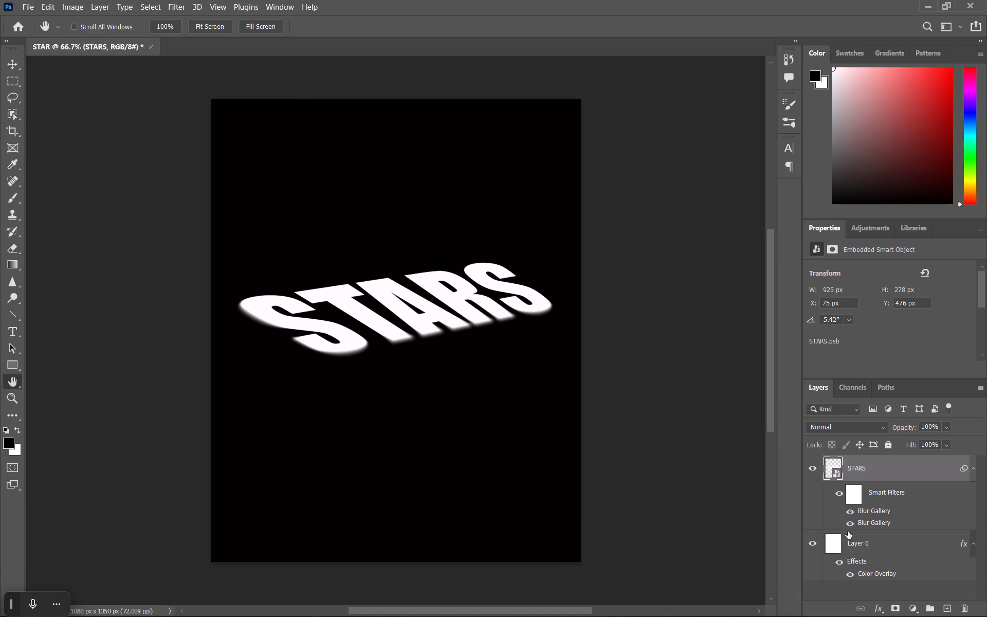
# Combine the STARS layer and Layer 0 into a single smart object.
pyautogui.moveTo(874, 586); pyautogui.dragTo(882, 473)
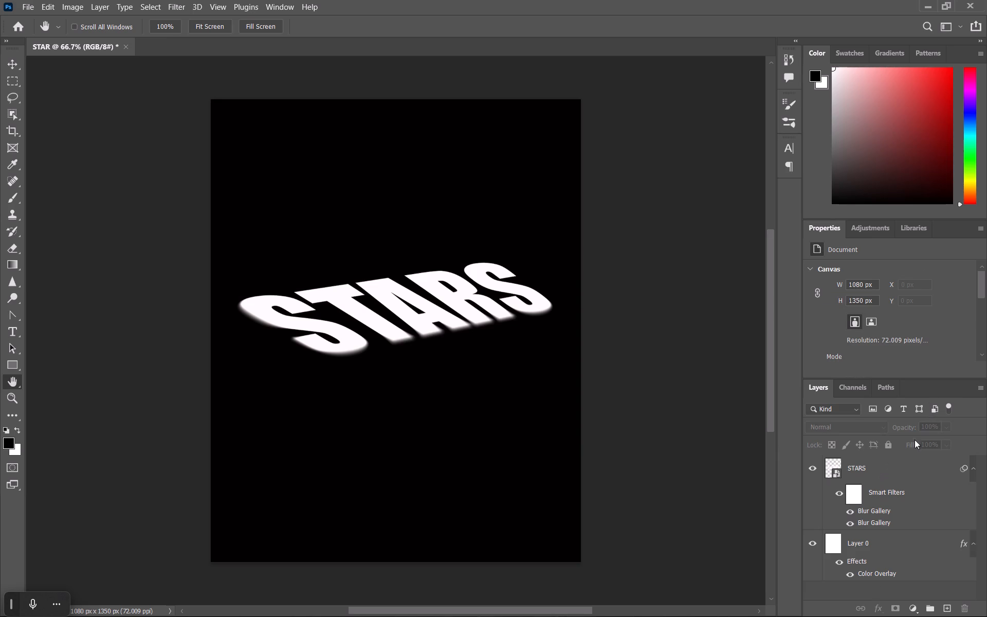
pyautogui.keyDown('ctrl'); pyautogui.click(908, 479); pyautogui.keyUp('ctrl')
pyautogui.keyDown('ctrl'); pyautogui.click(898, 545); pyautogui.keyUp('ctrl')
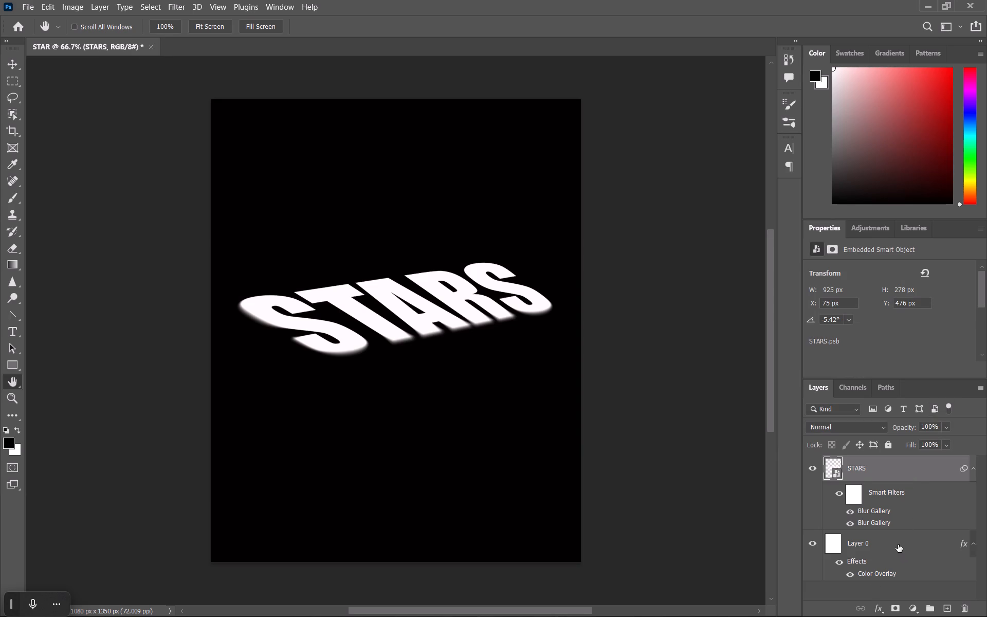
pyautogui.rightClick(898, 545)
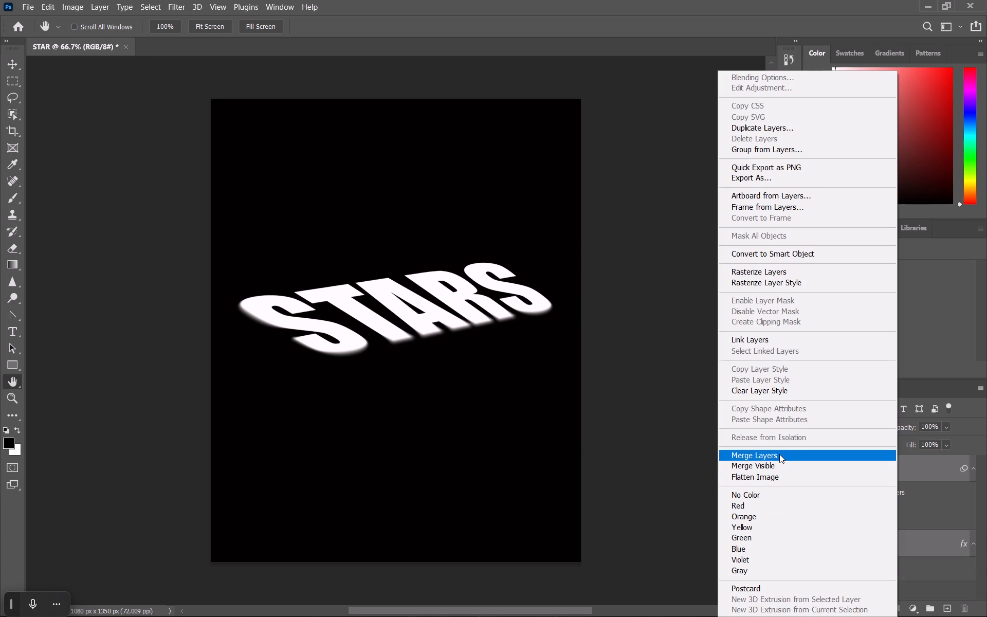
pyautogui.scroll(-5, 784, 412)
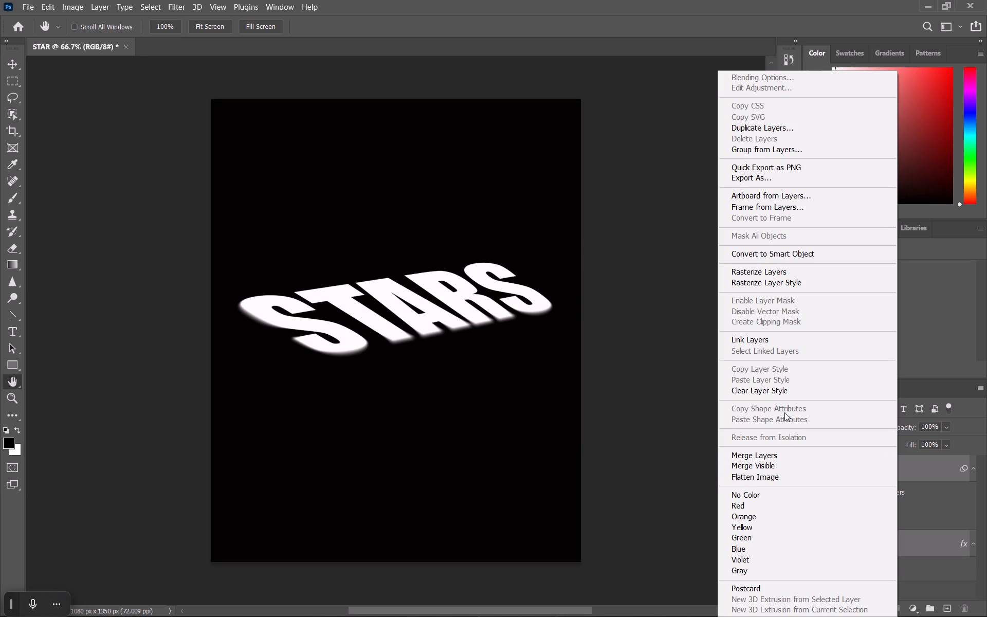
pyautogui.click(774, 249)
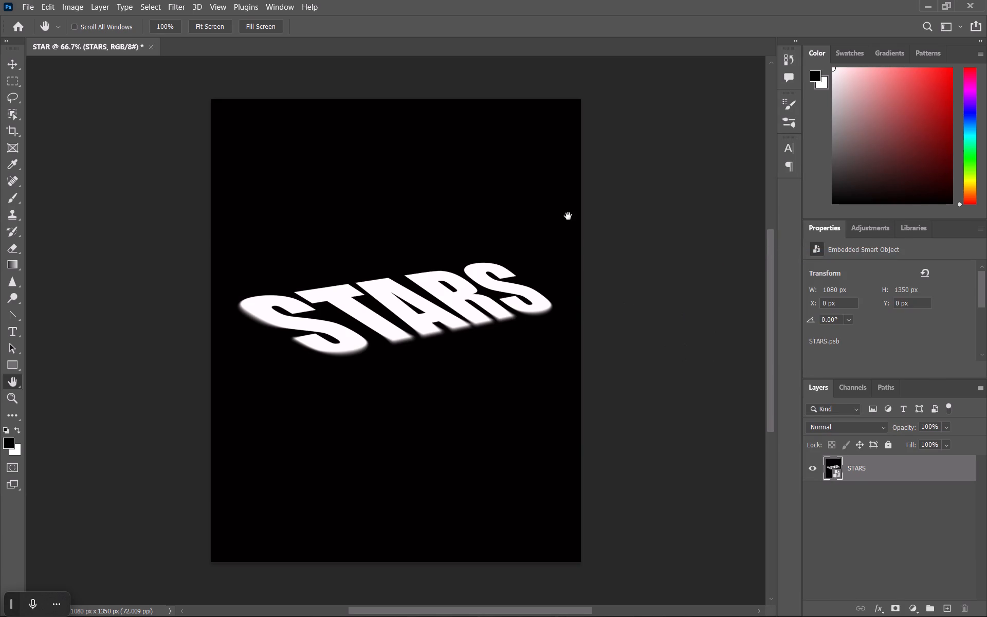
# Open Liquify on the combined STARS layer and forward-warp a long thin drip down from the first S's left edge with a size 100 brush.
pyautogui.click(178, 8)
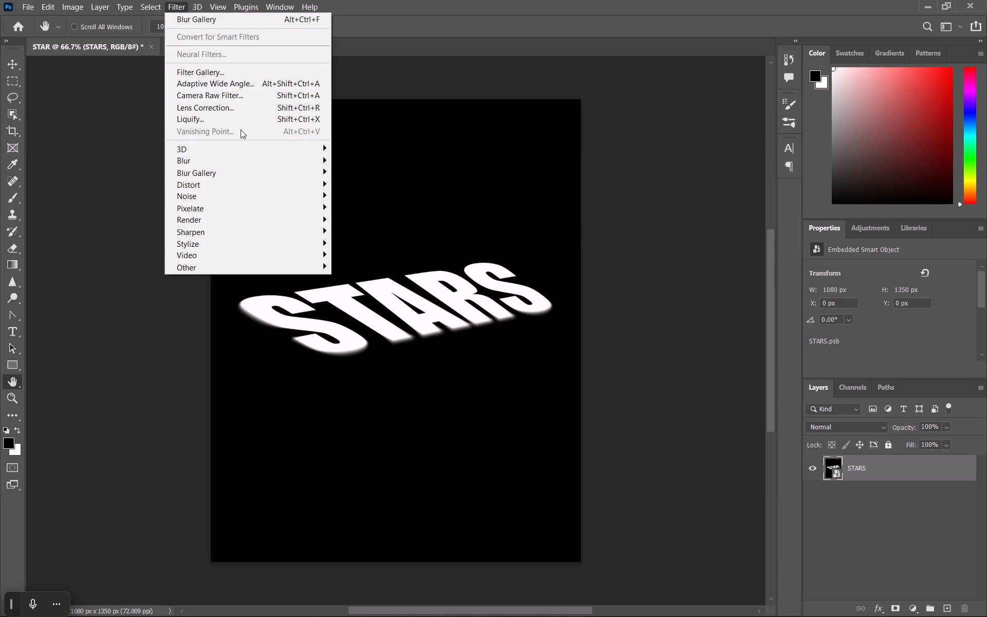
pyautogui.click(245, 114)
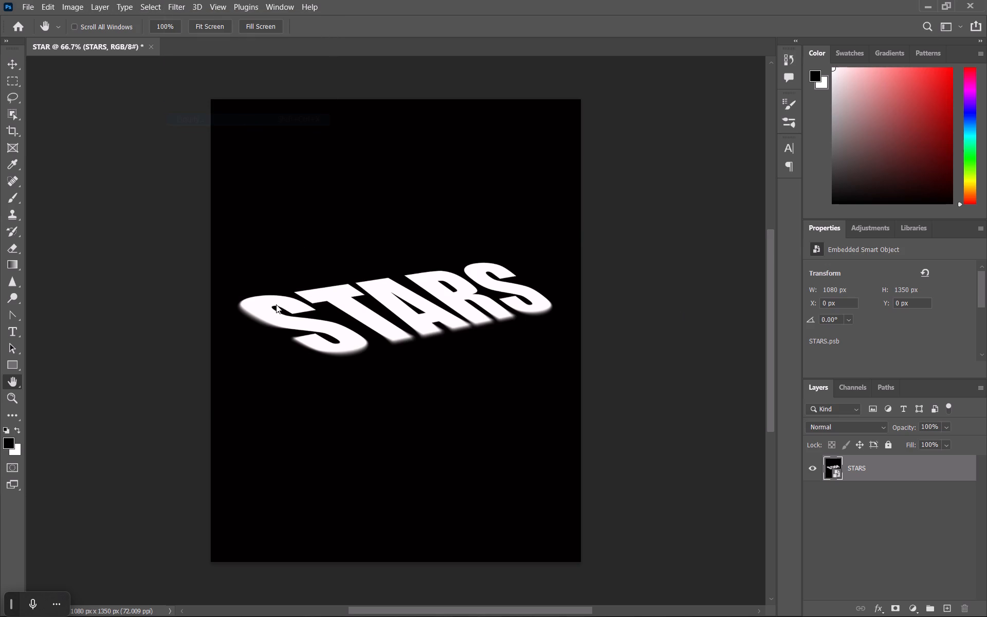
pyautogui.moveTo(252, 318); pyautogui.dragTo(246, 344)
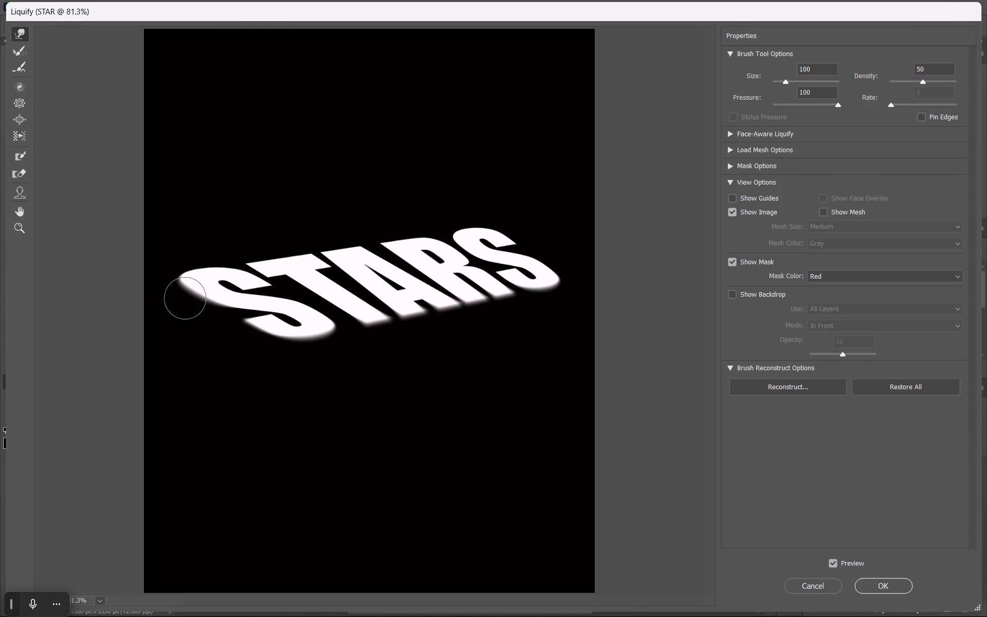
pyautogui.moveTo(171, 294); pyautogui.dragTo(172, 330)
pyautogui.moveTo(188, 293); pyautogui.dragTo(189, 308)
pyautogui.moveTo(189, 308); pyautogui.dragTo(190, 407)
pyautogui.moveTo(196, 308); pyautogui.dragTo(199, 457)
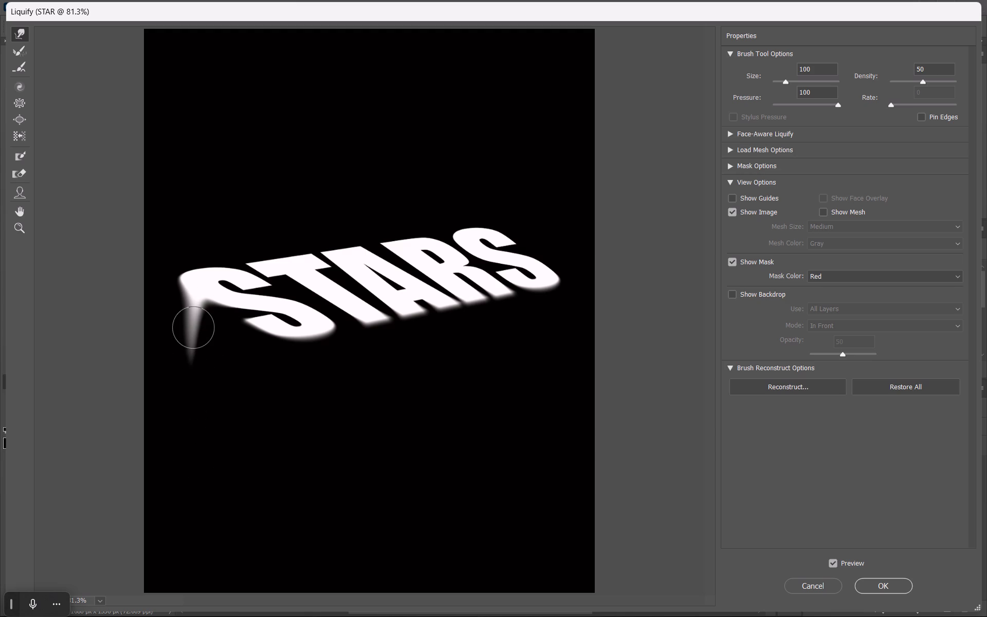
pyautogui.moveTo(193, 328); pyautogui.dragTo(195, 507)
pyautogui.moveTo(191, 368); pyautogui.dragTo(171, 555)
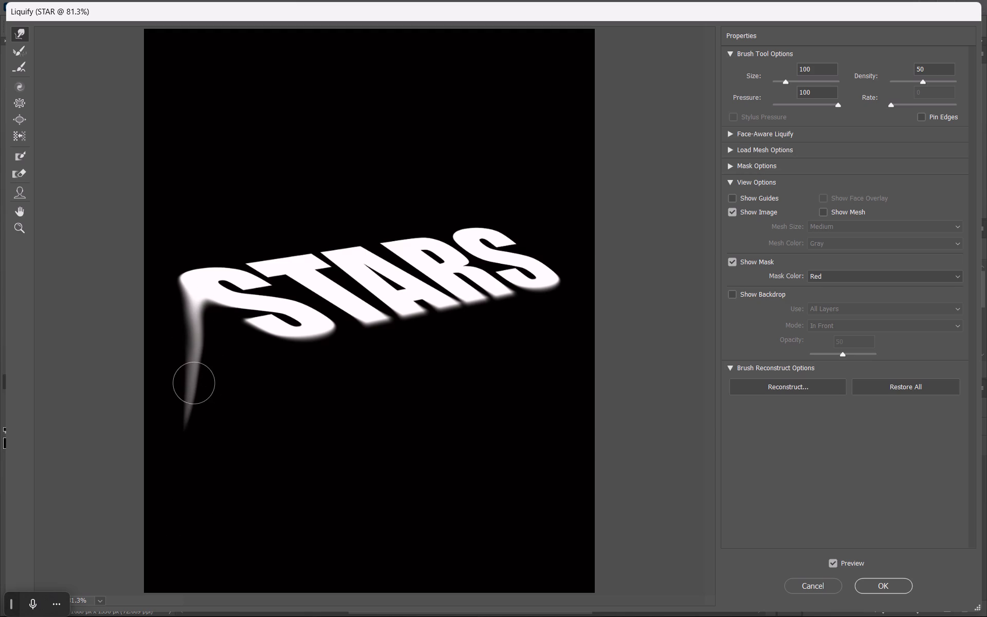
pyautogui.moveTo(189, 385); pyautogui.dragTo(199, 560)
pyautogui.moveTo(182, 423); pyautogui.dragTo(176, 600)
pyautogui.moveTo(191, 467); pyautogui.dragTo(196, 501)
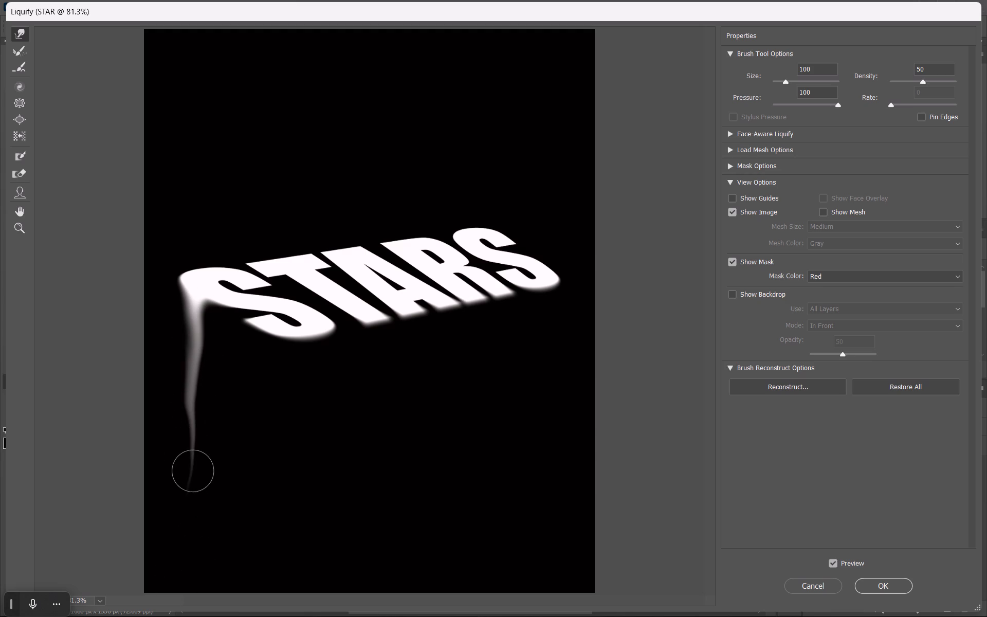
pyautogui.moveTo(196, 501); pyautogui.dragTo(199, 558)
pyautogui.moveTo(185, 376); pyautogui.dragTo(185, 520)
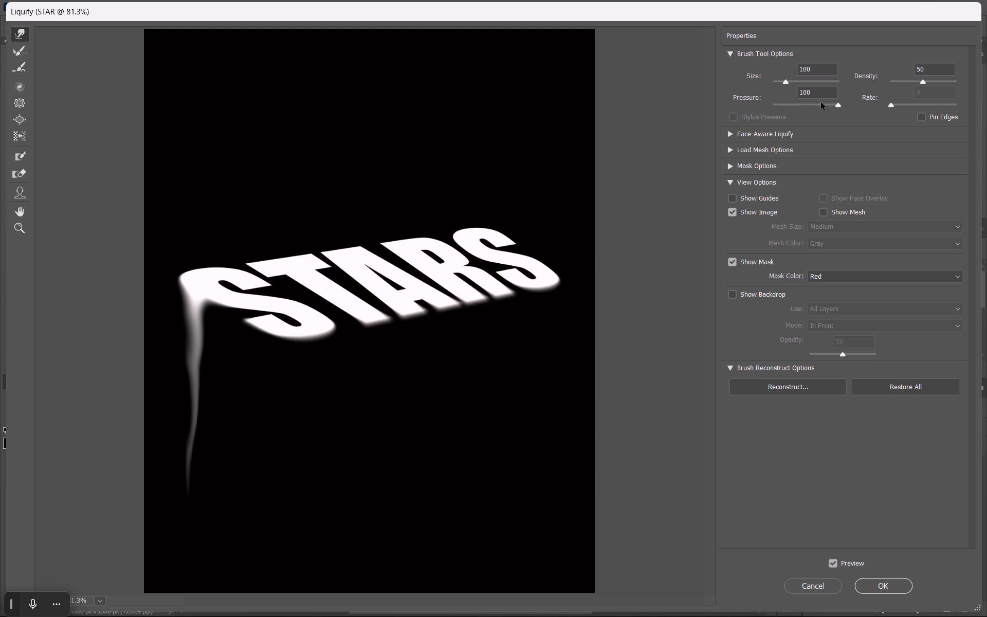
# Set the Liquify brush density to 62.
pyautogui.moveTo(926, 80); pyautogui.dragTo(934, 81)
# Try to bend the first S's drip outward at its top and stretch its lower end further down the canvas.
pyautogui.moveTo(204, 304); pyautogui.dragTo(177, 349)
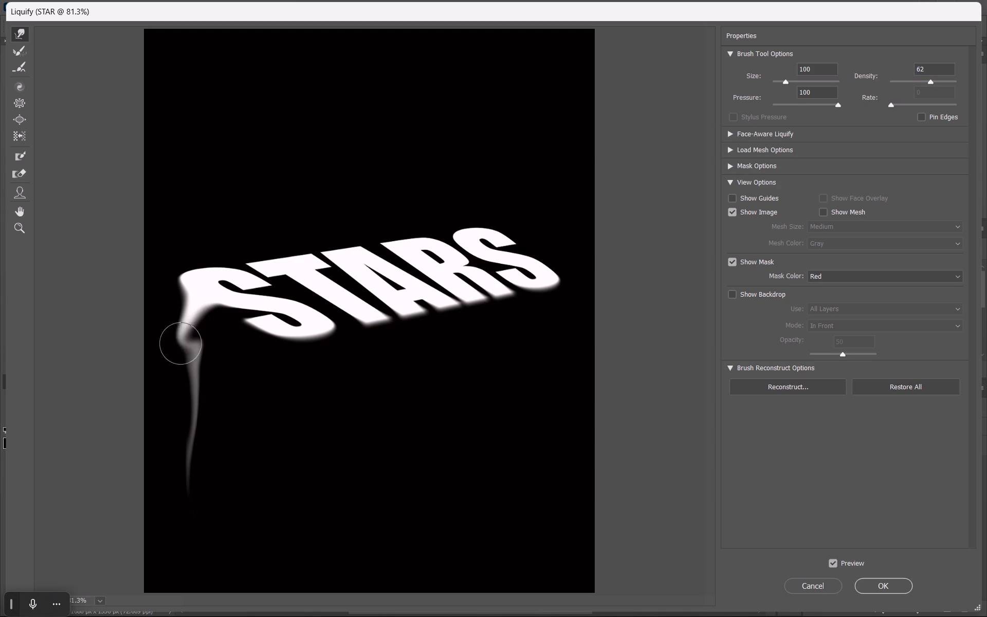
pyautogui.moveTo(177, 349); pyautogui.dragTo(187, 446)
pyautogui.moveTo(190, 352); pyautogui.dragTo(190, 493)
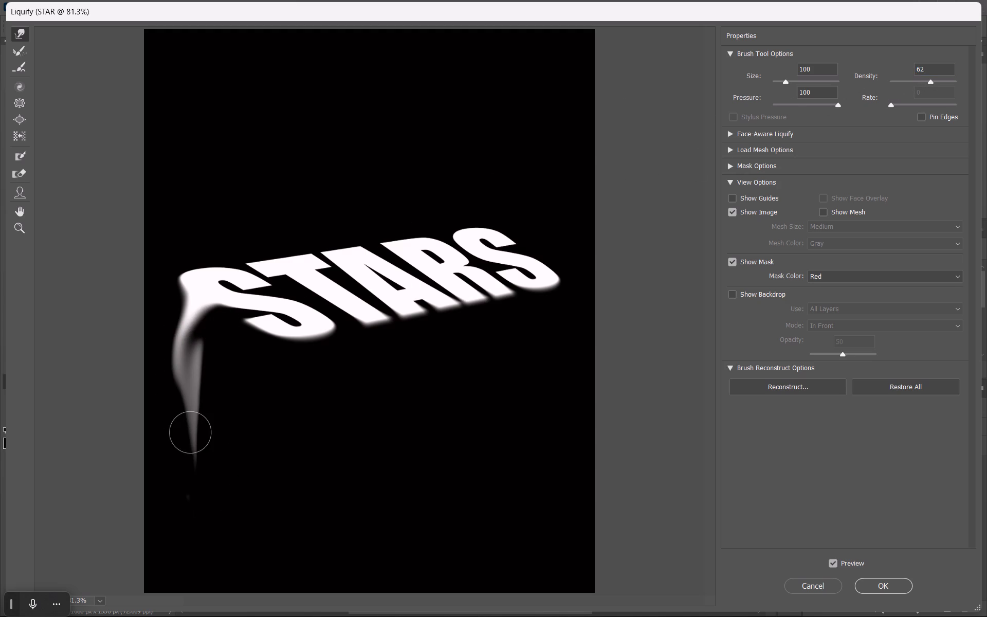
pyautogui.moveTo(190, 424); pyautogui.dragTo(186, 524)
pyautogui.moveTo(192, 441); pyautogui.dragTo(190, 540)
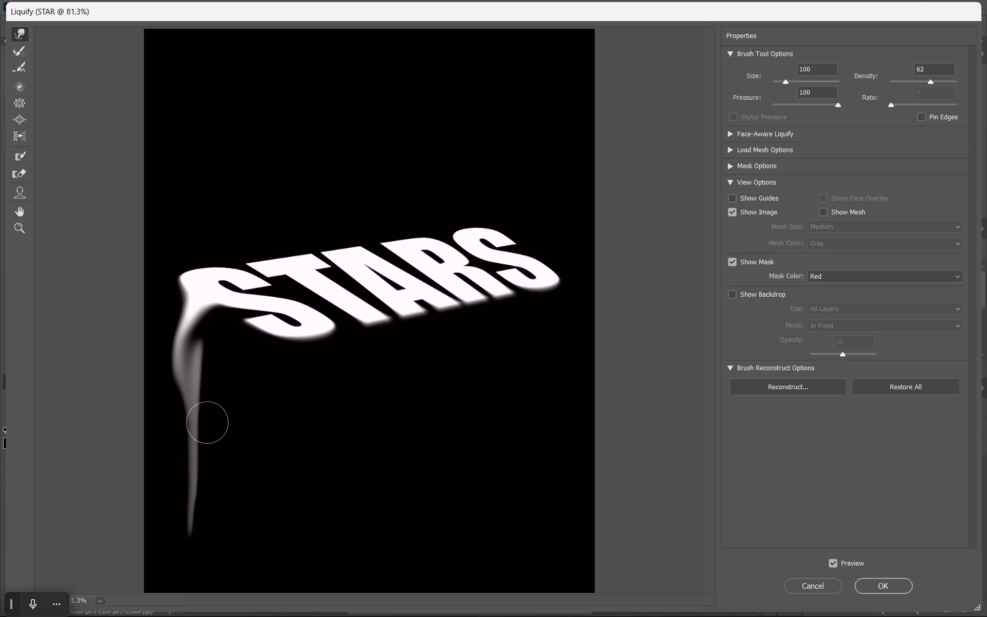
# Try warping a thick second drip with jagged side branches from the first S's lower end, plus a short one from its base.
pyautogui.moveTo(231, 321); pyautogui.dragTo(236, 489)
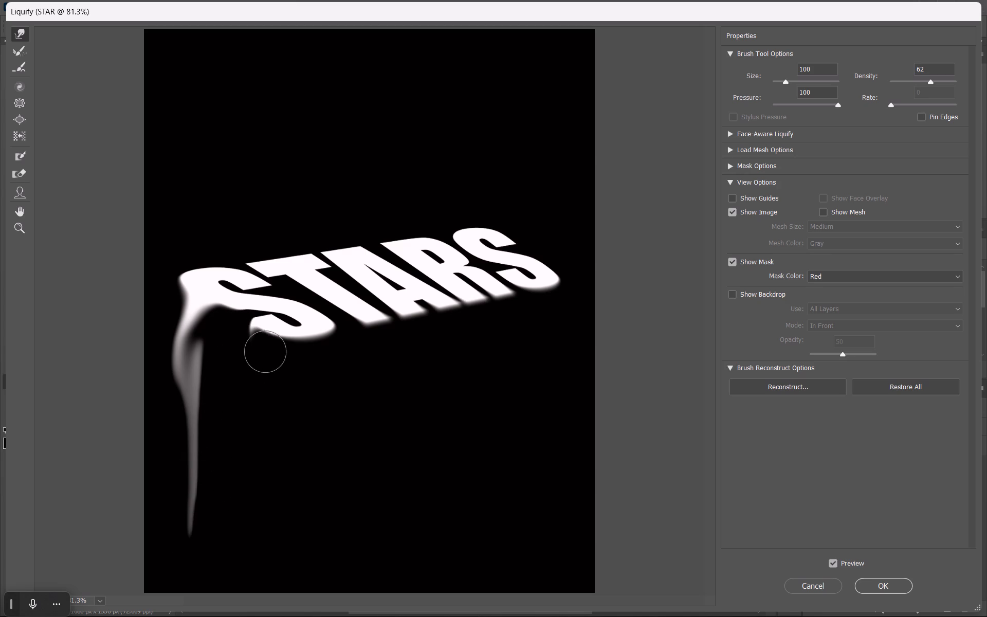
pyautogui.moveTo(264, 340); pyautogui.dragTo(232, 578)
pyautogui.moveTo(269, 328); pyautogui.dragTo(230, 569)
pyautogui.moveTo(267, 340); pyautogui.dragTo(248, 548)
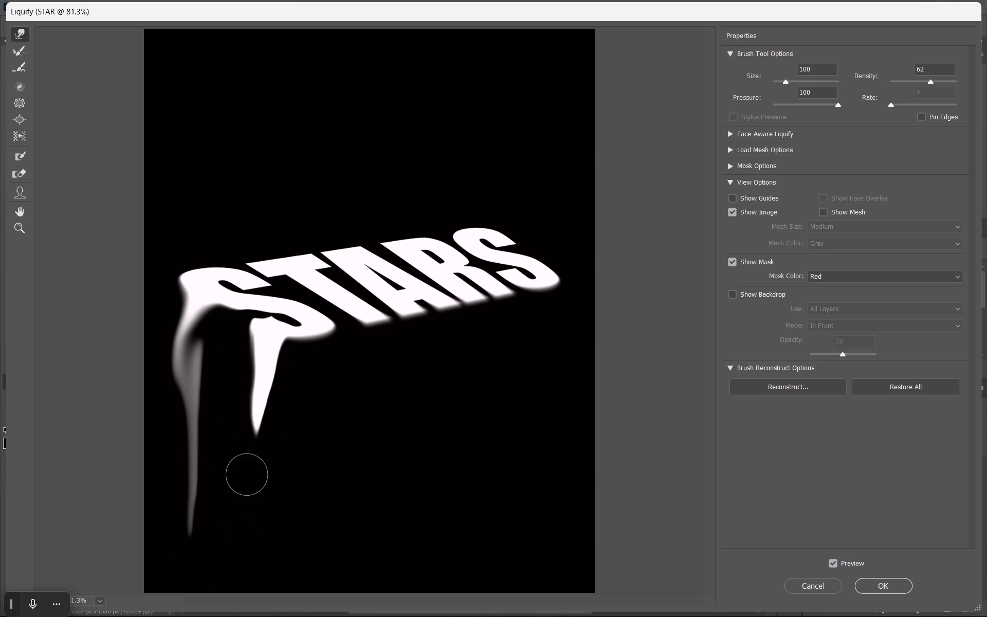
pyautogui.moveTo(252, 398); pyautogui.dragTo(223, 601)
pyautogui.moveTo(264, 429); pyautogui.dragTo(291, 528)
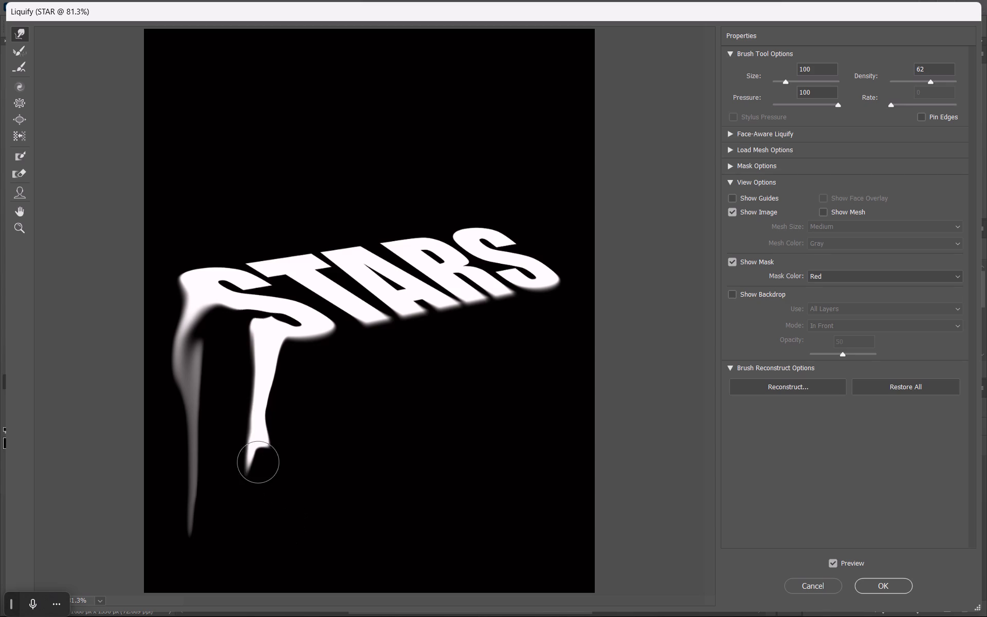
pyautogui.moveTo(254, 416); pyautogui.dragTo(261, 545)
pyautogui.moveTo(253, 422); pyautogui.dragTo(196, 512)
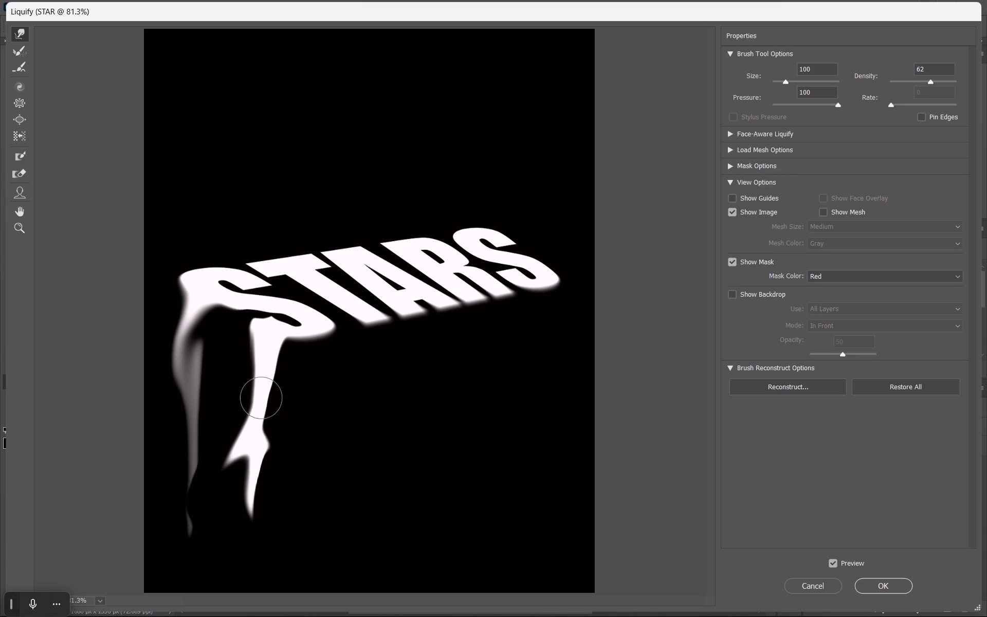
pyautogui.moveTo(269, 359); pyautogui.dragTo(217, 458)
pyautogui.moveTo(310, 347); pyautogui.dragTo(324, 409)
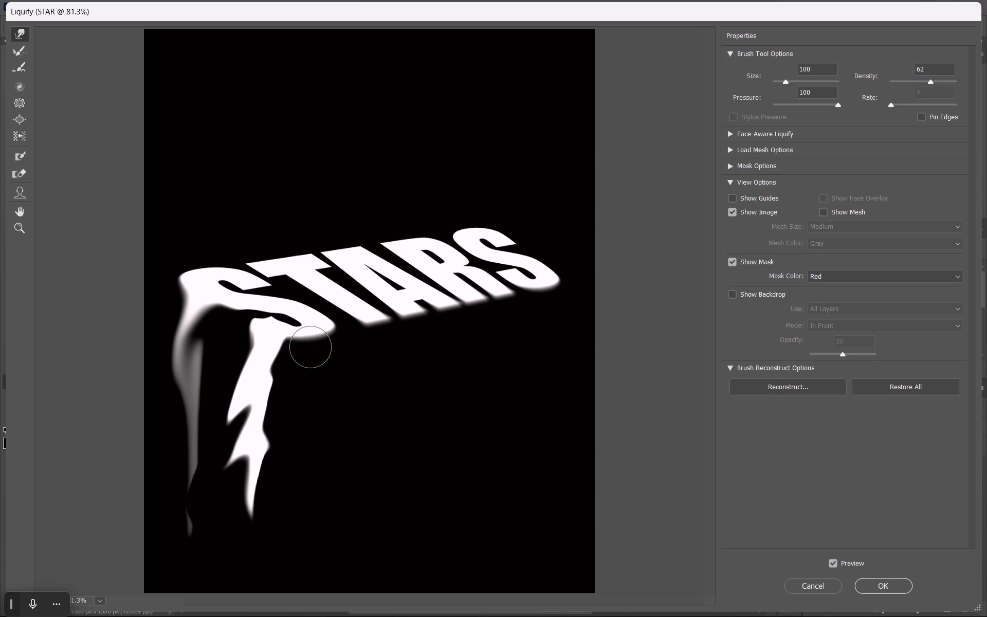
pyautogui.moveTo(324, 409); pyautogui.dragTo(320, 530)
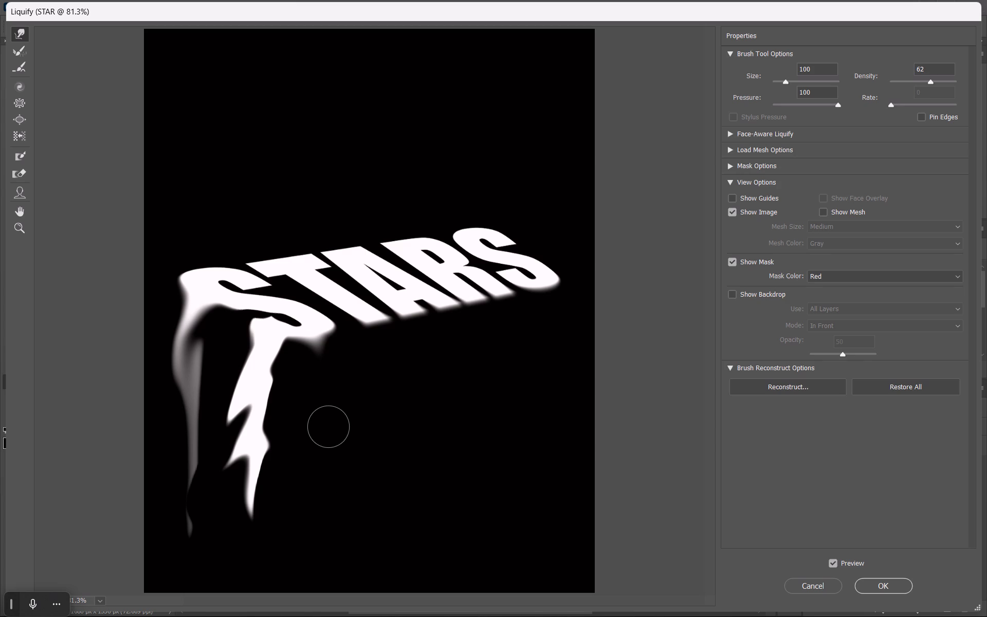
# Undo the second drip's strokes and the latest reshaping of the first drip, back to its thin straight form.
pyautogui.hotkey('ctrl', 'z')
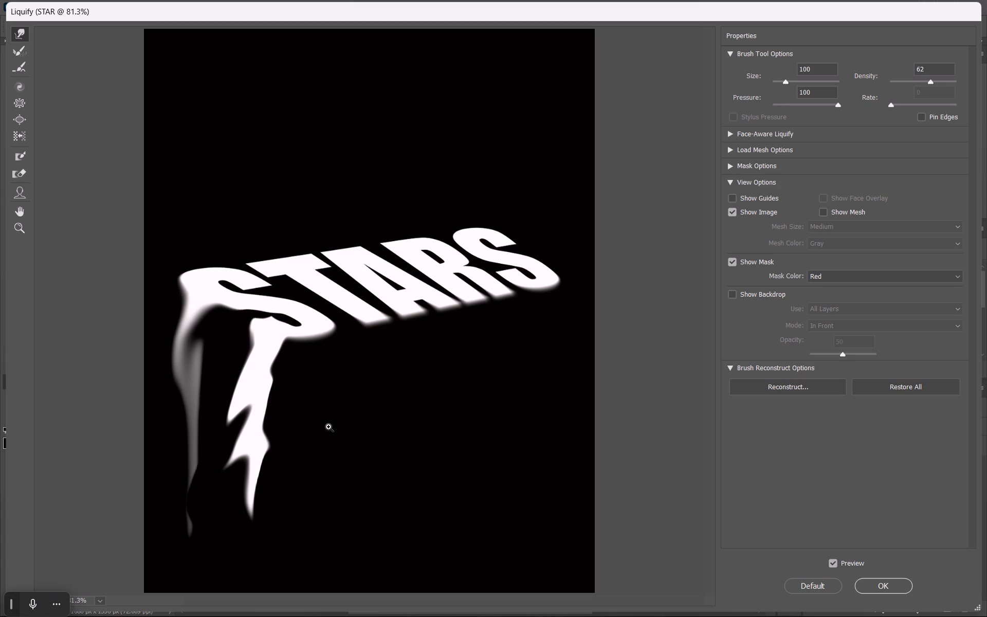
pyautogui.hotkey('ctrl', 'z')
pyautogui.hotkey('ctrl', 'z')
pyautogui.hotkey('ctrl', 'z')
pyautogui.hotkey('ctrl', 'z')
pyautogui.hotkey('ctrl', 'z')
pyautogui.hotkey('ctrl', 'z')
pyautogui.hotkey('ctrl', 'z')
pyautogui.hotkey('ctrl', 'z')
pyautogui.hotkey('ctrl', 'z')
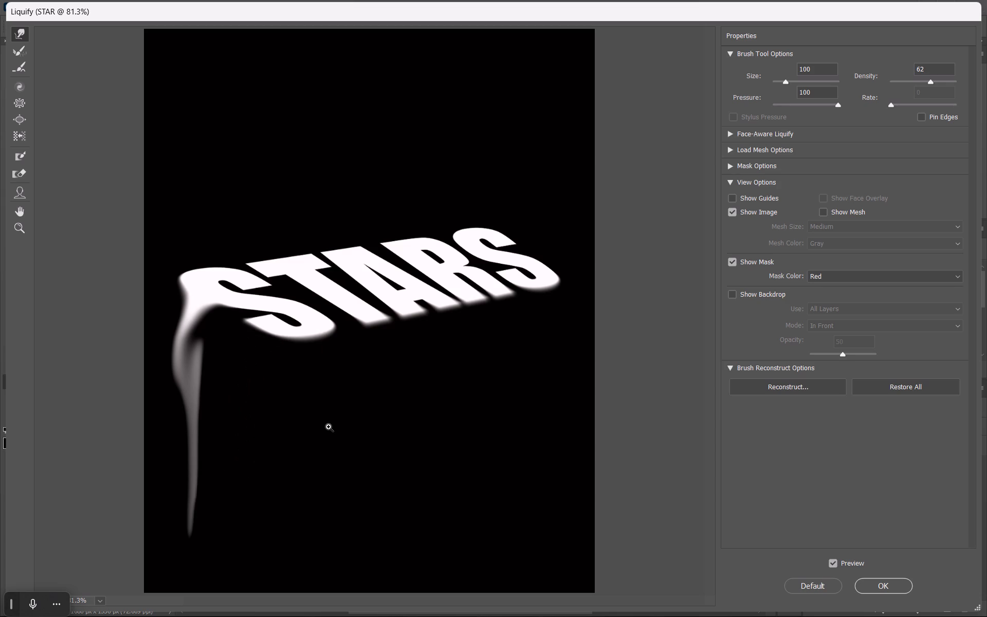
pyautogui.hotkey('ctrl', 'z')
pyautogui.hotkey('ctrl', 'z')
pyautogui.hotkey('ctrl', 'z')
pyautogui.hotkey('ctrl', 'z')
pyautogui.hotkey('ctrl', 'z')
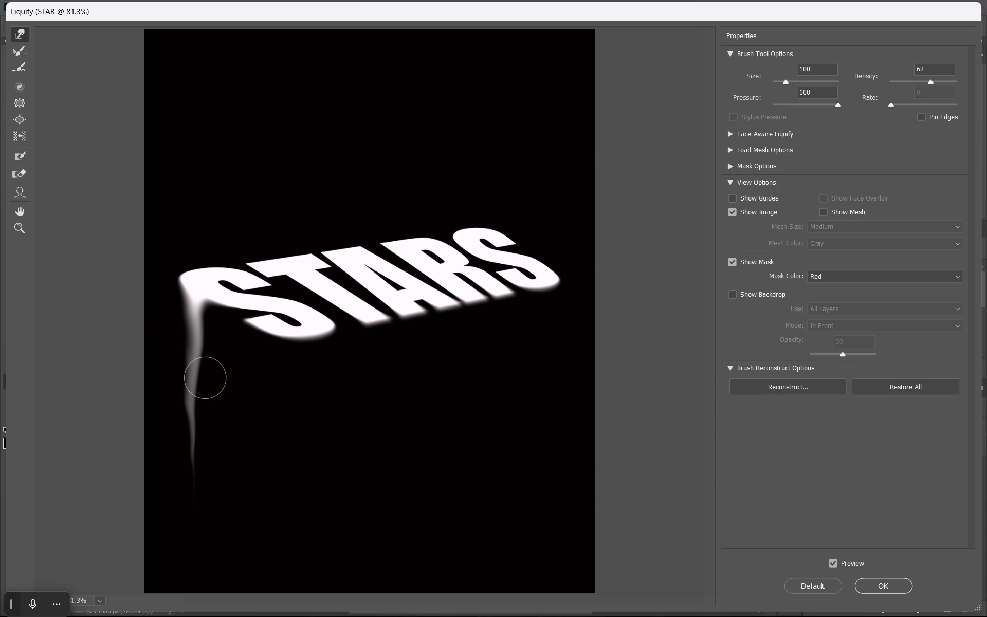
# Stretch the first S's outer drip down almost to the bottom edge of the canvas with a slightly wavy shape.
pyautogui.moveTo(196, 310); pyautogui.dragTo(195, 557)
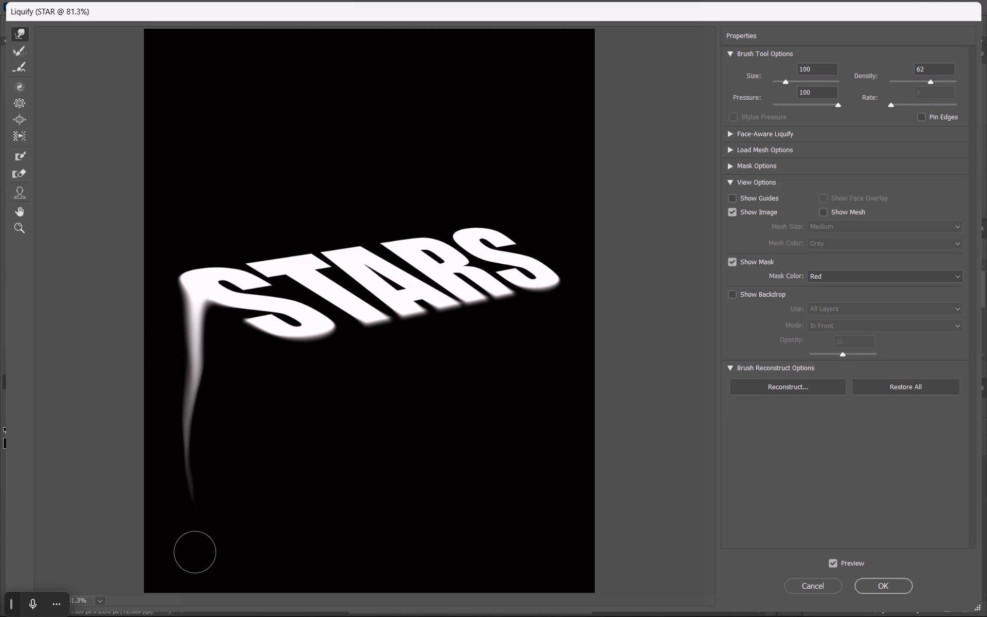
pyautogui.moveTo(195, 557); pyautogui.dragTo(195, 556)
pyautogui.moveTo(195, 356); pyautogui.dragTo(169, 616)
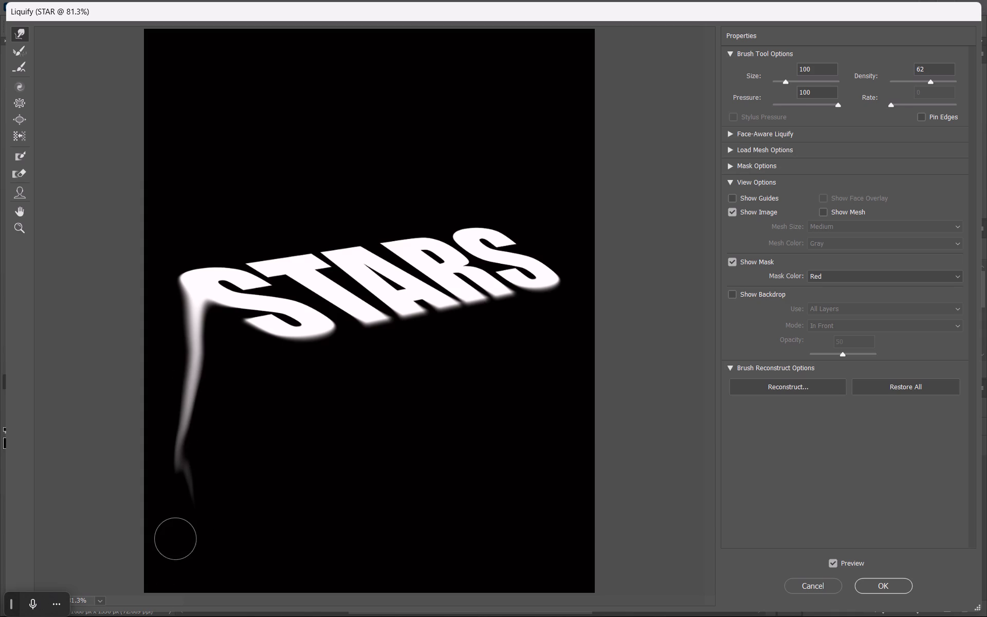
pyautogui.moveTo(184, 420); pyautogui.dragTo(178, 583)
pyautogui.moveTo(187, 429); pyautogui.dragTo(188, 577)
pyautogui.moveTo(187, 479); pyautogui.dragTo(178, 595)
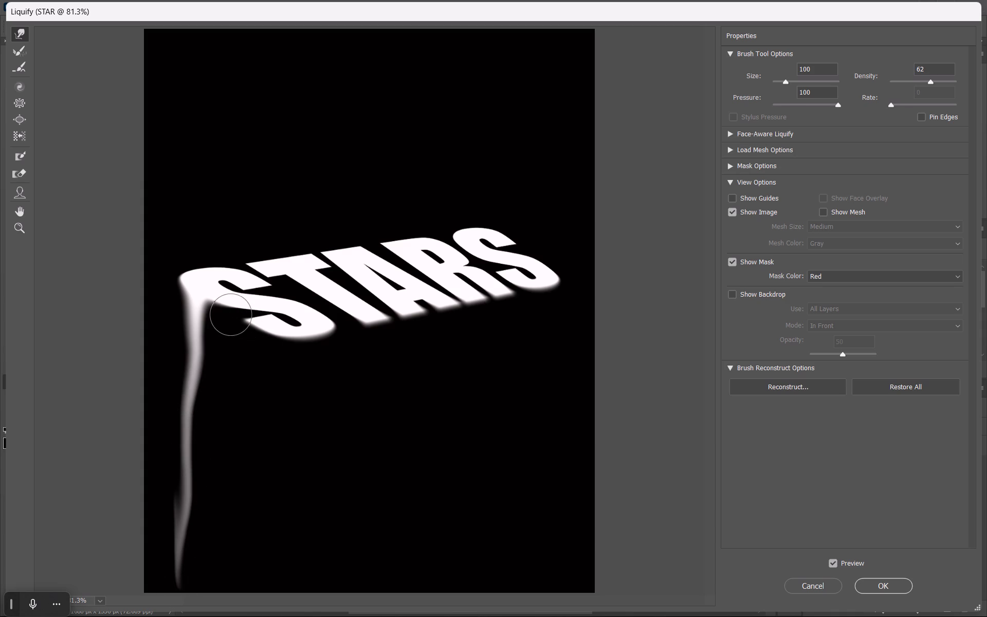
# Warp a long tapering second drip down from the first S's inner curve, beside the outer drip.
pyautogui.moveTo(219, 309); pyautogui.dragTo(232, 473)
pyautogui.moveTo(220, 330); pyautogui.dragTo(231, 491)
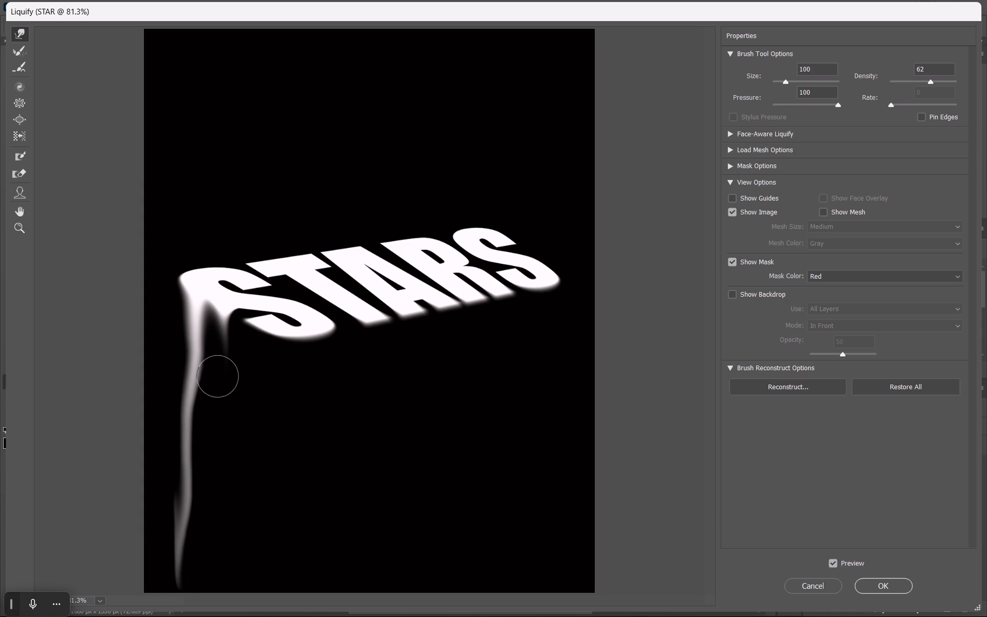
pyautogui.moveTo(220, 313); pyautogui.dragTo(220, 477)
pyautogui.moveTo(224, 339); pyautogui.dragTo(227, 495)
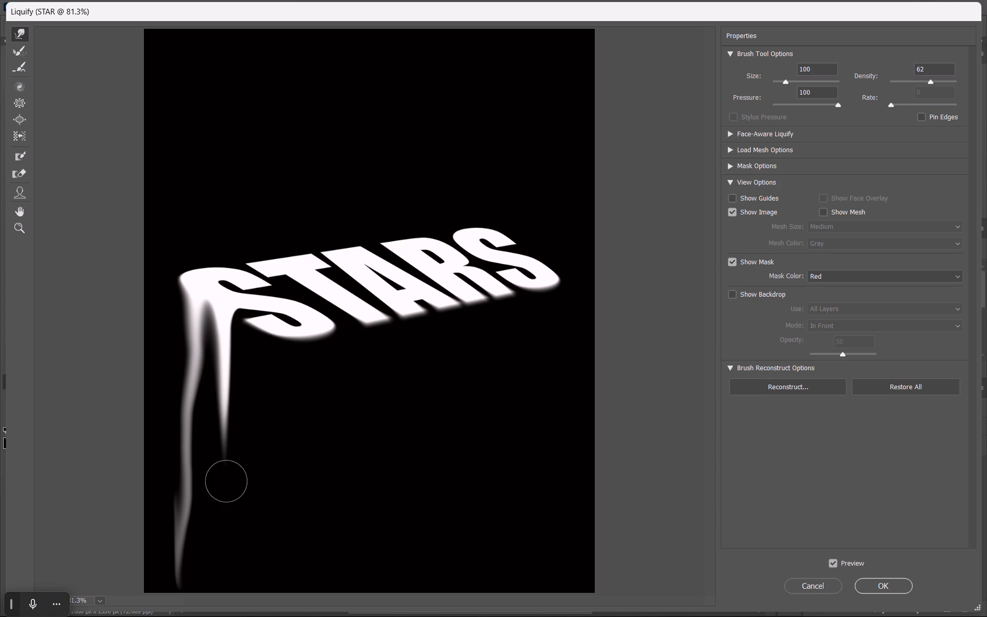
pyautogui.moveTo(227, 495); pyautogui.dragTo(228, 551)
pyautogui.moveTo(224, 320); pyautogui.dragTo(213, 608)
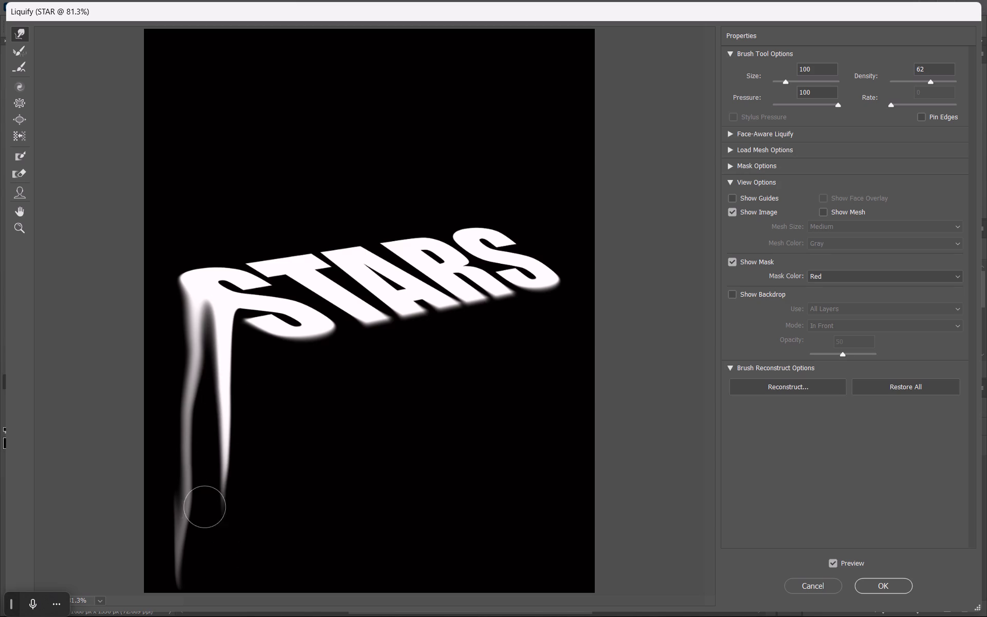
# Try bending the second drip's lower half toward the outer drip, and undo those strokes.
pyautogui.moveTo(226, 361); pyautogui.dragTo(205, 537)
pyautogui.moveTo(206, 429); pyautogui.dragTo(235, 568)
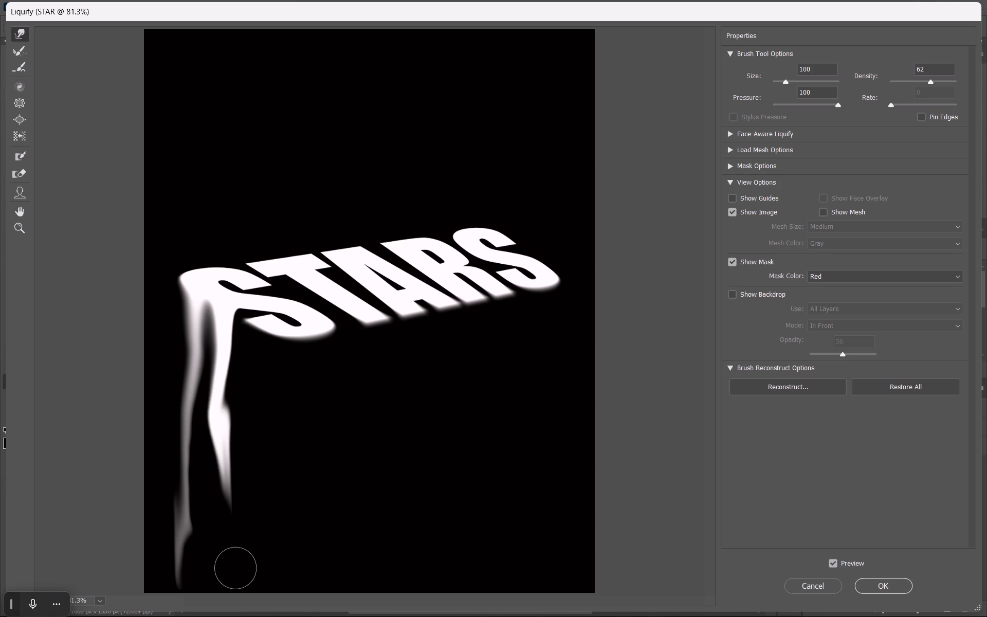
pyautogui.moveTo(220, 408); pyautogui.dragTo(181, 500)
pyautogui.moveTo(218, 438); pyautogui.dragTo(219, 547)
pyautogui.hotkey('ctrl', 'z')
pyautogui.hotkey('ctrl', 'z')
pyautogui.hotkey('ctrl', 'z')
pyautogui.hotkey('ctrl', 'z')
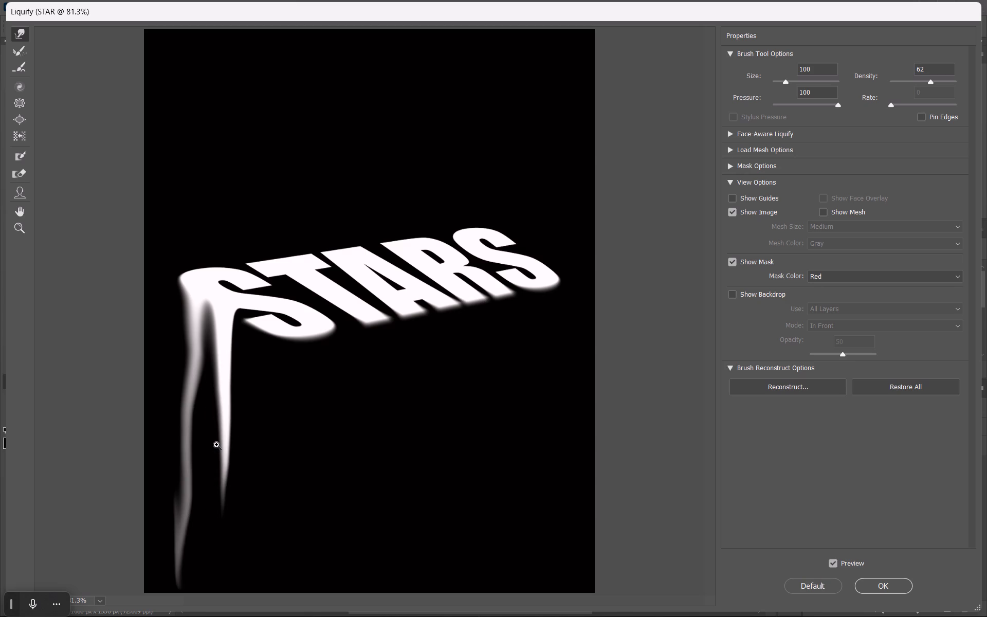
# Extend the second drip's tip further down the canvas, keeping it nearly straight.
pyautogui.moveTo(218, 439); pyautogui.dragTo(199, 616)
pyautogui.moveTo(229, 480); pyautogui.dragTo(228, 527)
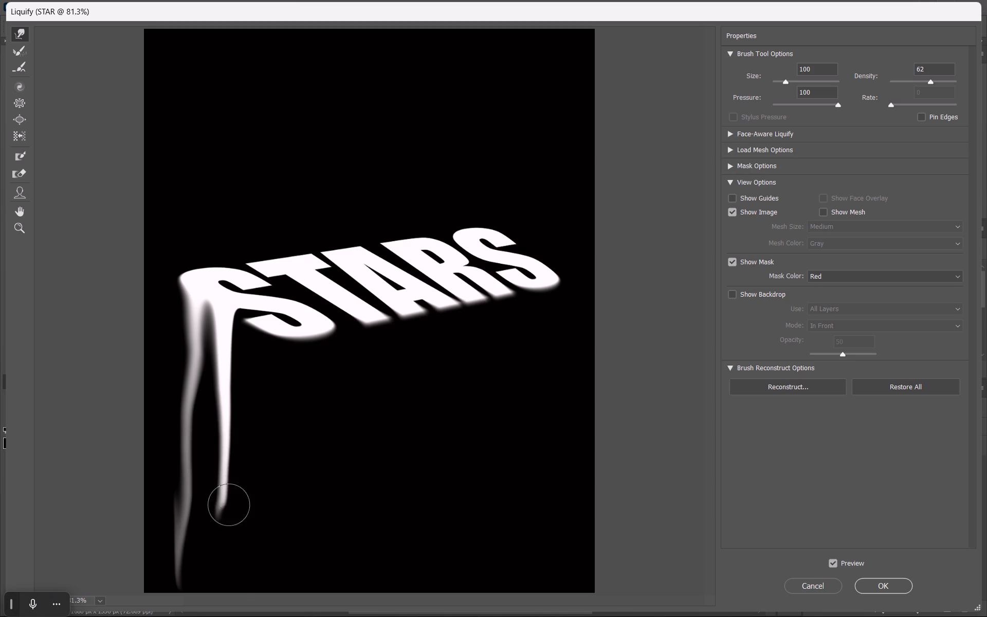
pyautogui.moveTo(228, 527); pyautogui.dragTo(228, 583)
# Warp a long thin third drip down from the lower left end of the first S.
pyautogui.moveTo(252, 337); pyautogui.dragTo(263, 542)
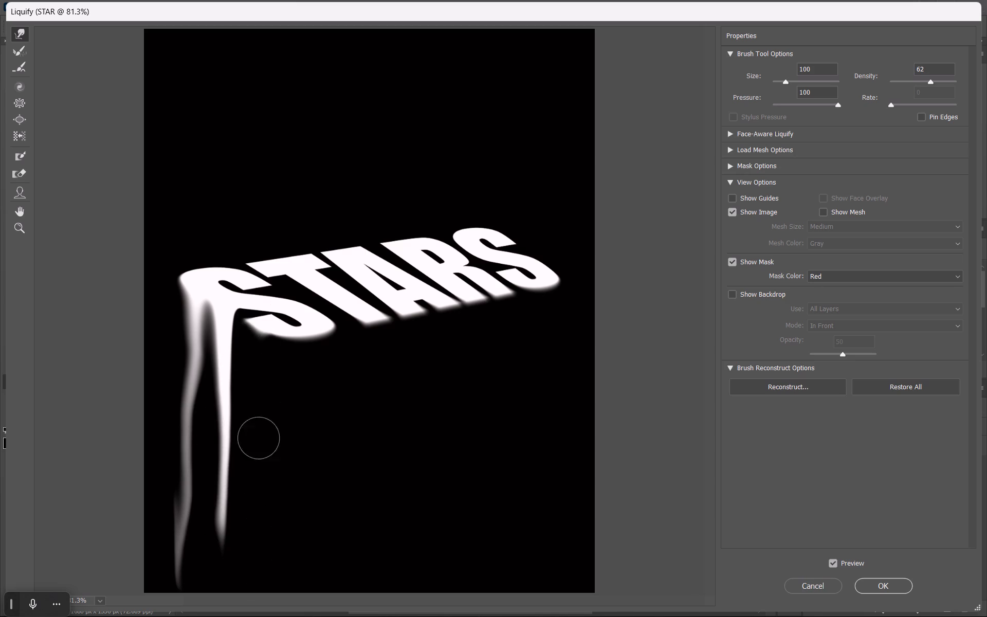
pyautogui.moveTo(251, 326); pyautogui.dragTo(253, 480)
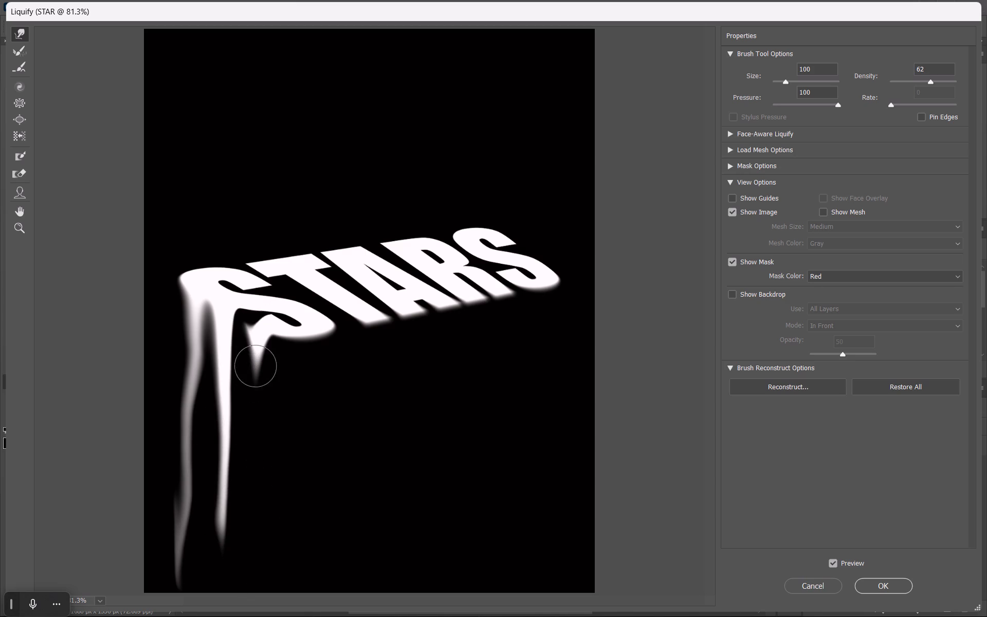
pyautogui.moveTo(252, 336); pyautogui.dragTo(243, 506)
pyautogui.moveTo(250, 359); pyautogui.dragTo(248, 474)
pyautogui.moveTo(250, 412); pyautogui.dragTo(253, 487)
pyautogui.moveTo(249, 438); pyautogui.dragTo(245, 511)
pyautogui.moveTo(247, 481); pyautogui.dragTo(249, 541)
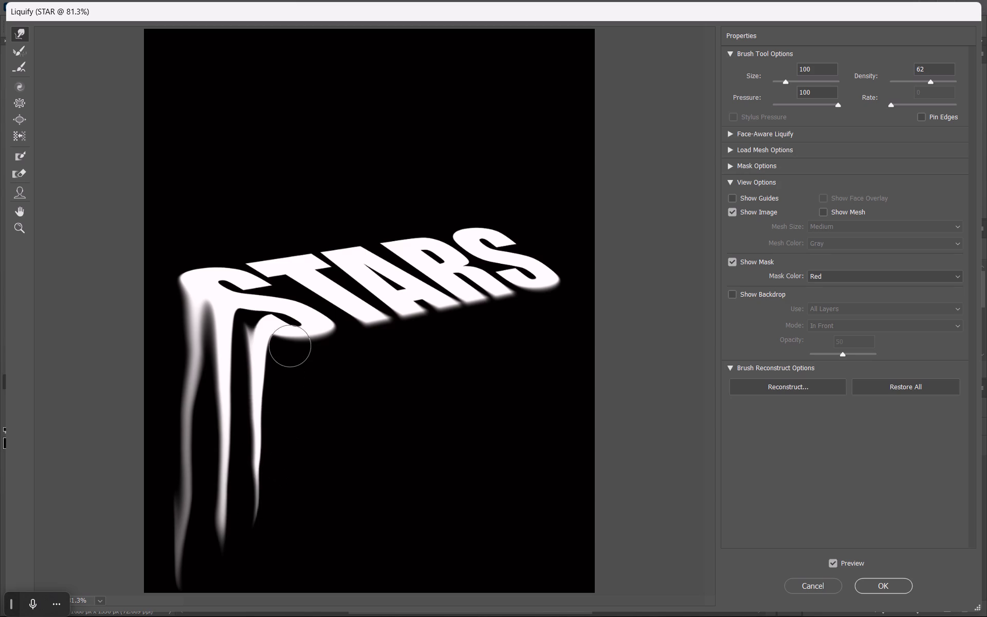
pyautogui.click(290, 358)
pyautogui.moveTo(289, 360); pyautogui.dragTo(300, 477)
# Smear the first two drips toward each other to form a ragged web between their lower halves.
pyautogui.moveTo(212, 348); pyautogui.dragTo(198, 430)
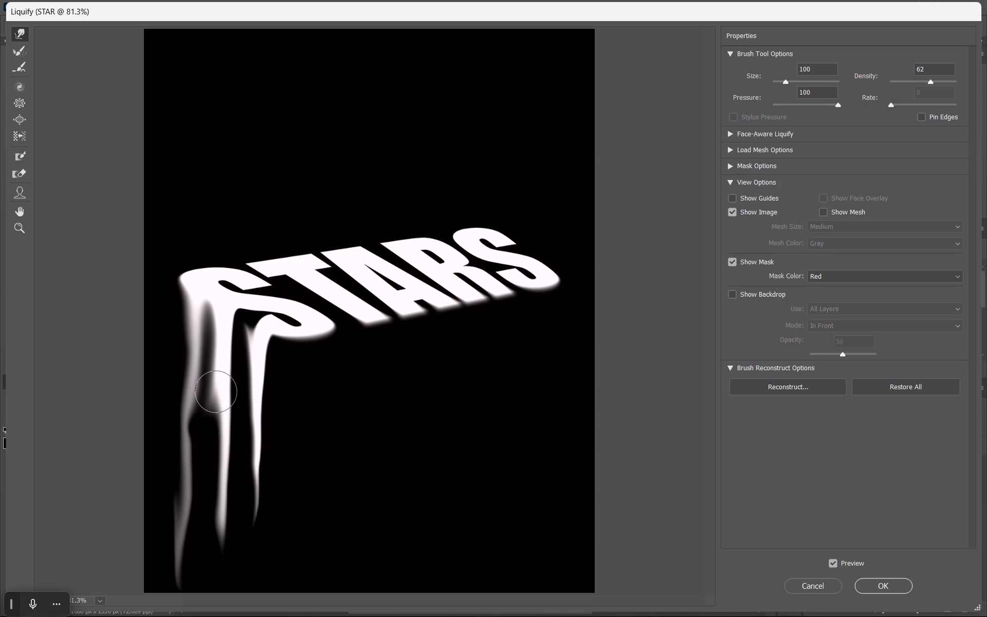
pyautogui.moveTo(214, 392); pyautogui.dragTo(211, 483)
pyautogui.moveTo(187, 420); pyautogui.dragTo(216, 490)
pyautogui.moveTo(209, 433); pyautogui.dragTo(186, 482)
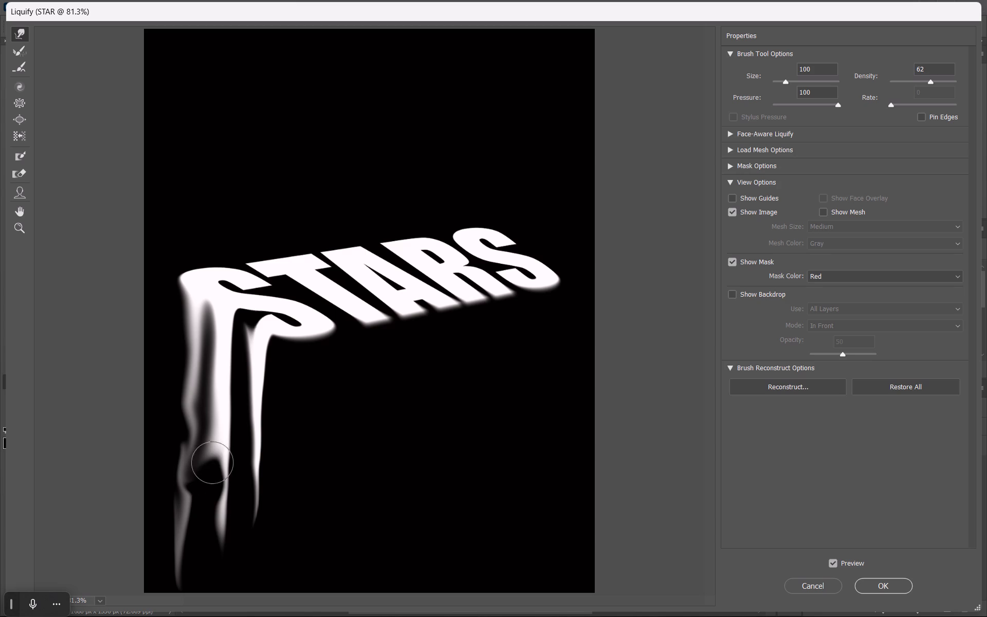
pyautogui.moveTo(218, 458); pyautogui.dragTo(221, 499)
pyautogui.moveTo(199, 468); pyautogui.dragTo(222, 503)
pyautogui.moveTo(215, 479); pyautogui.dragTo(195, 526)
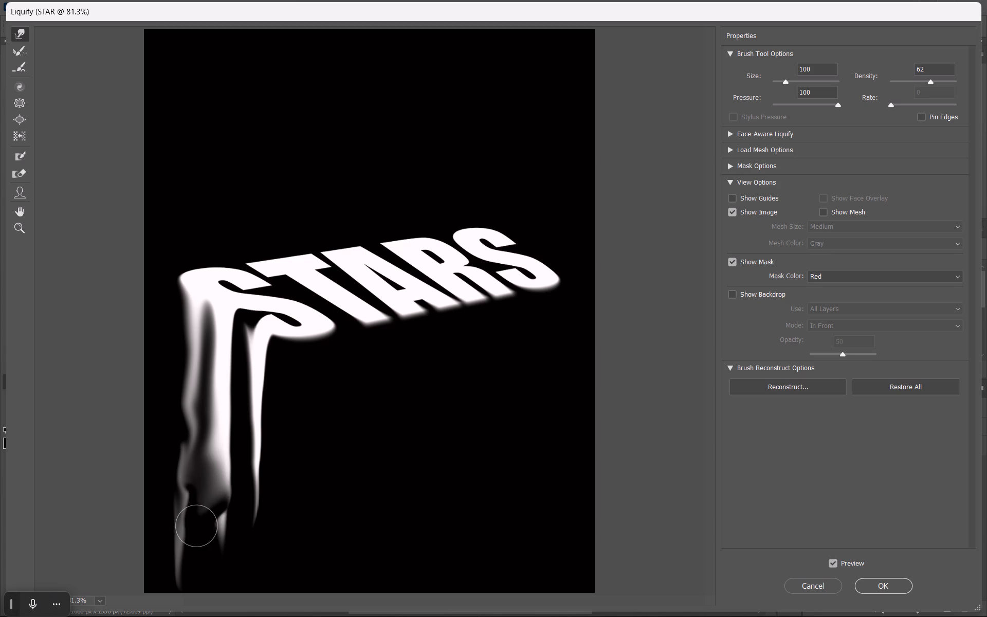
# Warp a soft wavy fourth drip down from the middle of the first S's base to about the third drip's length.
pyautogui.moveTo(288, 341); pyautogui.dragTo(299, 430)
pyautogui.moveTo(320, 339); pyautogui.dragTo(276, 532)
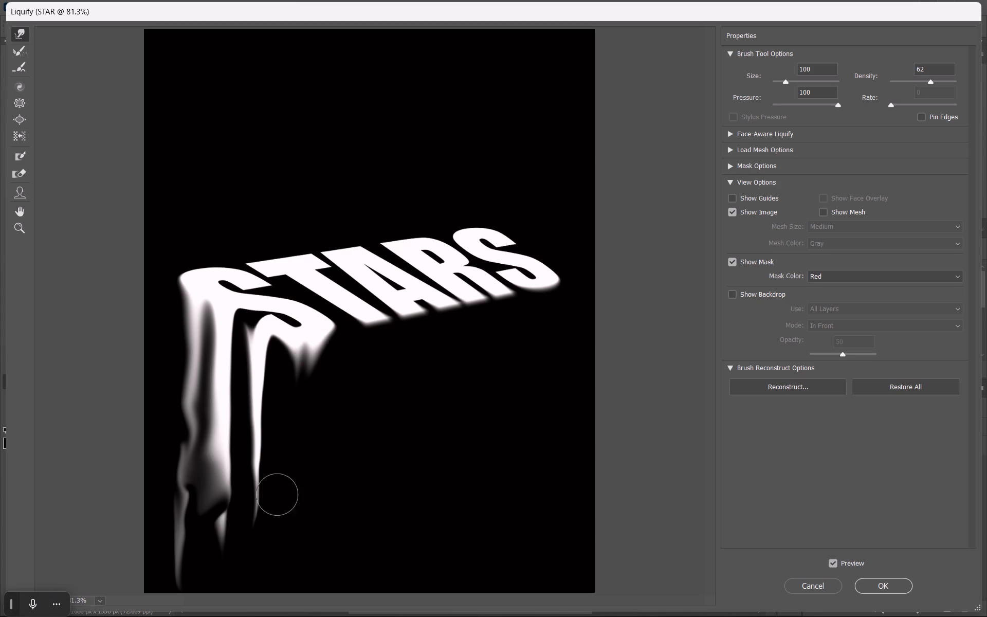
pyautogui.moveTo(276, 532); pyautogui.dragTo(277, 554)
pyautogui.moveTo(300, 352); pyautogui.dragTo(303, 447)
pyautogui.moveTo(304, 386); pyautogui.dragTo(300, 489)
pyautogui.moveTo(301, 371); pyautogui.dragTo(270, 484)
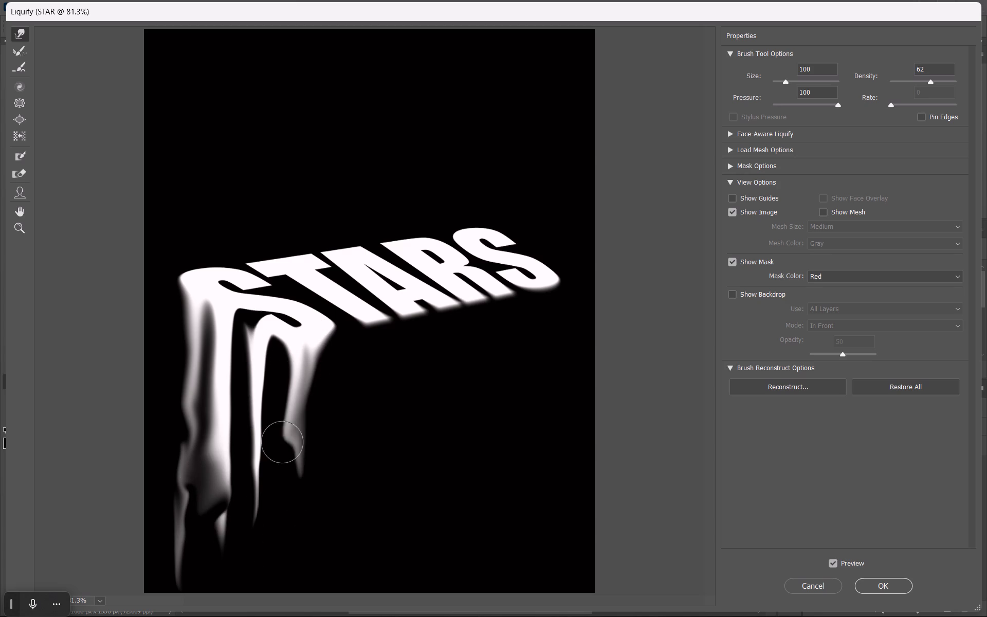
pyautogui.moveTo(270, 484); pyautogui.dragTo(268, 491)
pyautogui.moveTo(288, 406); pyautogui.dragTo(304, 488)
pyautogui.moveTo(285, 426); pyautogui.dragTo(270, 527)
pyautogui.moveTo(284, 460); pyautogui.dragTo(298, 520)
pyautogui.moveTo(292, 459); pyautogui.dragTo(281, 570)
pyautogui.moveTo(310, 427); pyautogui.dragTo(270, 587)
pyautogui.moveTo(303, 495); pyautogui.dragTo(308, 544)
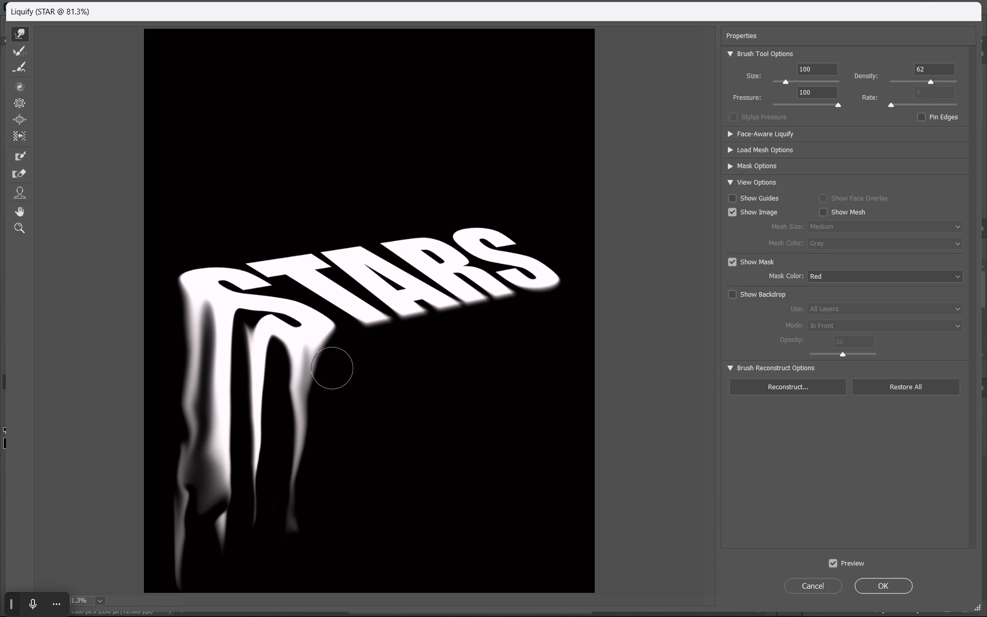
# Pull a bright drip with a rounded tip down from the right end of the first S's base.
pyautogui.moveTo(324, 340); pyautogui.dragTo(349, 455)
pyautogui.moveTo(326, 354); pyautogui.dragTo(327, 455)
pyautogui.moveTo(330, 384); pyautogui.dragTo(339, 480)
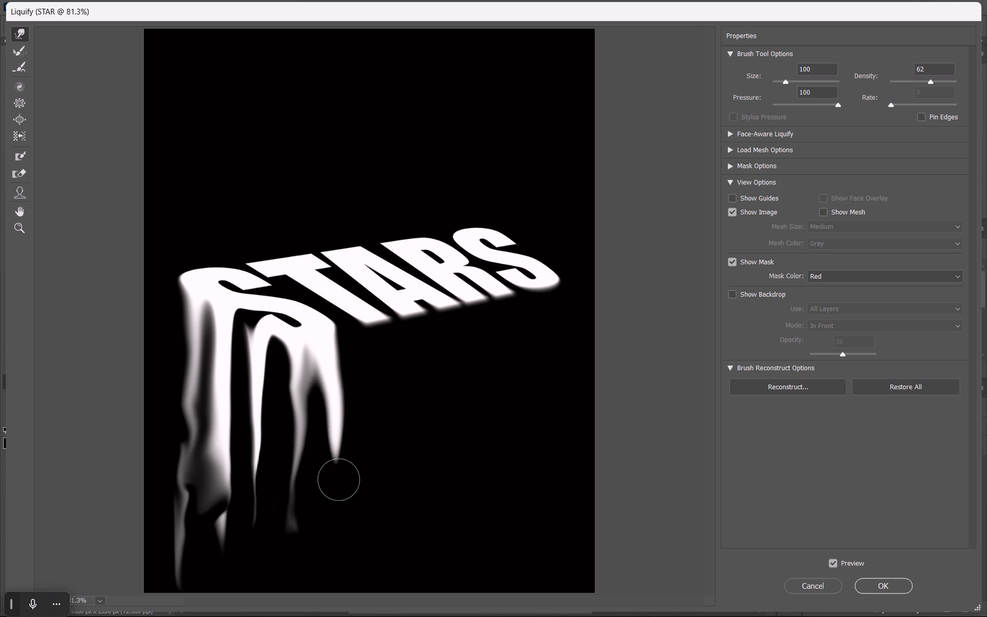
pyautogui.moveTo(339, 480); pyautogui.dragTo(338, 480)
pyautogui.moveTo(331, 406); pyautogui.dragTo(342, 501)
pyautogui.moveTo(341, 467); pyautogui.dragTo(345, 506)
pyautogui.moveTo(343, 476); pyautogui.dragTo(349, 525)
# Warp a long narrow drip down from the foot of the T, curving its tip slightly outward.
pyautogui.moveTo(357, 328); pyautogui.dragTo(353, 409)
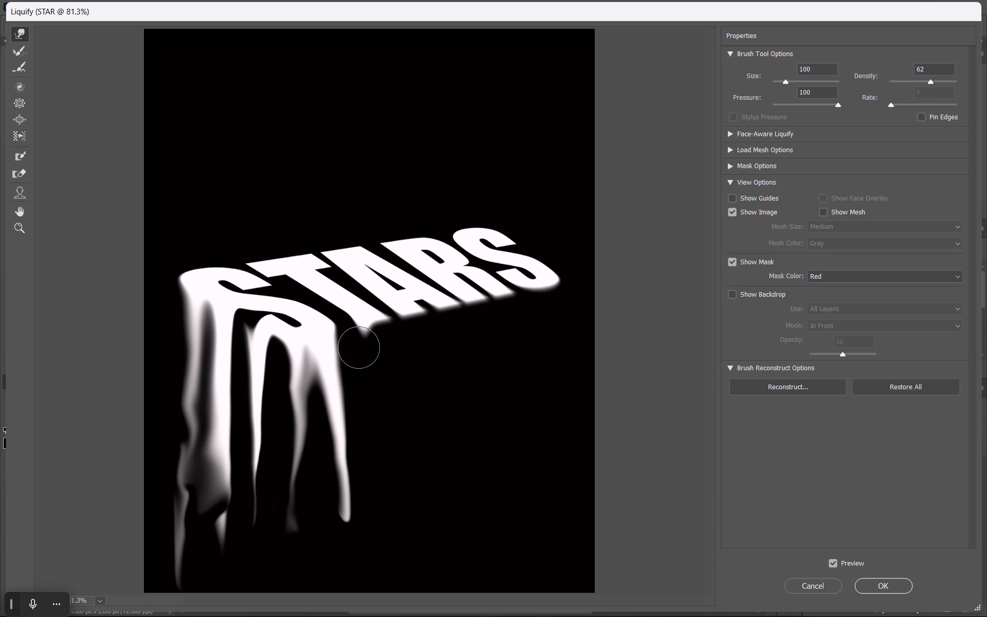
pyautogui.moveTo(353, 409); pyautogui.dragTo(352, 421)
pyautogui.moveTo(360, 322); pyautogui.dragTo(360, 436)
pyautogui.moveTo(367, 349); pyautogui.dragTo(374, 449)
pyautogui.moveTo(374, 403); pyautogui.dragTo(375, 489)
pyautogui.moveTo(373, 449); pyautogui.dragTo(373, 488)
pyautogui.moveTo(373, 446); pyautogui.dragTo(374, 495)
pyautogui.moveTo(374, 483); pyautogui.dragTo(383, 497)
# Pull two thin wavy drips down from the T's right foot edge and the A's left leg.
pyautogui.moveTo(387, 317); pyautogui.dragTo(409, 398)
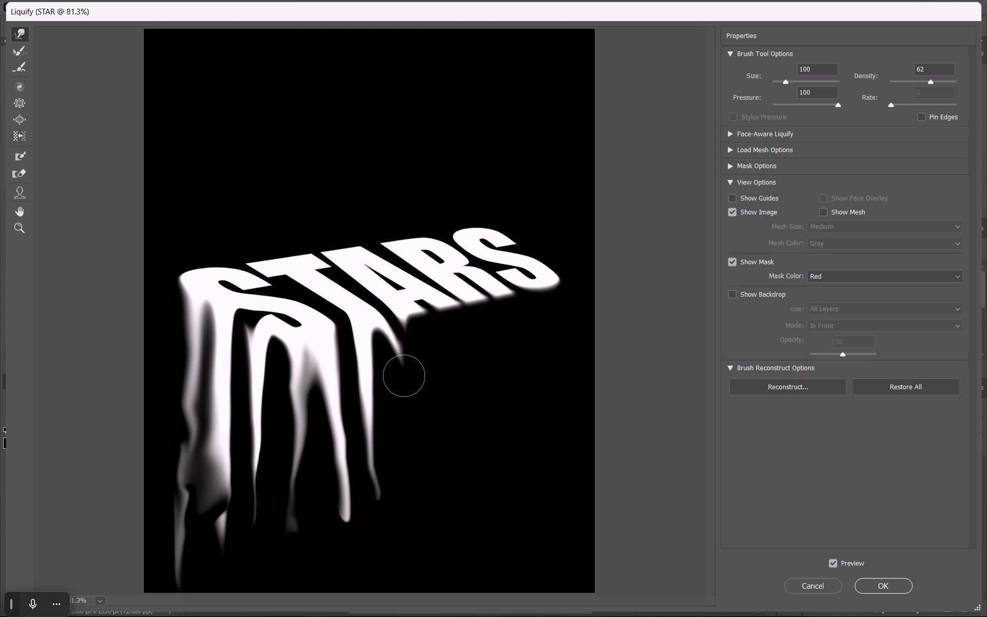
pyautogui.moveTo(406, 324); pyautogui.dragTo(406, 437)
pyautogui.moveTo(410, 362); pyautogui.dragTo(405, 516)
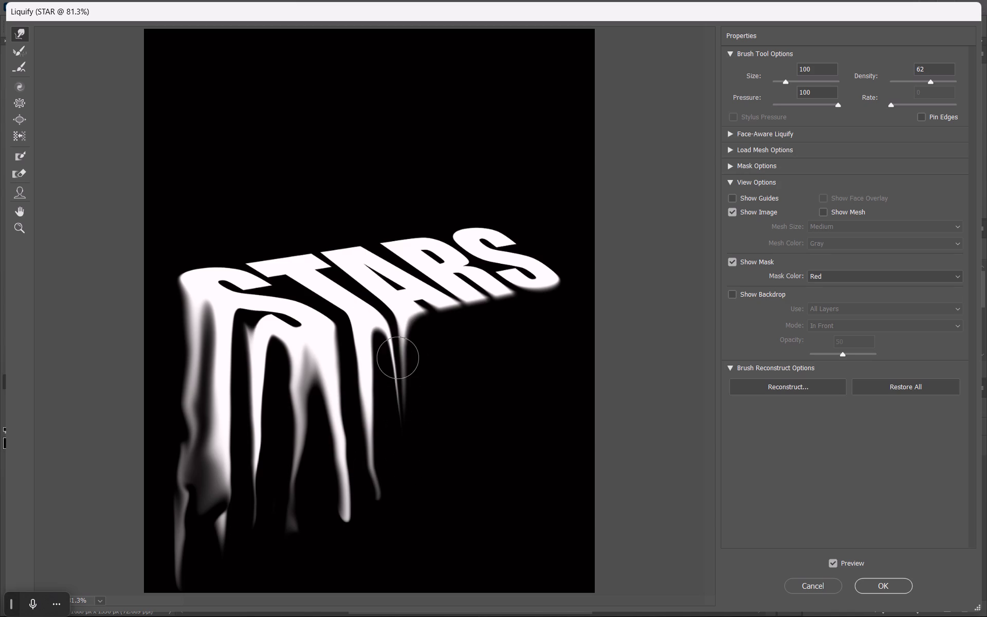
pyautogui.moveTo(397, 348); pyautogui.dragTo(398, 495)
pyautogui.moveTo(406, 383); pyautogui.dragTo(421, 486)
pyautogui.moveTo(396, 409); pyautogui.dragTo(391, 502)
pyautogui.moveTo(403, 405); pyautogui.dragTo(412, 506)
# Thicken the A's left leg downward and draw a faint, outward-slanting drip from it.
pyautogui.moveTo(409, 321); pyautogui.dragTo(430, 403)
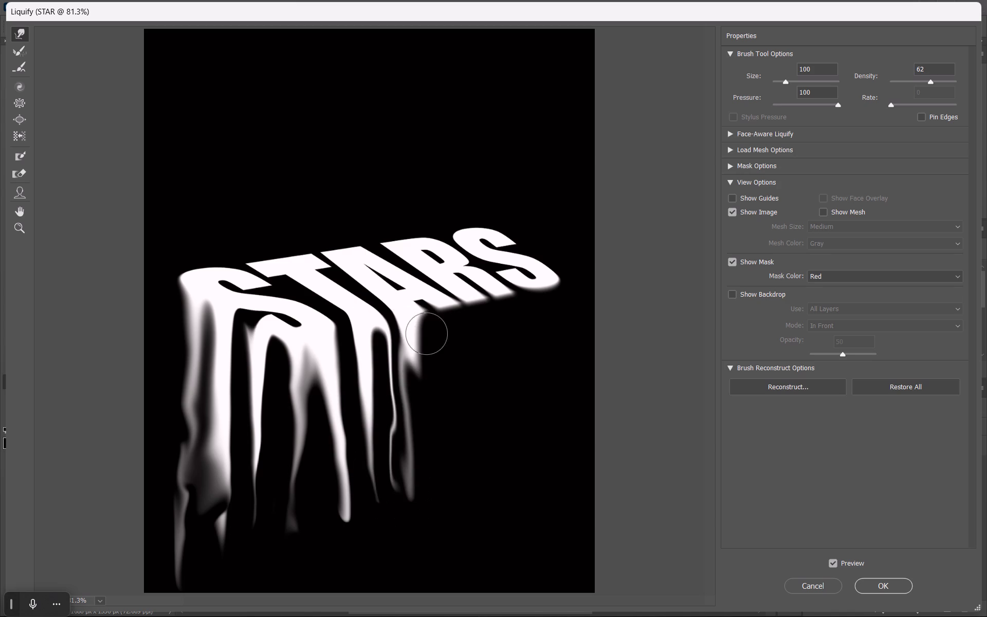
pyautogui.moveTo(426, 305); pyautogui.dragTo(439, 431)
pyautogui.moveTo(433, 367); pyautogui.dragTo(458, 502)
pyautogui.moveTo(433, 400); pyautogui.dragTo(433, 486)
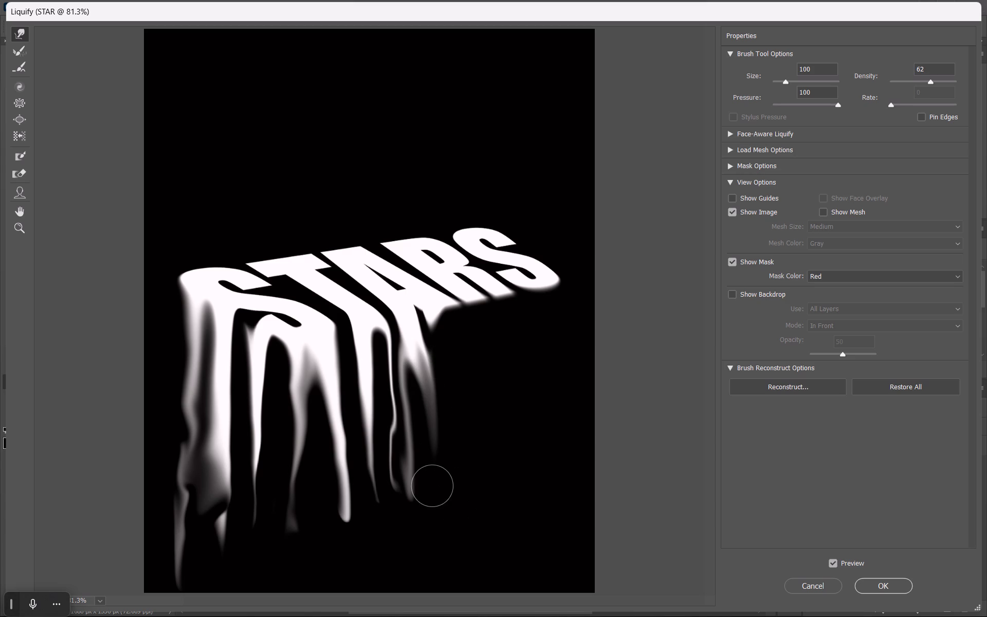
pyautogui.moveTo(427, 378); pyautogui.dragTo(453, 487)
# Warp a thick bright drip down from the A's right leg, tapering to a narrow rounded tip.
pyautogui.moveTo(450, 311); pyautogui.dragTo(463, 394)
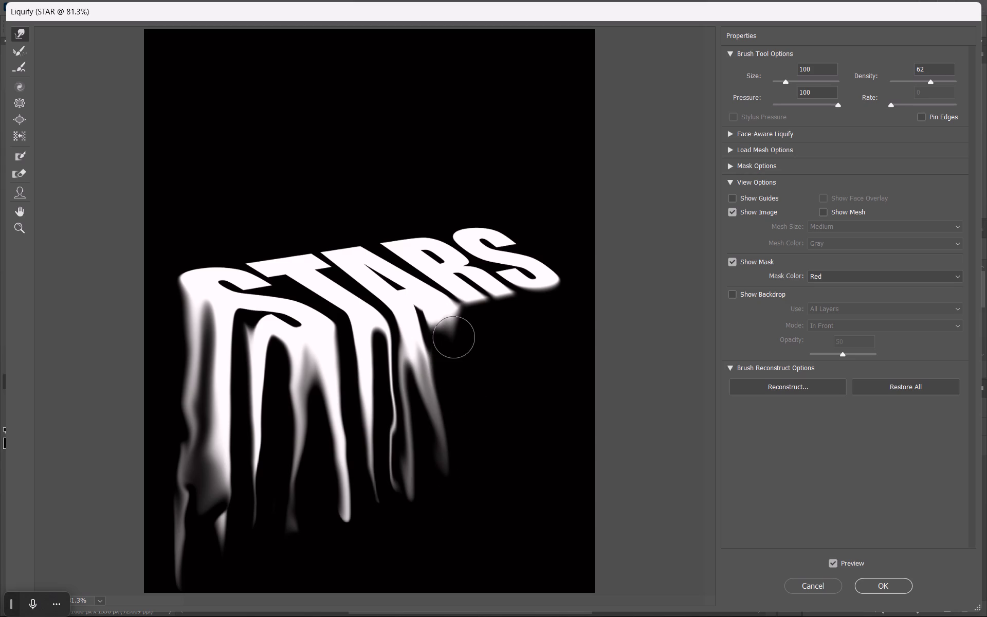
pyautogui.moveTo(454, 337); pyautogui.dragTo(465, 416)
pyautogui.moveTo(440, 303); pyautogui.dragTo(473, 420)
pyautogui.moveTo(444, 321); pyautogui.dragTo(450, 496)
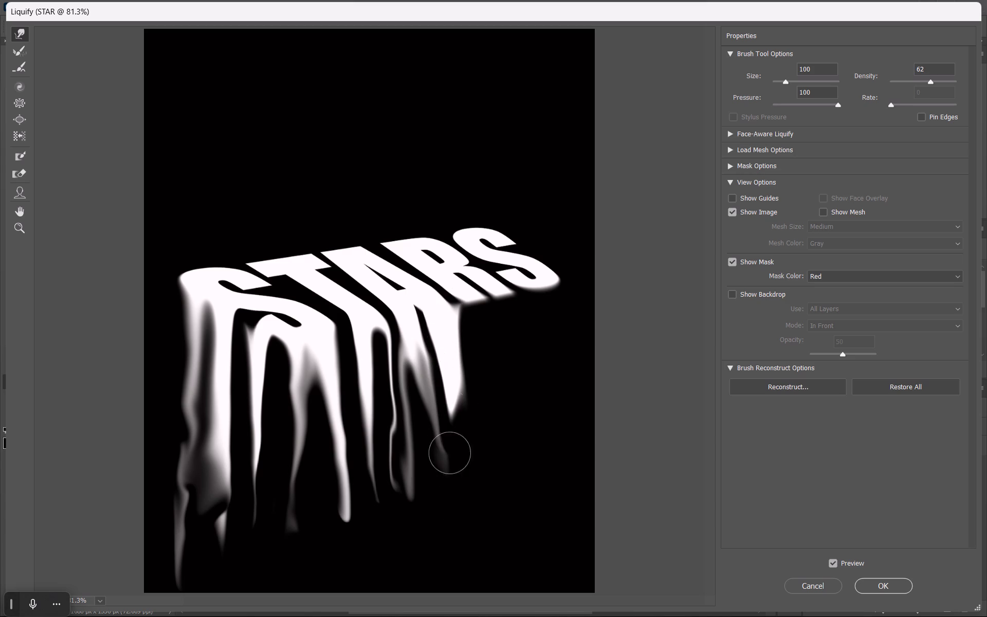
pyautogui.moveTo(450, 496); pyautogui.dragTo(450, 509)
pyautogui.moveTo(462, 359); pyautogui.dragTo(461, 493)
pyautogui.moveTo(450, 406); pyautogui.dragTo(460, 506)
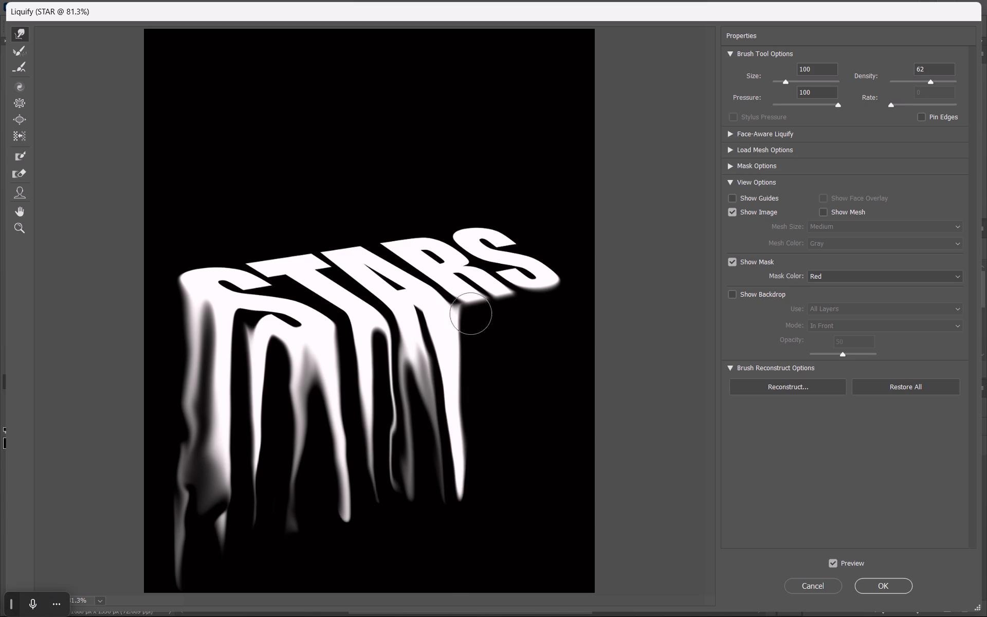
# Warp a long drip down from the R's left leg and widen its upper part with an outer bulge.
pyautogui.moveTo(475, 304); pyautogui.dragTo(490, 402)
pyautogui.moveTo(477, 314); pyautogui.dragTo(489, 417)
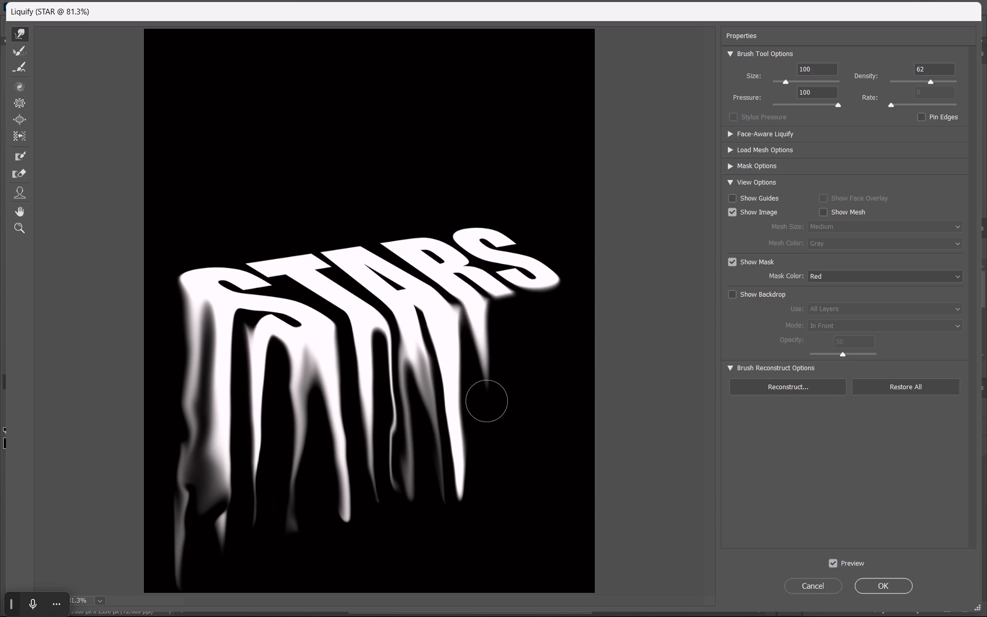
pyautogui.moveTo(487, 334); pyautogui.dragTo(469, 493)
pyautogui.moveTo(485, 343); pyautogui.dragTo(504, 459)
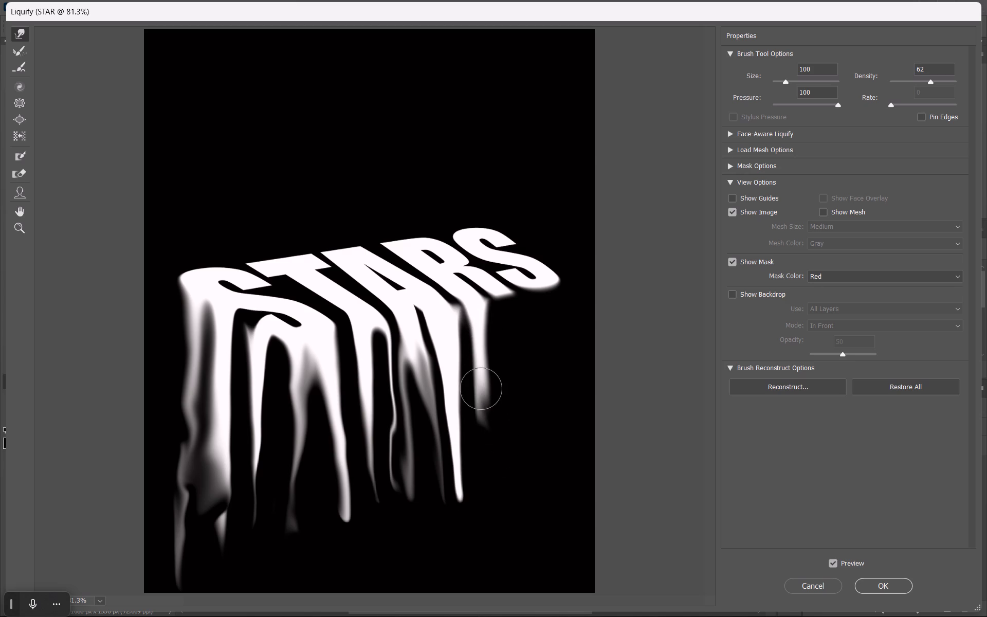
pyautogui.moveTo(481, 384); pyautogui.dragTo(487, 494)
pyautogui.moveTo(485, 400); pyautogui.dragTo(473, 494)
pyautogui.moveTo(490, 318); pyautogui.dragTo(532, 433)
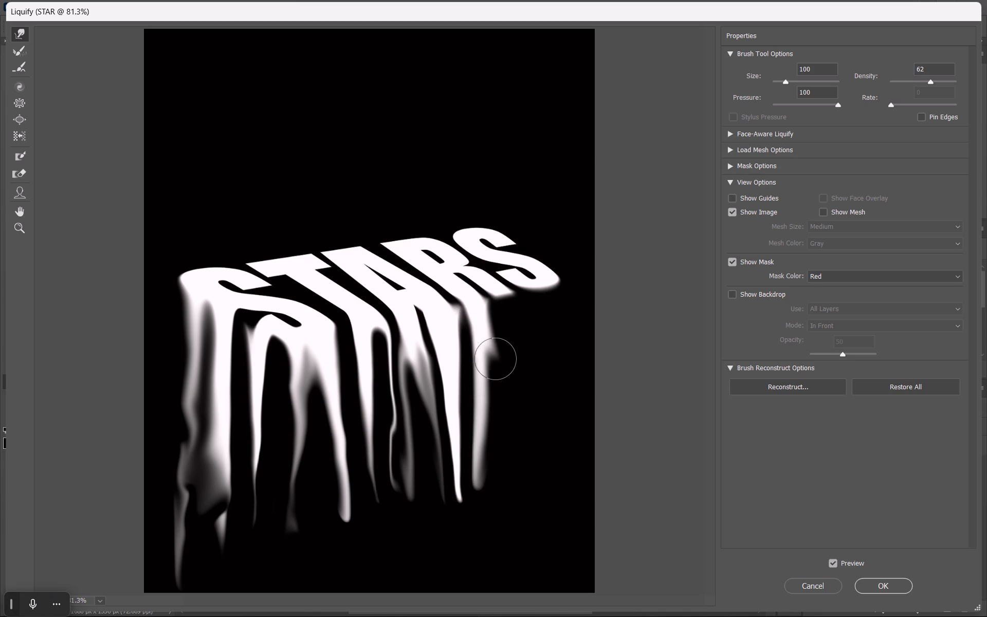
pyautogui.moveTo(488, 337); pyautogui.dragTo(491, 384)
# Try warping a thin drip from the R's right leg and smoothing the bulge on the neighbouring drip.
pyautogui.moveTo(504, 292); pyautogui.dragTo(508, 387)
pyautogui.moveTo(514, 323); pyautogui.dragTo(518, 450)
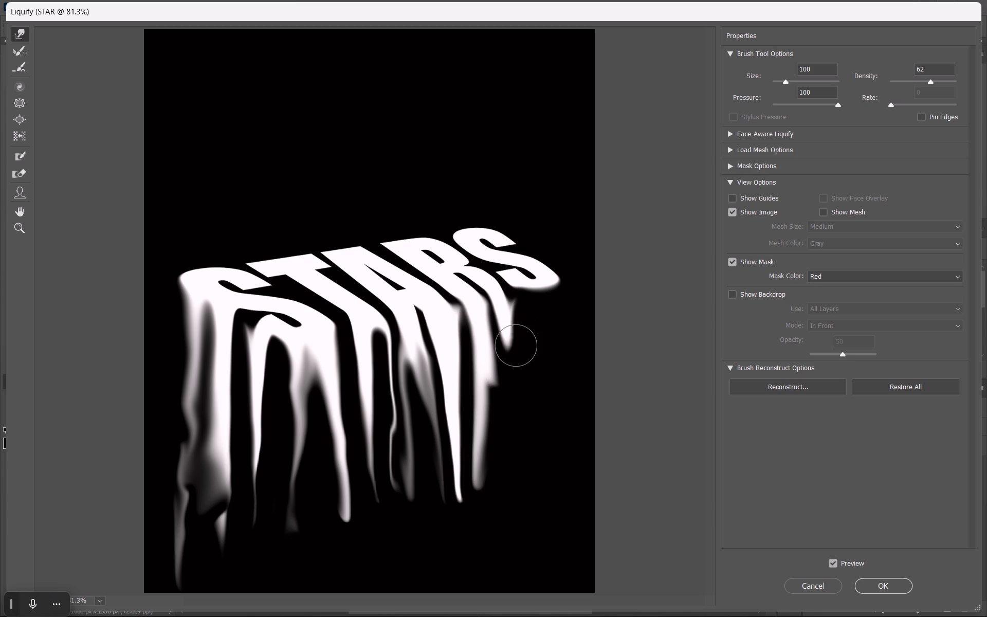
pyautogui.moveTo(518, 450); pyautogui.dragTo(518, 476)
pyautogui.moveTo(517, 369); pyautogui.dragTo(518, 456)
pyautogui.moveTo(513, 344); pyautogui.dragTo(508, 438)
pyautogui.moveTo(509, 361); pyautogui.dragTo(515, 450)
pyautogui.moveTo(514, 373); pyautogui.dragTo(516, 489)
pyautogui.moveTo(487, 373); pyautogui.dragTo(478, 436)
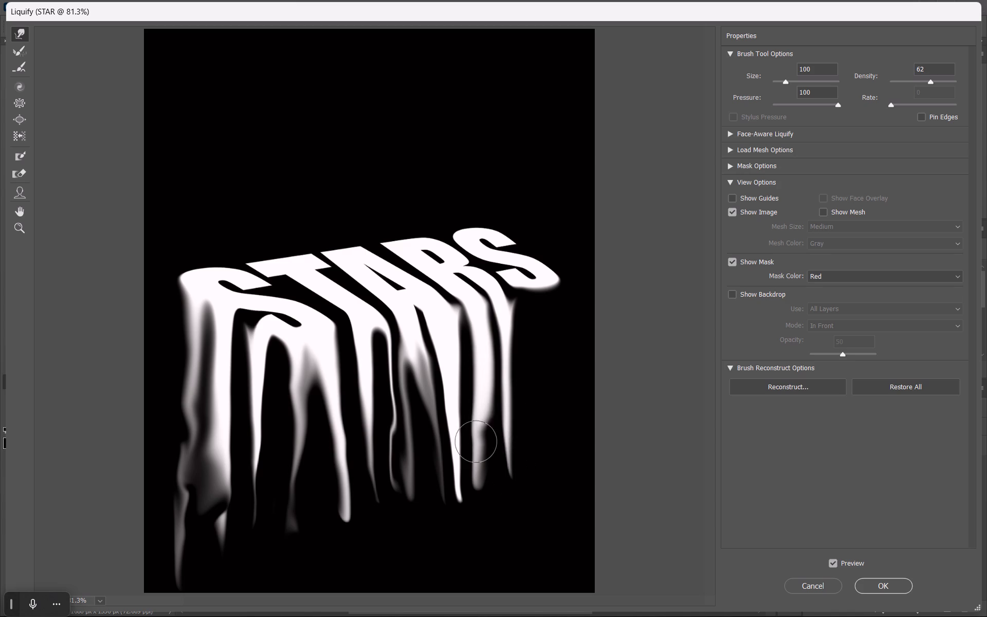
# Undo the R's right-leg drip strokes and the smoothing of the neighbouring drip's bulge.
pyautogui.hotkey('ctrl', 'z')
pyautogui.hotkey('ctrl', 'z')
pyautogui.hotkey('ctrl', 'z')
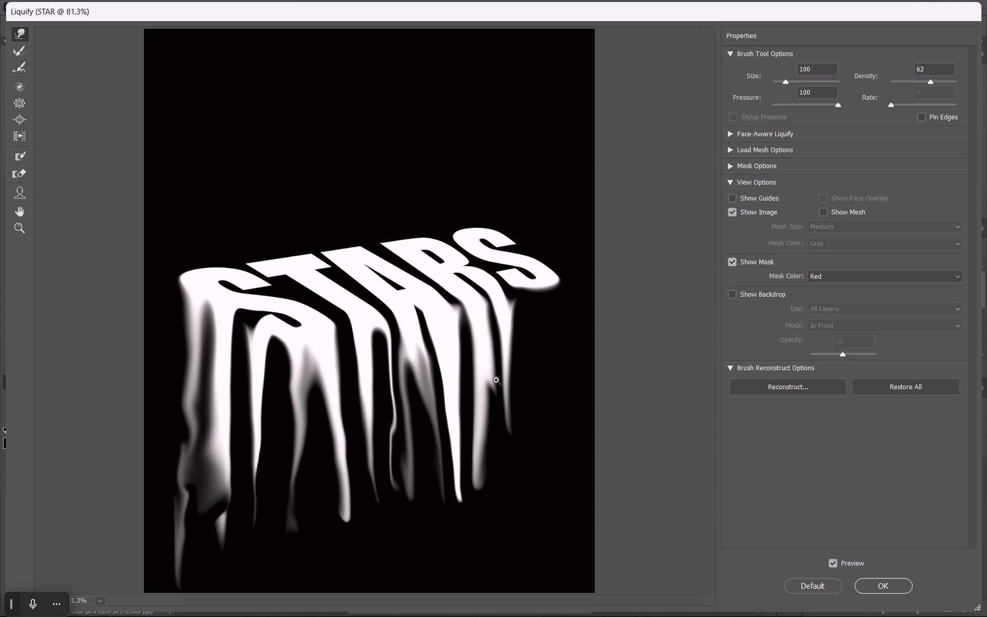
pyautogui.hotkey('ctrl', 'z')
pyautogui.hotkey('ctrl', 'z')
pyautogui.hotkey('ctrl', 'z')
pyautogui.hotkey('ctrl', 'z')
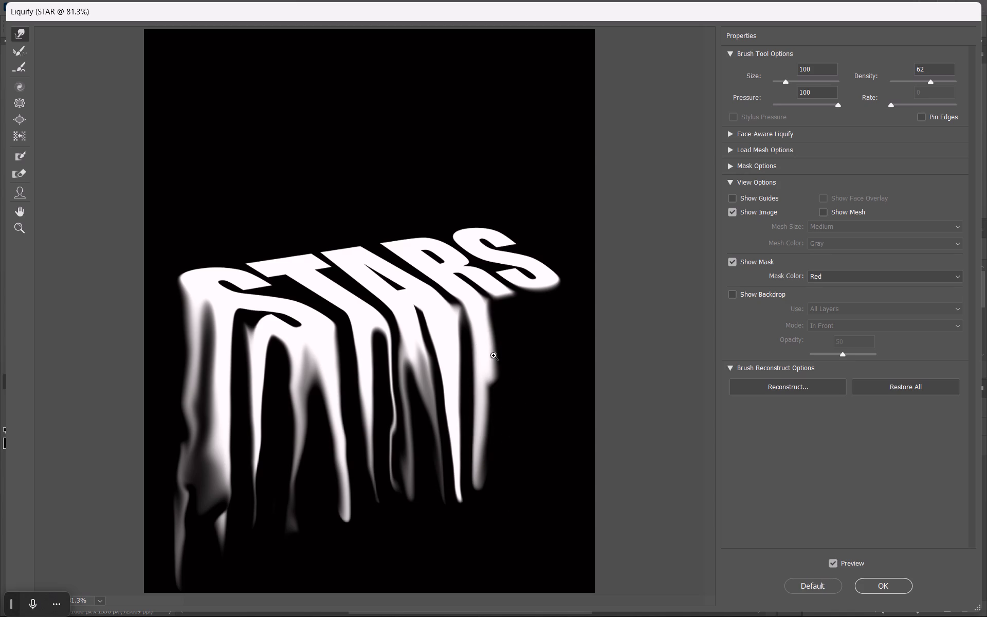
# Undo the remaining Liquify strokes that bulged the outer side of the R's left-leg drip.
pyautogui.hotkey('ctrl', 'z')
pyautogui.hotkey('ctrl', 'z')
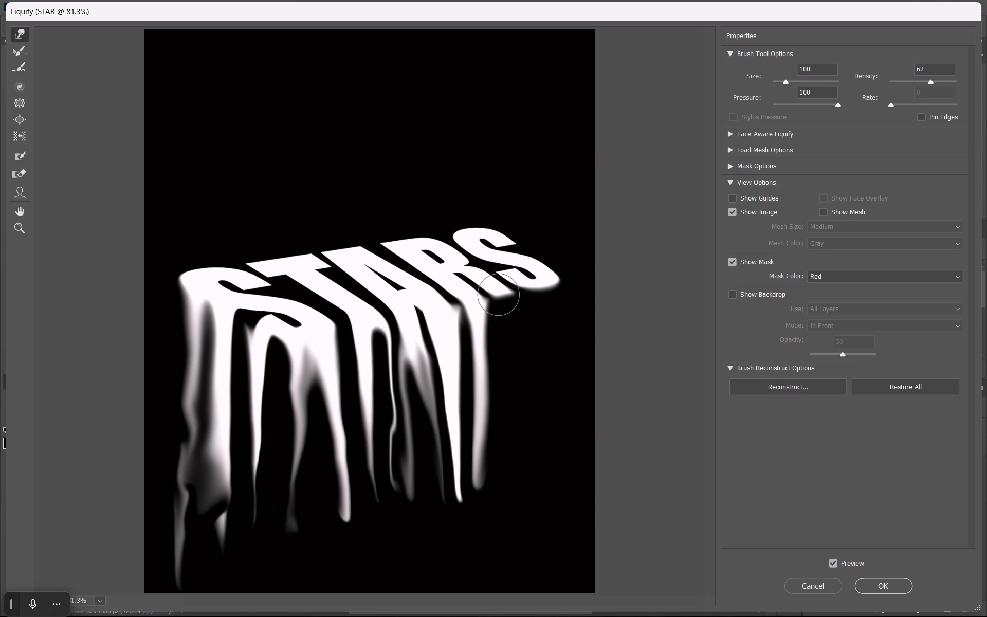
# Warp a long, thin drip down from the R's right leg, tapering to a point level with the neighbouring drip's tip.
pyautogui.moveTo(501, 296); pyautogui.dragTo(505, 391)
pyautogui.moveTo(517, 309); pyautogui.dragTo(523, 415)
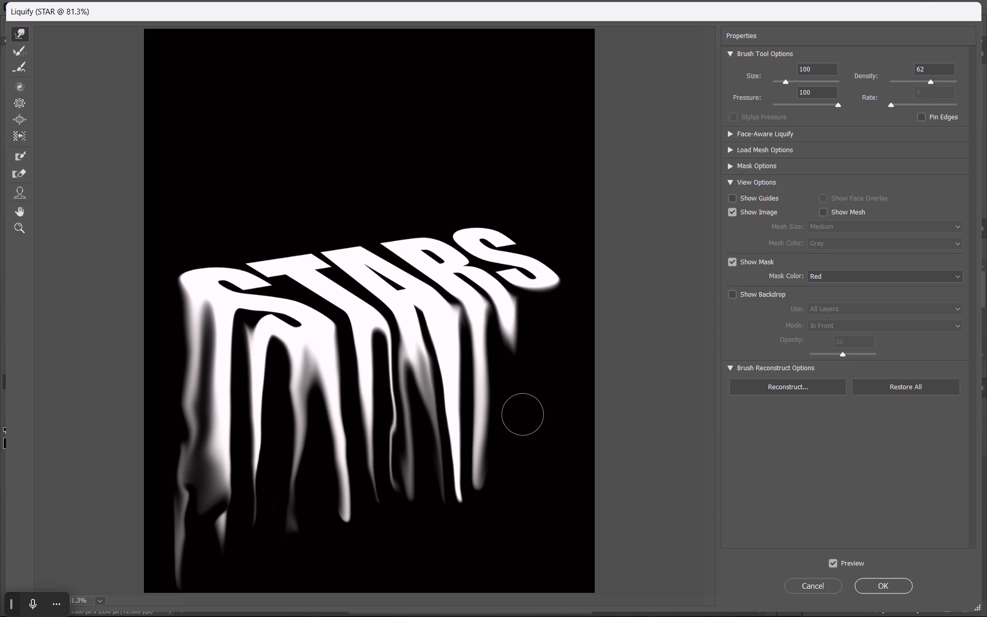
pyautogui.moveTo(513, 320); pyautogui.dragTo(509, 396)
pyautogui.moveTo(510, 323); pyautogui.dragTo(520, 557)
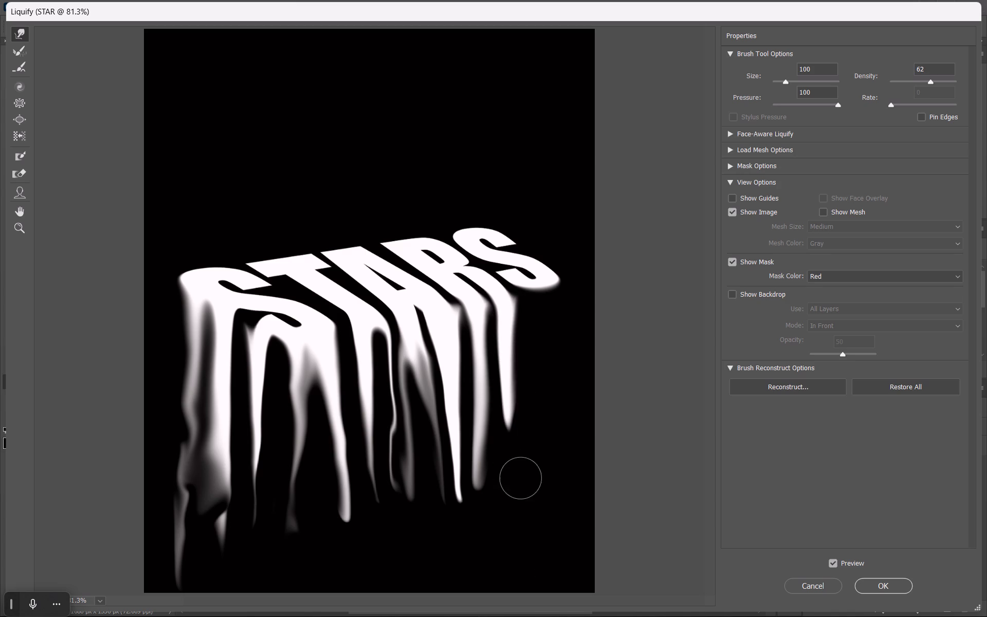
pyautogui.moveTo(515, 385); pyautogui.dragTo(509, 511)
# Warp a short, faint drip down from the underside of the last S.
pyautogui.moveTo(535, 293); pyautogui.dragTo(533, 441)
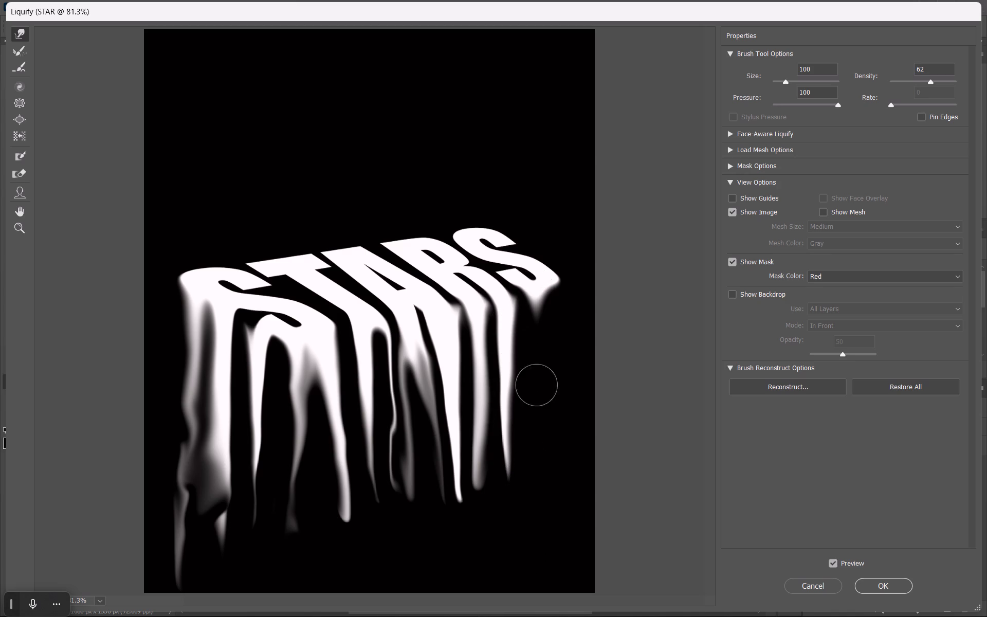
pyautogui.moveTo(533, 441); pyautogui.dragTo(531, 488)
pyautogui.moveTo(540, 300); pyautogui.dragTo(535, 441)
# Warp a long bright drip down from the outer curve of the last S, tapering to a point near the canvas bottom.
pyautogui.moveTo(553, 279); pyautogui.dragTo(557, 463)
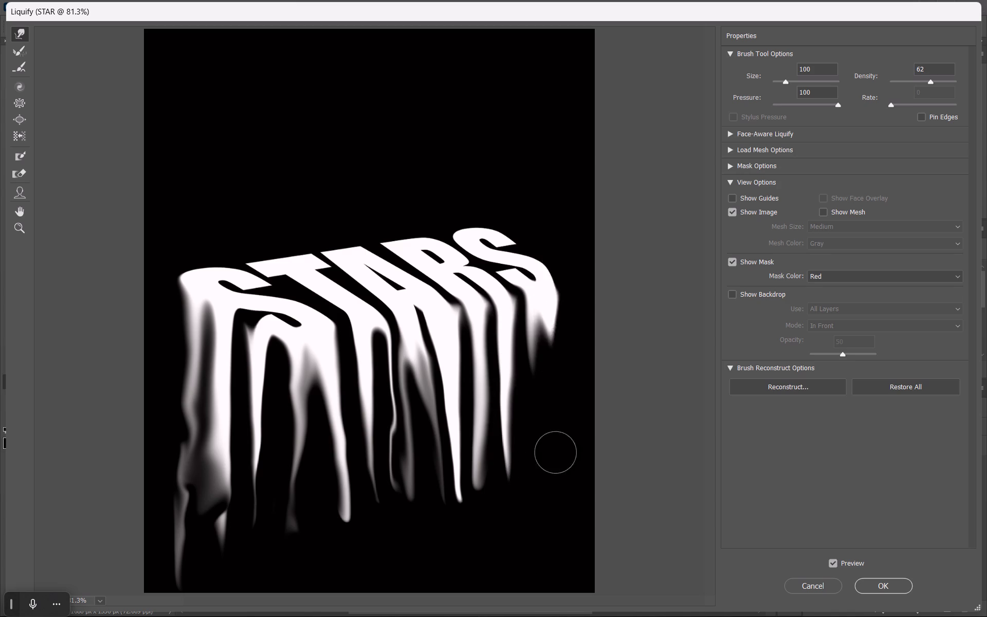
pyautogui.moveTo(557, 463); pyautogui.dragTo(557, 462)
pyautogui.moveTo(554, 323); pyautogui.dragTo(569, 498)
pyautogui.moveTo(554, 329); pyautogui.dragTo(553, 444)
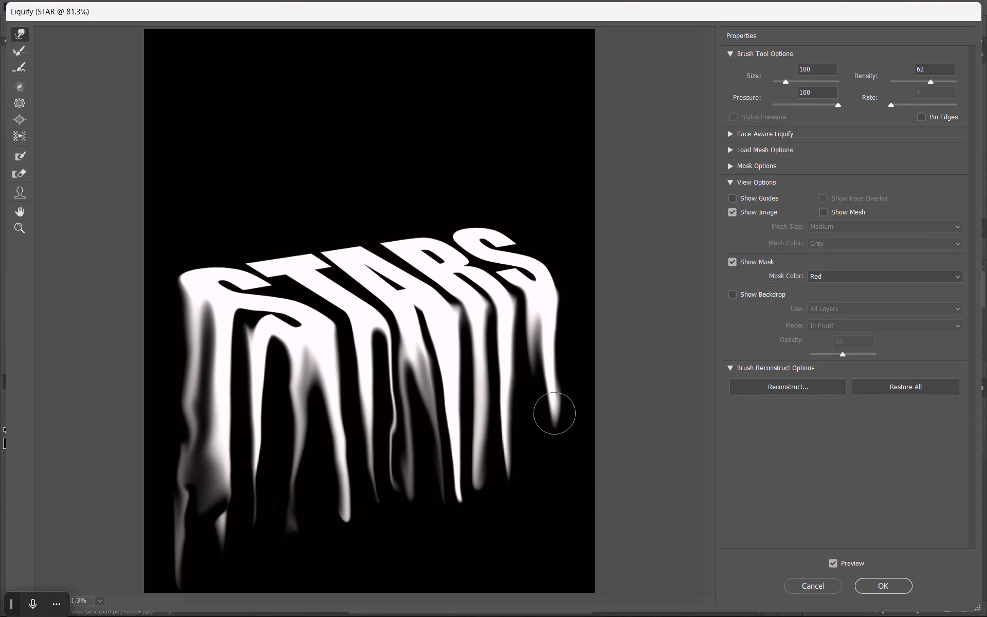
pyautogui.moveTo(555, 389); pyautogui.dragTo(536, 505)
pyautogui.moveTo(558, 423); pyautogui.dragTo(556, 528)
pyautogui.moveTo(553, 478); pyautogui.dragTo(547, 565)
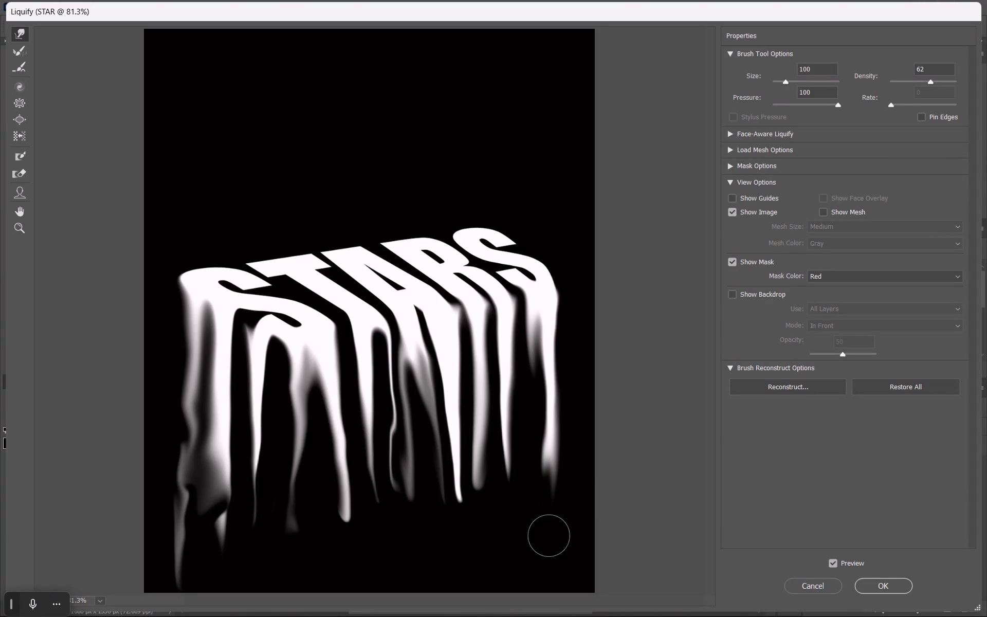
pyautogui.moveTo(547, 565); pyautogui.dragTo(546, 560)
pyautogui.moveTo(551, 428); pyautogui.dragTo(554, 571)
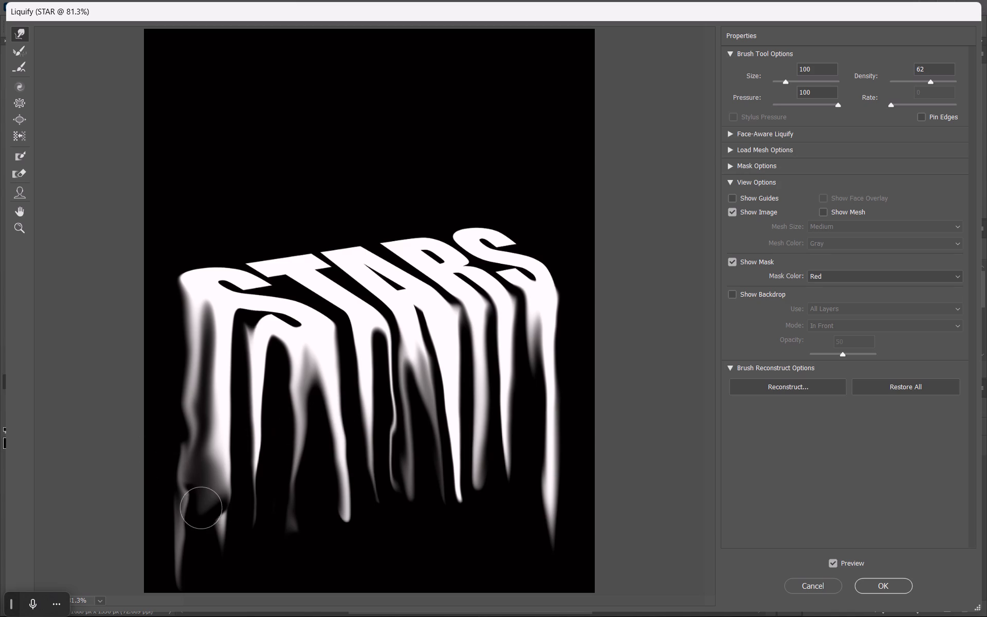
# Push the grey haze up from between the first S's two drips to leave a clear dark gap.
pyautogui.moveTo(196, 525); pyautogui.dragTo(208, 410)
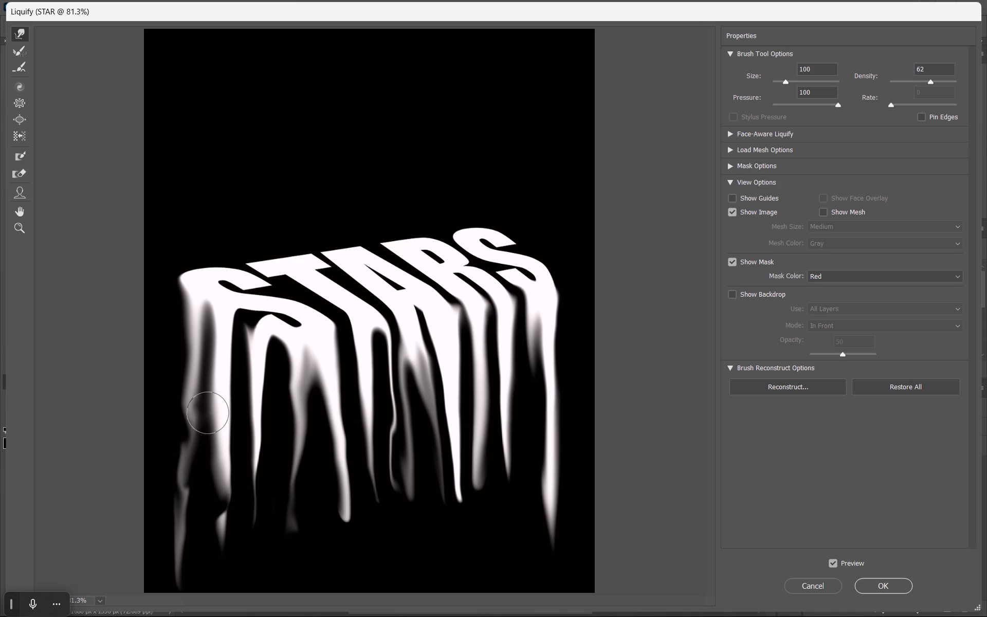
pyautogui.moveTo(208, 410); pyautogui.dragTo(205, 320)
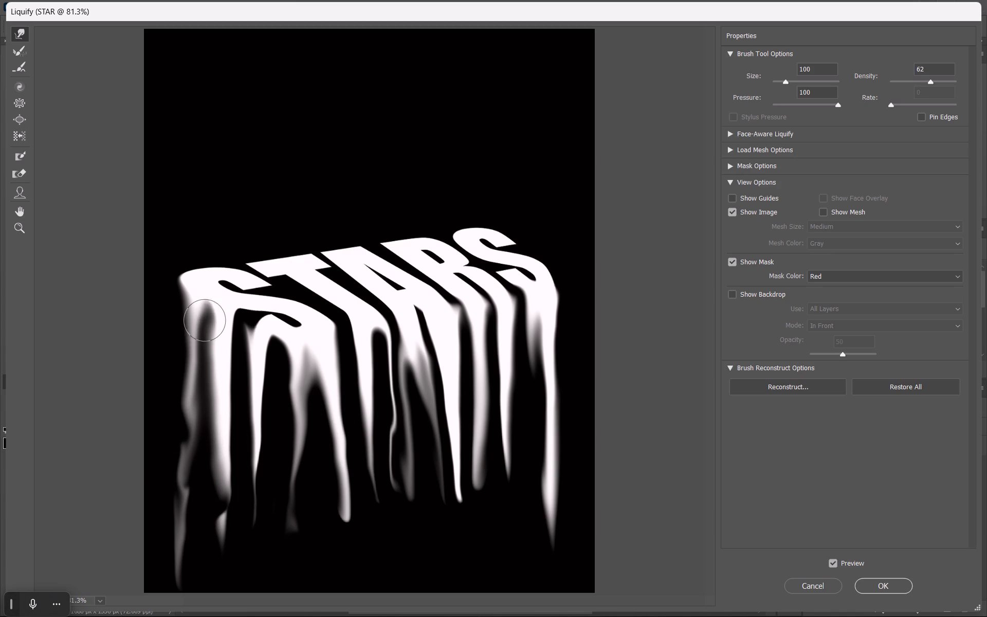
pyautogui.moveTo(205, 320); pyautogui.dragTo(209, 310)
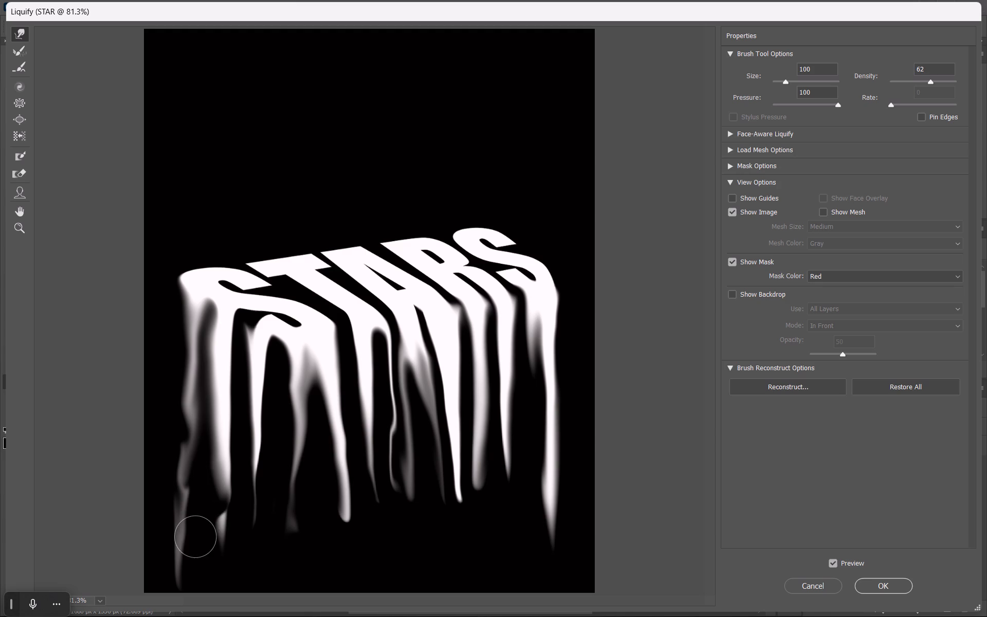
# Lengthen the first S's inner drip and the three drips beside it toward the canvas bottom, and apply the Liquify filter.
pyautogui.moveTo(216, 515); pyautogui.dragTo(227, 597)
pyautogui.moveTo(223, 479); pyautogui.dragTo(212, 616)
pyautogui.moveTo(254, 437); pyautogui.dragTo(256, 456)
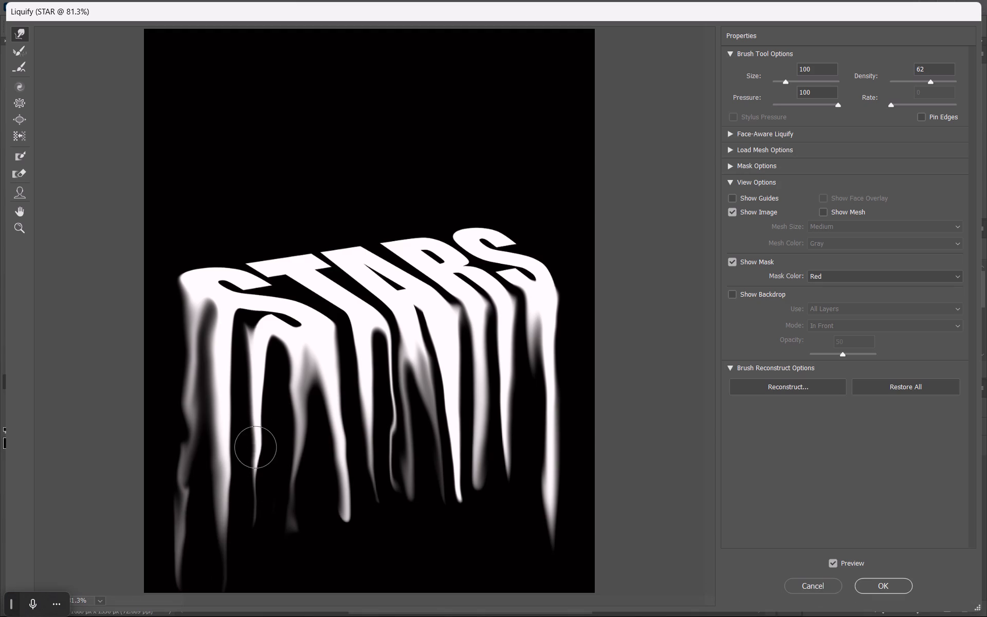
pyautogui.moveTo(256, 456); pyautogui.dragTo(249, 576)
pyautogui.moveTo(293, 467); pyautogui.dragTo(296, 568)
pyautogui.moveTo(341, 489); pyautogui.dragTo(323, 594)
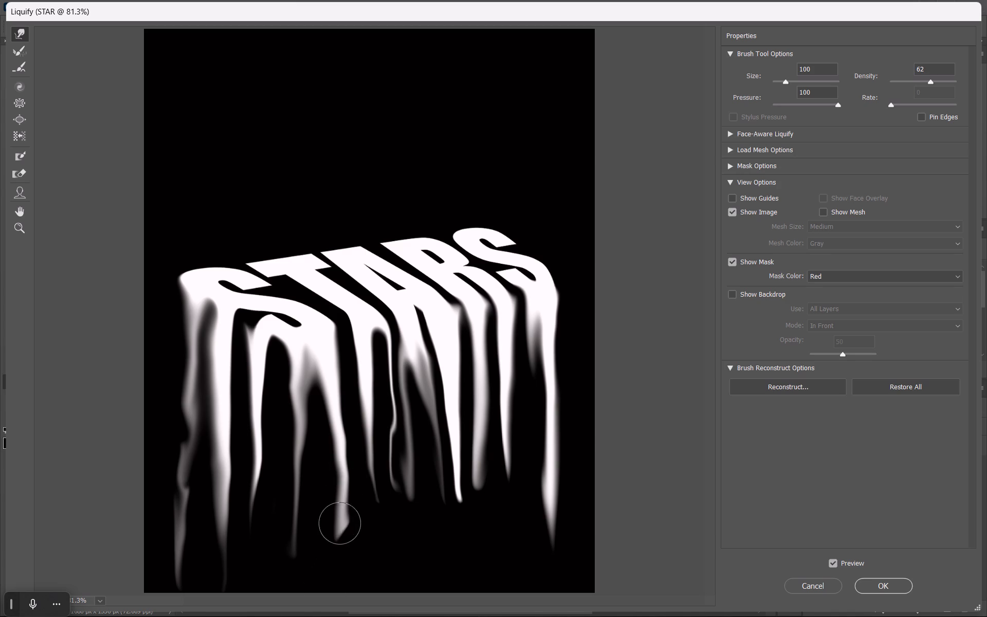
pyautogui.moveTo(343, 517); pyautogui.dragTo(331, 592)
pyautogui.moveTo(335, 535); pyautogui.dragTo(355, 596)
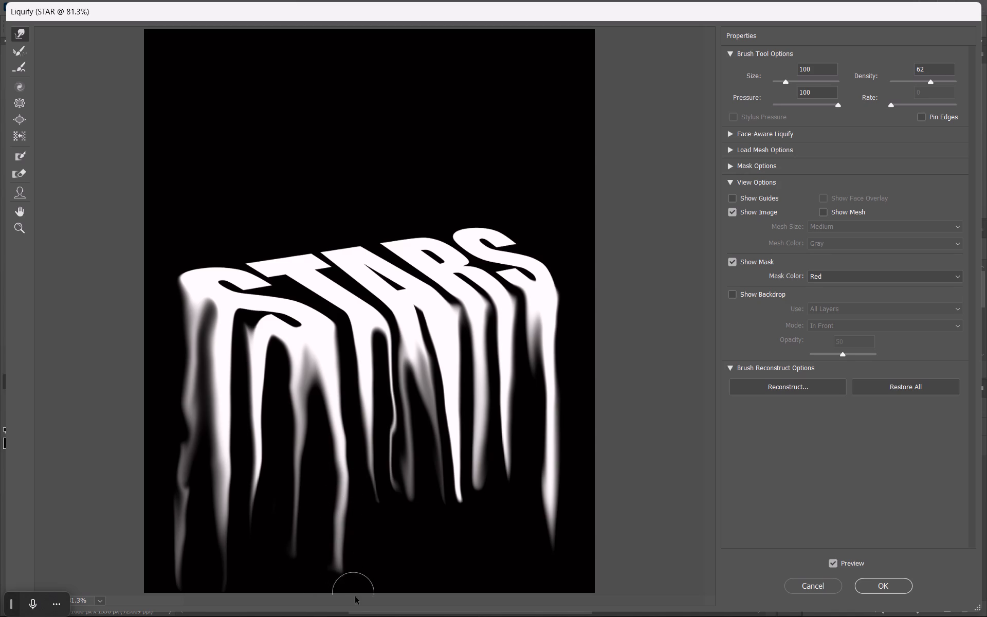
pyautogui.moveTo(355, 596); pyautogui.dragTo(359, 606)
pyautogui.click(890, 585)
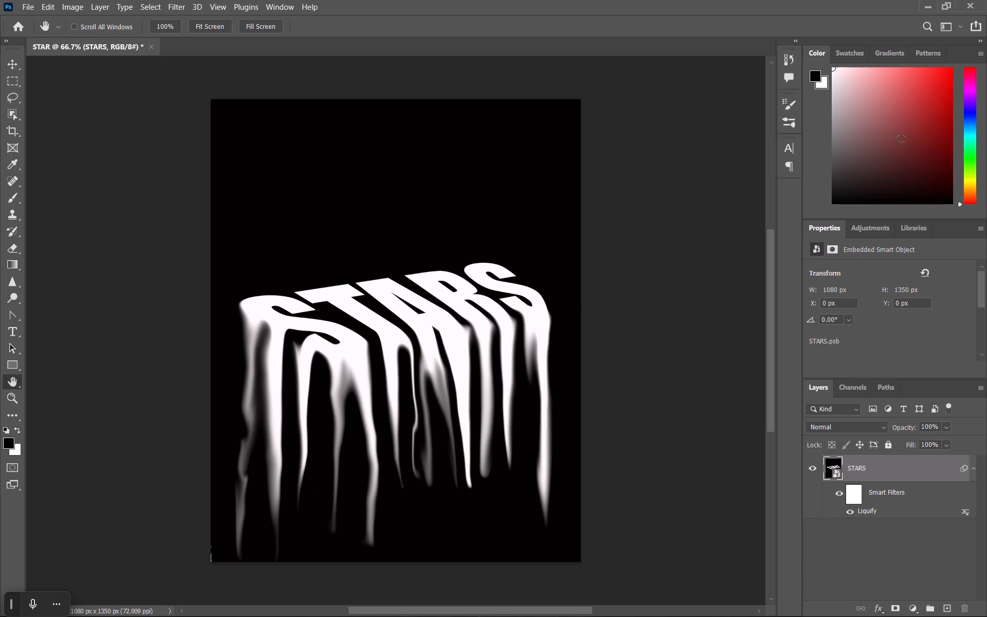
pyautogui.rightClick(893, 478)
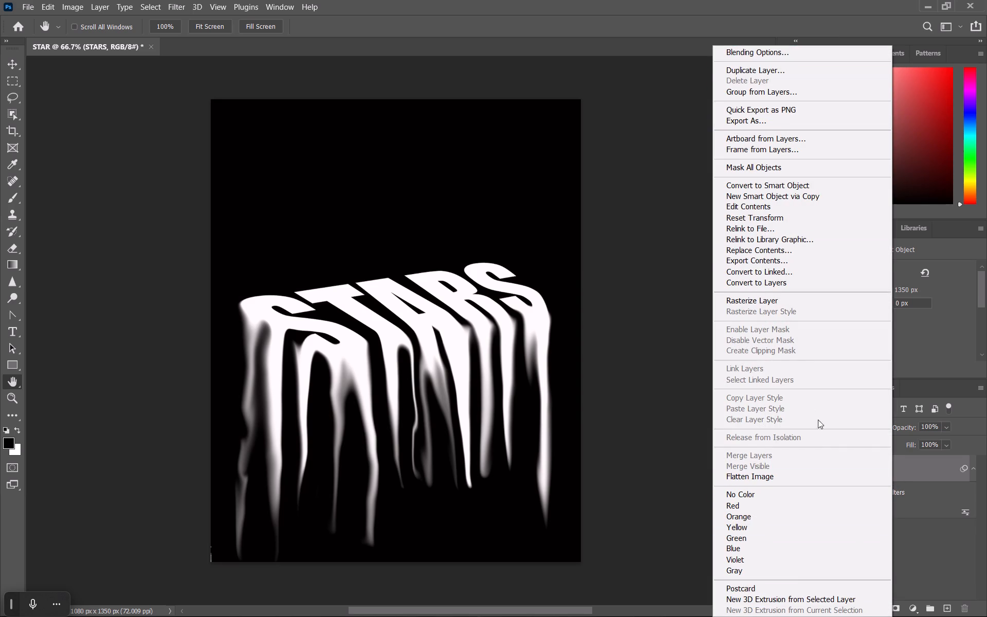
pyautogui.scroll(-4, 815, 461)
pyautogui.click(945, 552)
# Open the layer style options of the STARS layer.
pyautogui.doubleClick(966, 467)
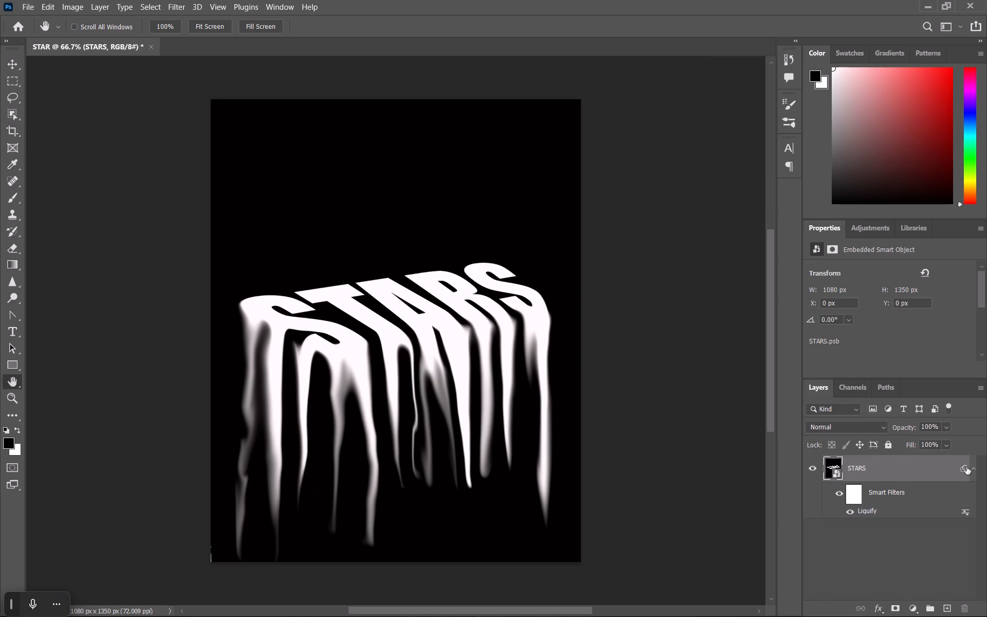
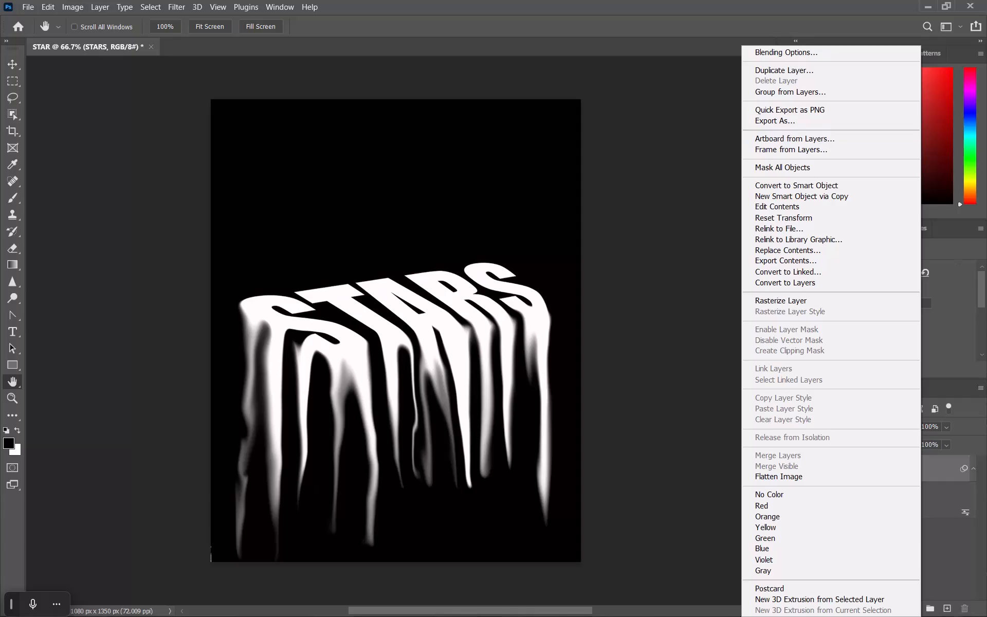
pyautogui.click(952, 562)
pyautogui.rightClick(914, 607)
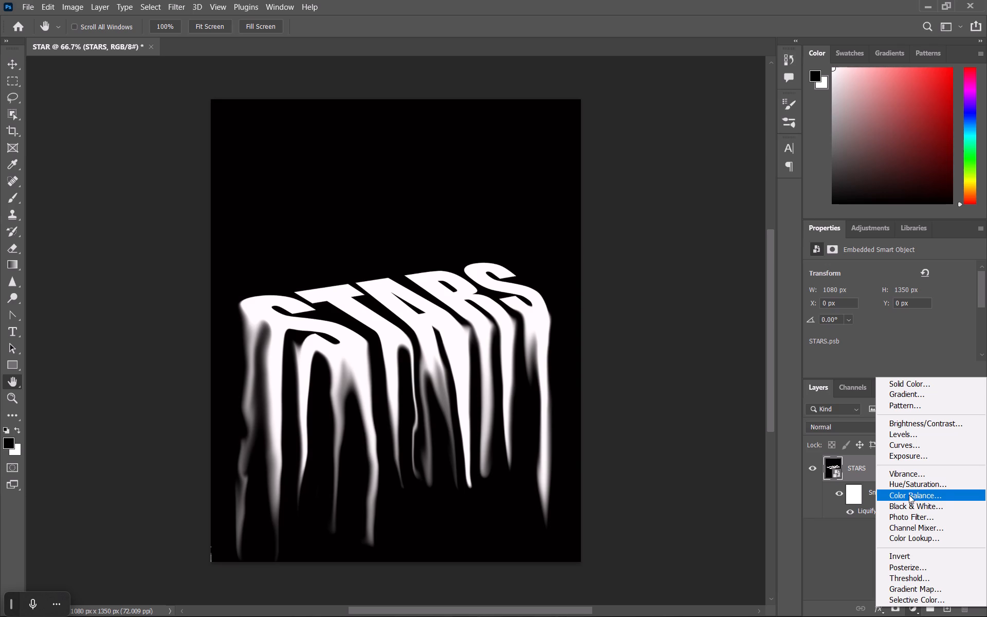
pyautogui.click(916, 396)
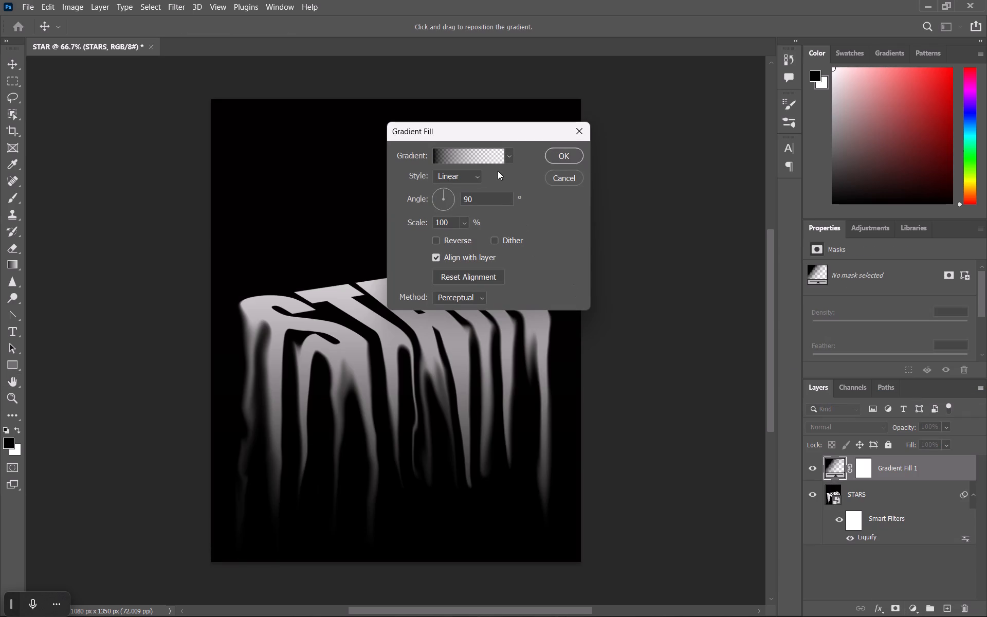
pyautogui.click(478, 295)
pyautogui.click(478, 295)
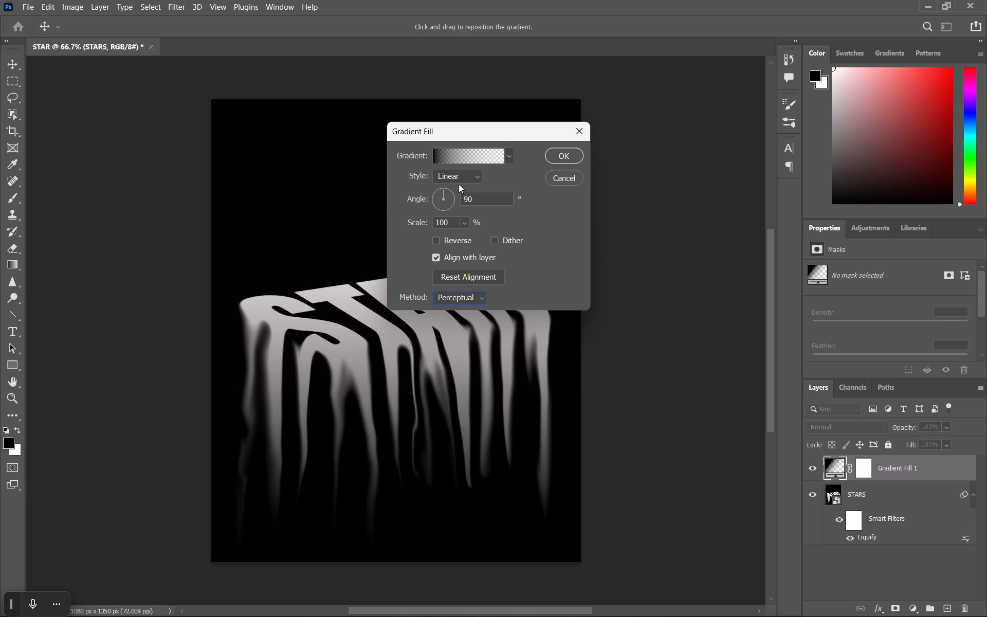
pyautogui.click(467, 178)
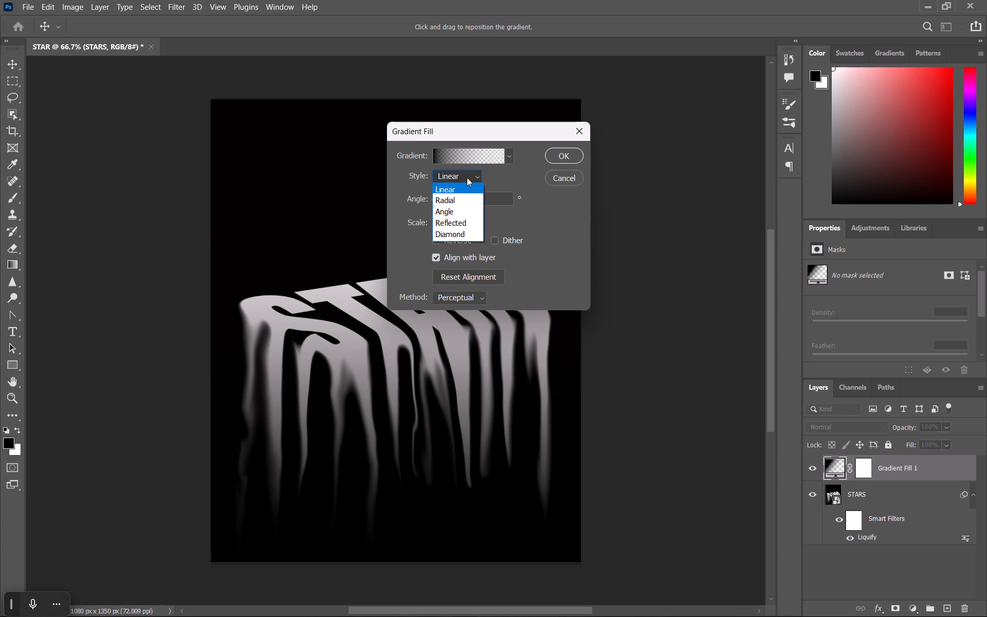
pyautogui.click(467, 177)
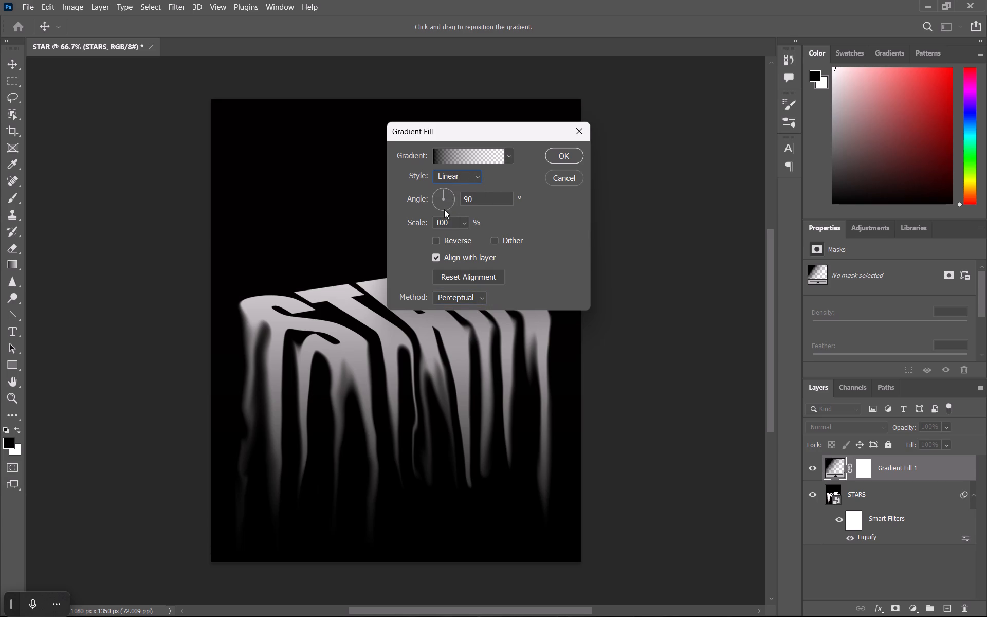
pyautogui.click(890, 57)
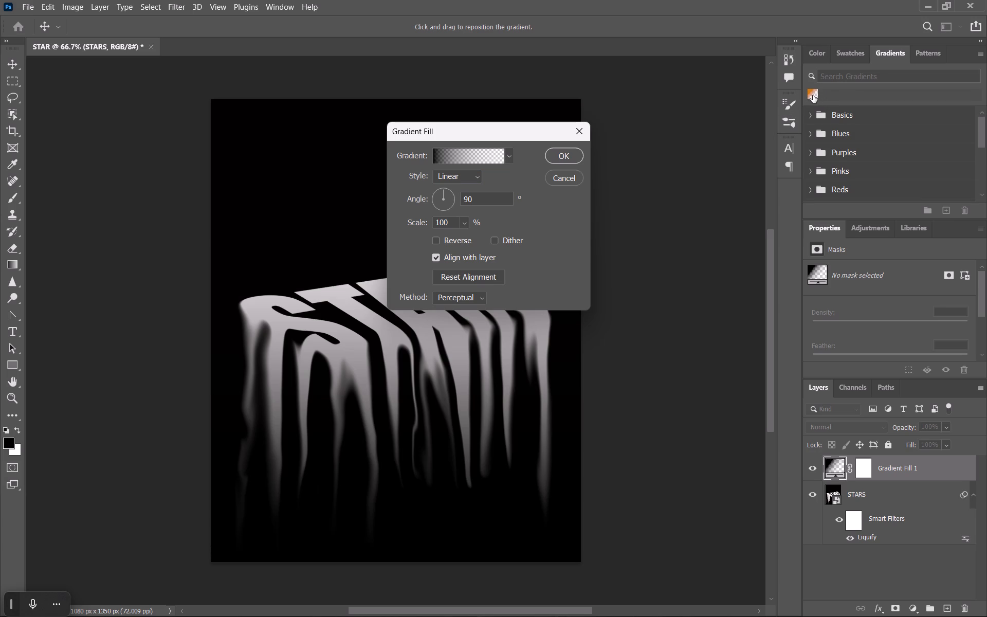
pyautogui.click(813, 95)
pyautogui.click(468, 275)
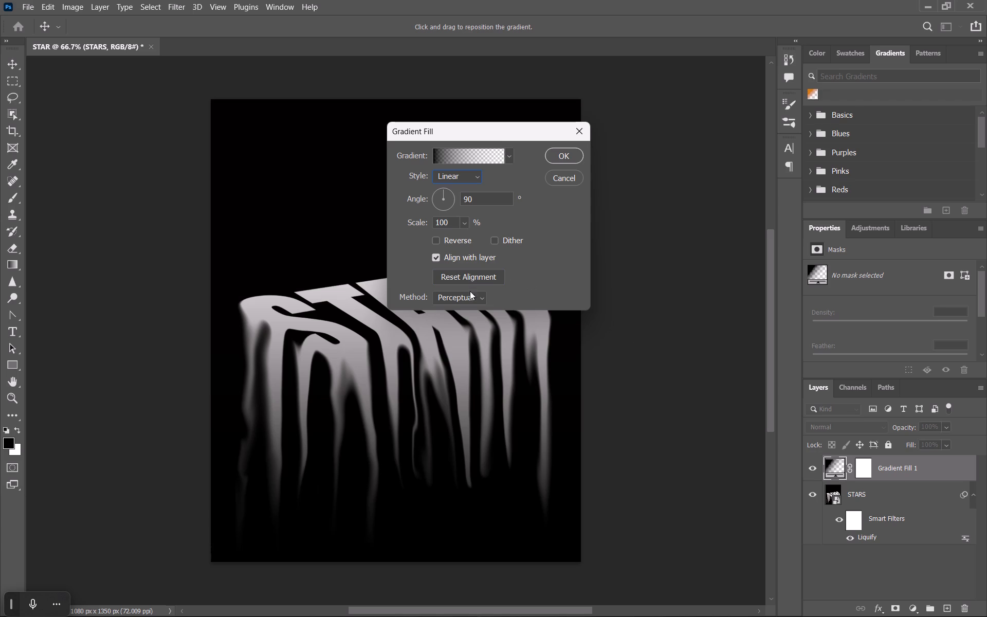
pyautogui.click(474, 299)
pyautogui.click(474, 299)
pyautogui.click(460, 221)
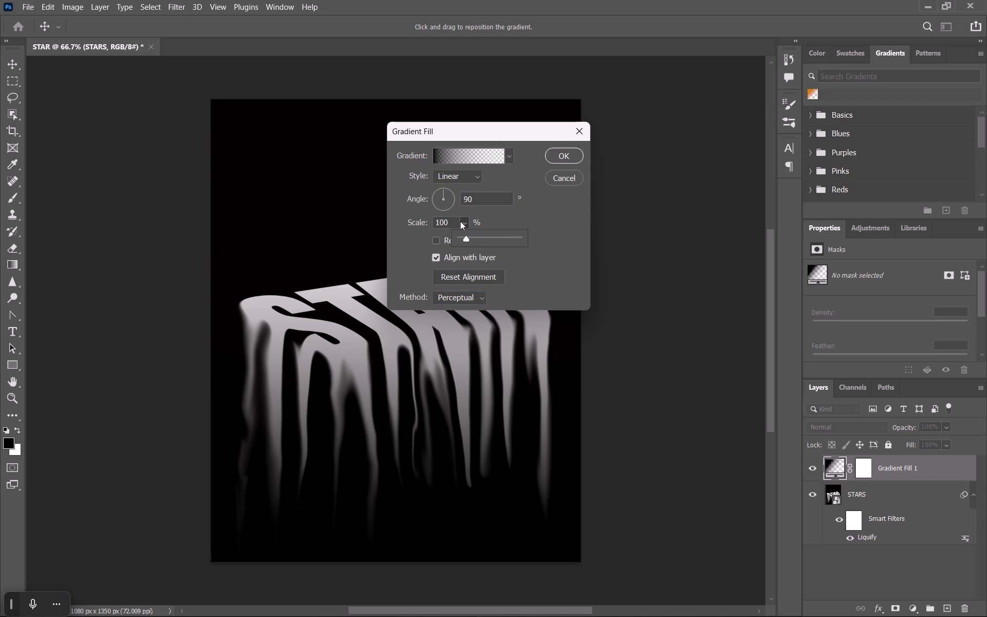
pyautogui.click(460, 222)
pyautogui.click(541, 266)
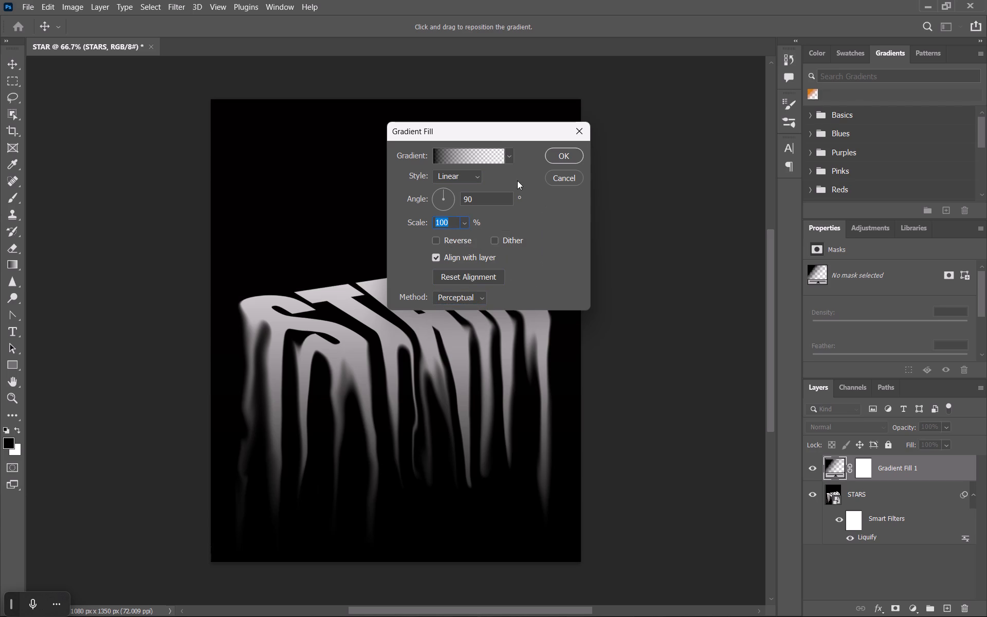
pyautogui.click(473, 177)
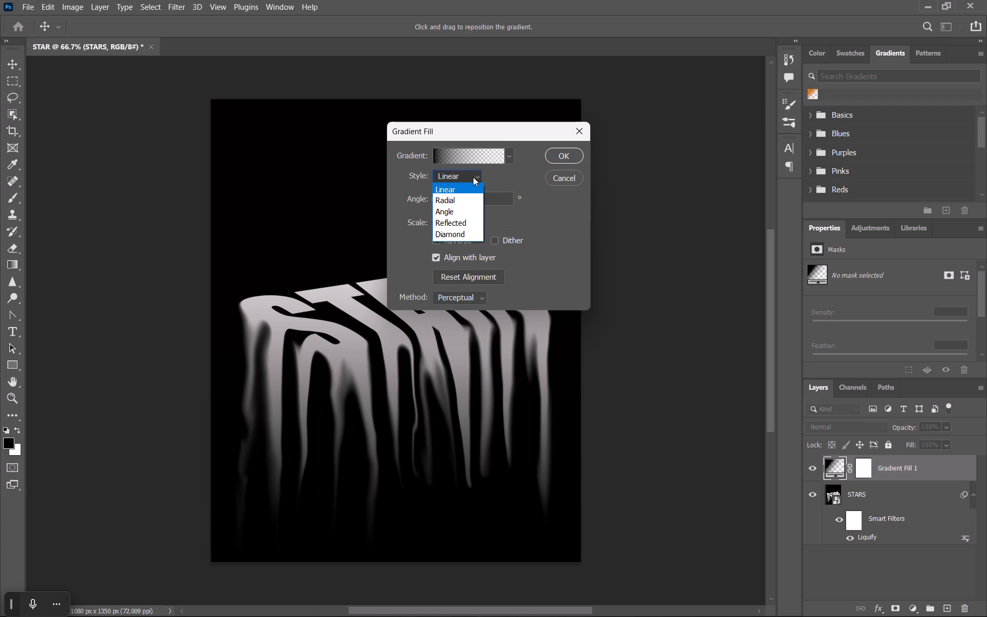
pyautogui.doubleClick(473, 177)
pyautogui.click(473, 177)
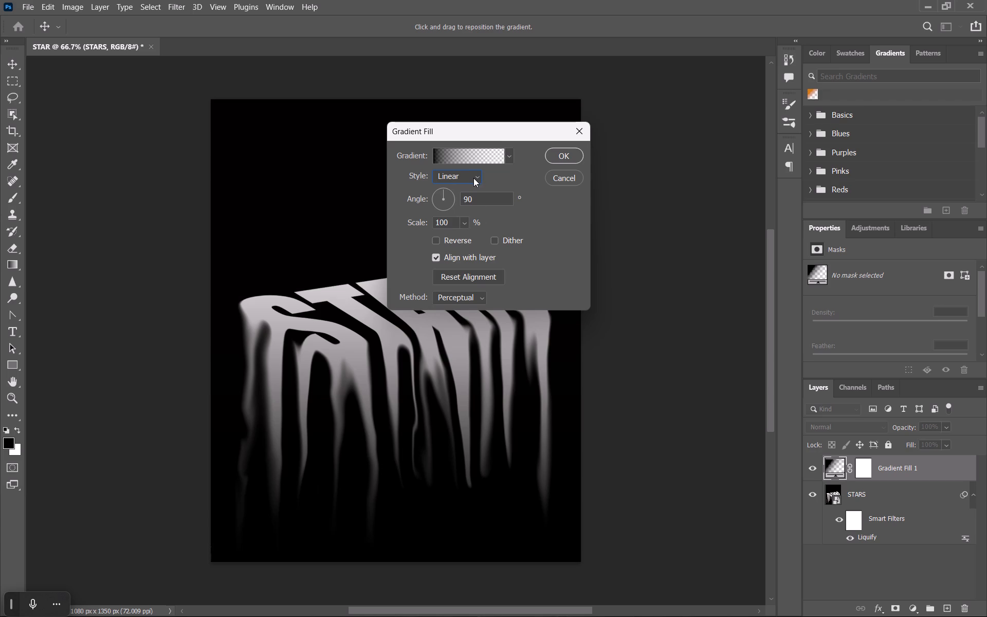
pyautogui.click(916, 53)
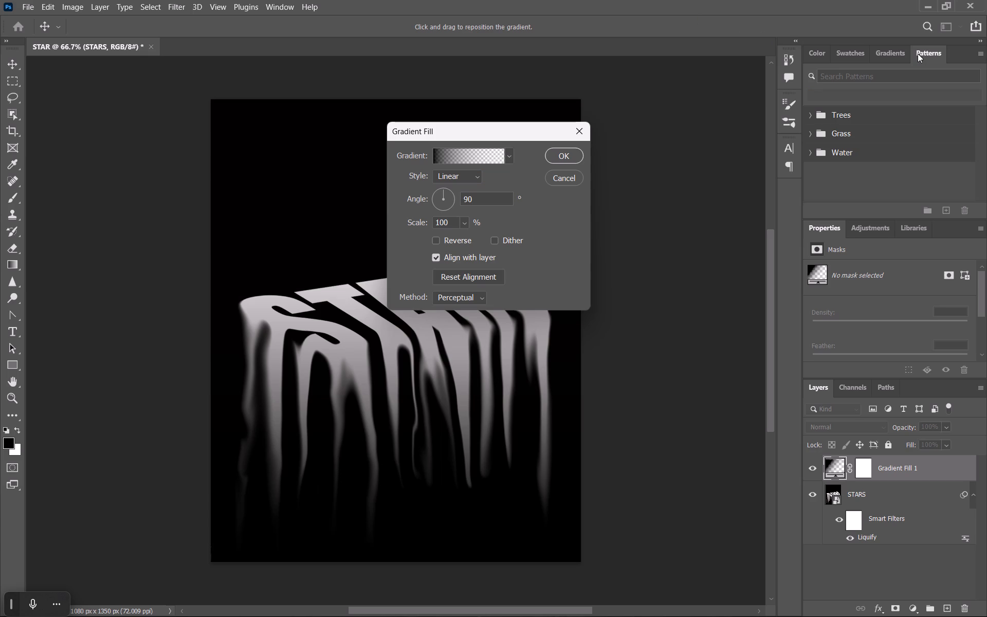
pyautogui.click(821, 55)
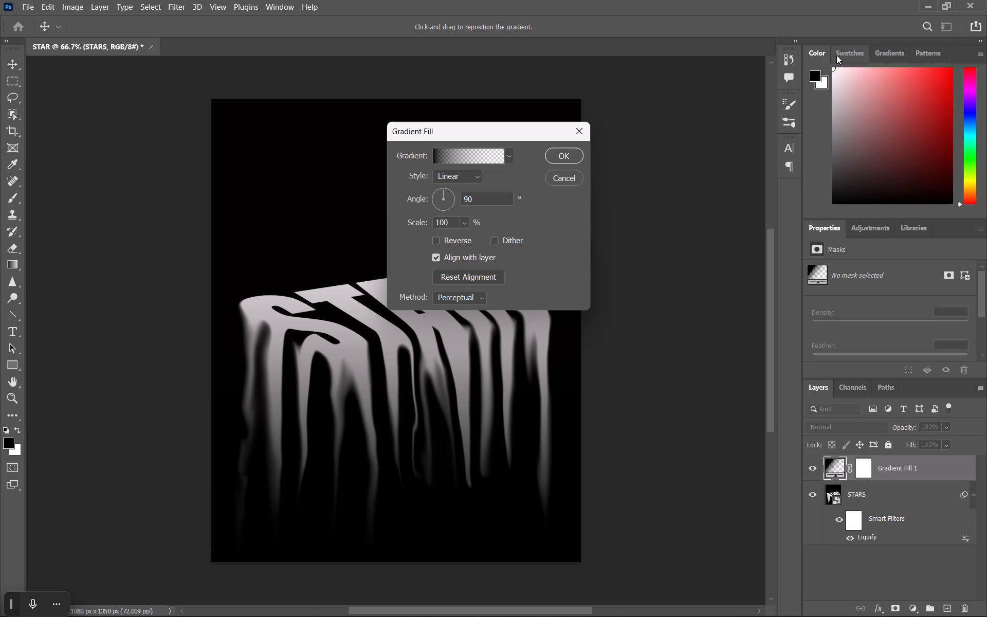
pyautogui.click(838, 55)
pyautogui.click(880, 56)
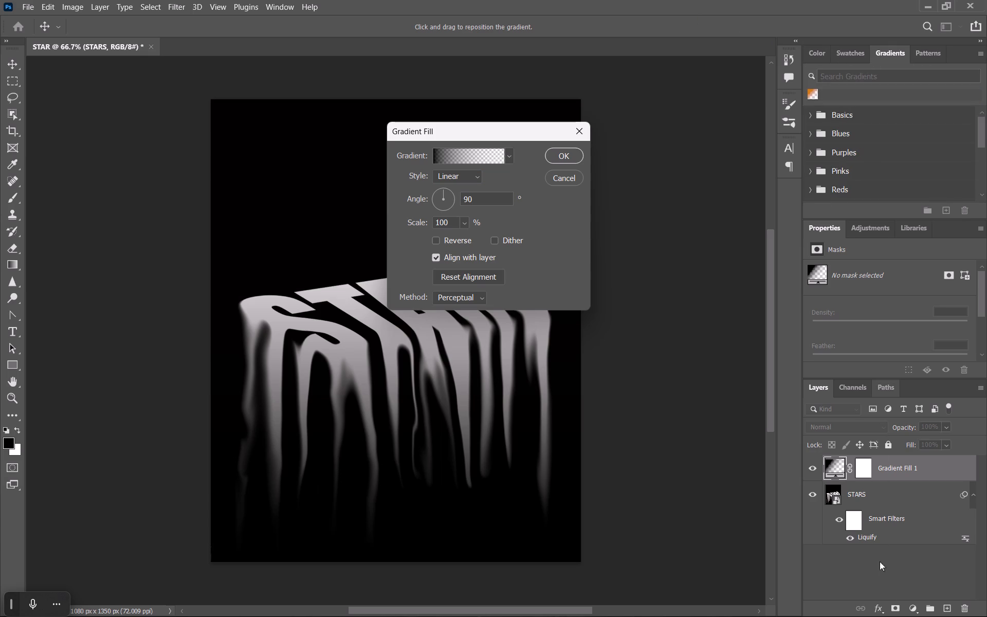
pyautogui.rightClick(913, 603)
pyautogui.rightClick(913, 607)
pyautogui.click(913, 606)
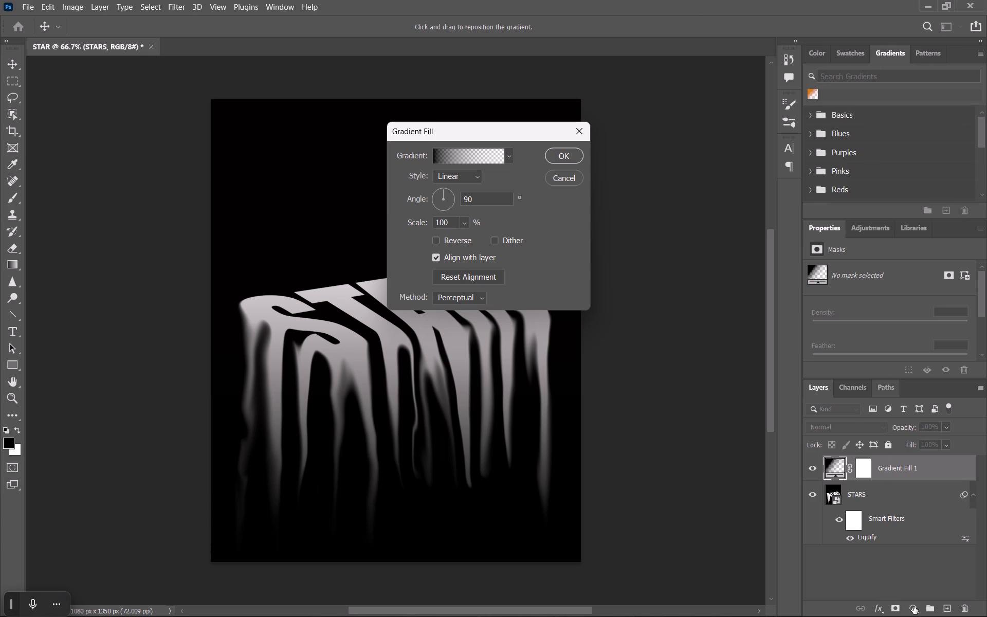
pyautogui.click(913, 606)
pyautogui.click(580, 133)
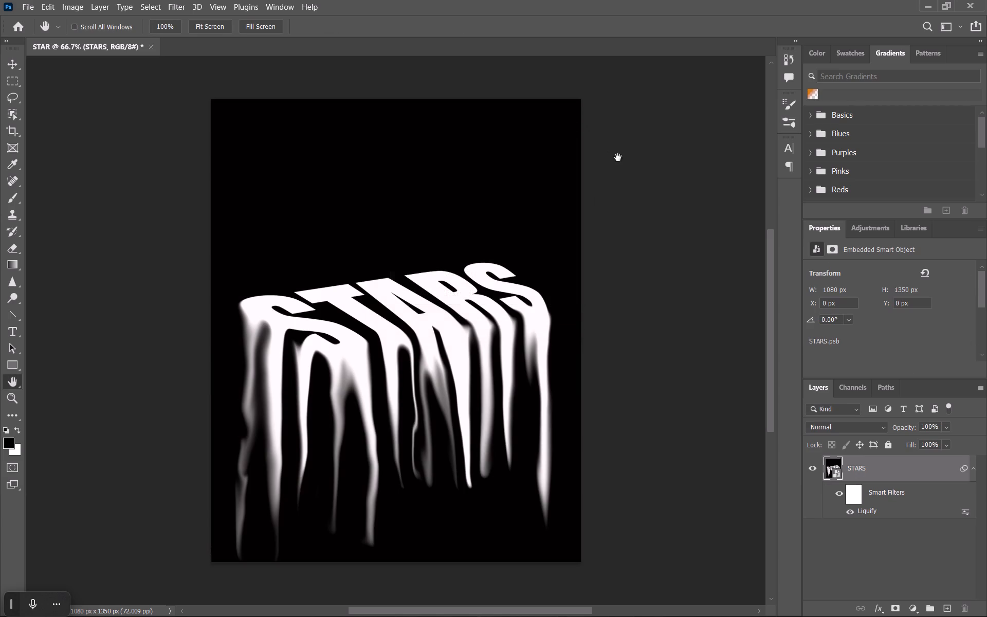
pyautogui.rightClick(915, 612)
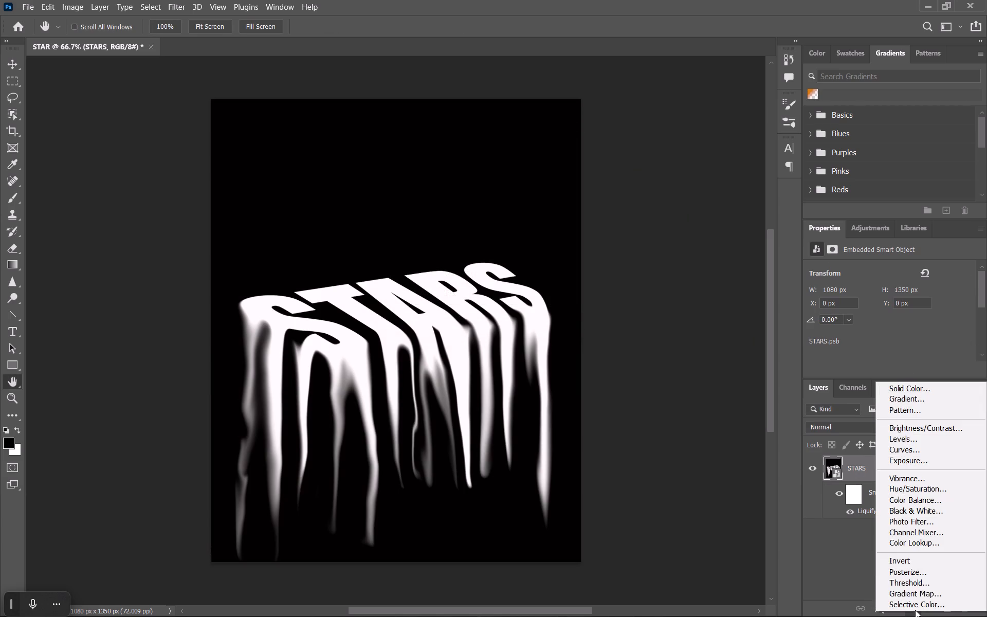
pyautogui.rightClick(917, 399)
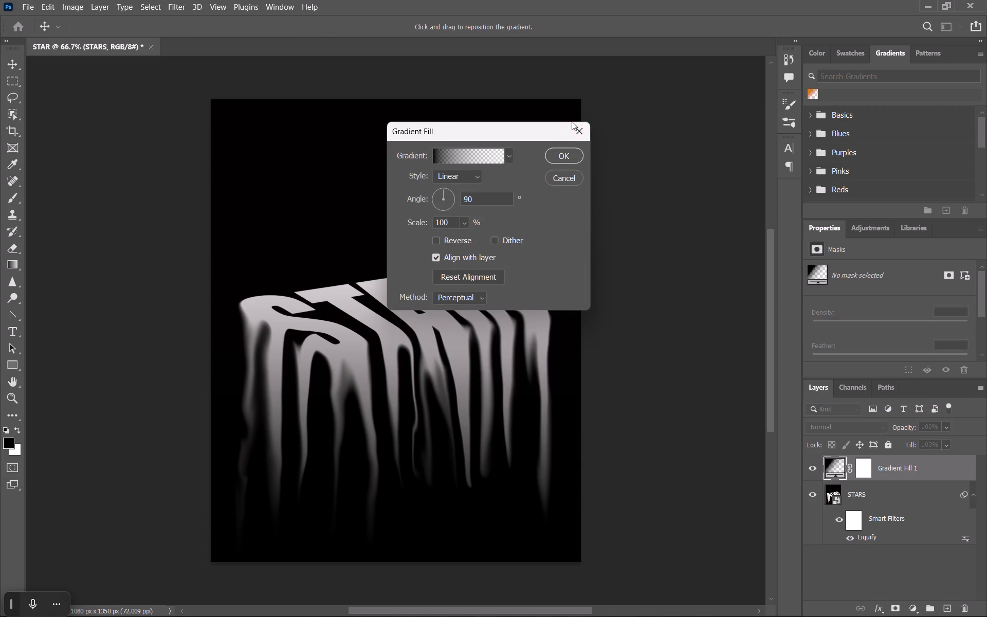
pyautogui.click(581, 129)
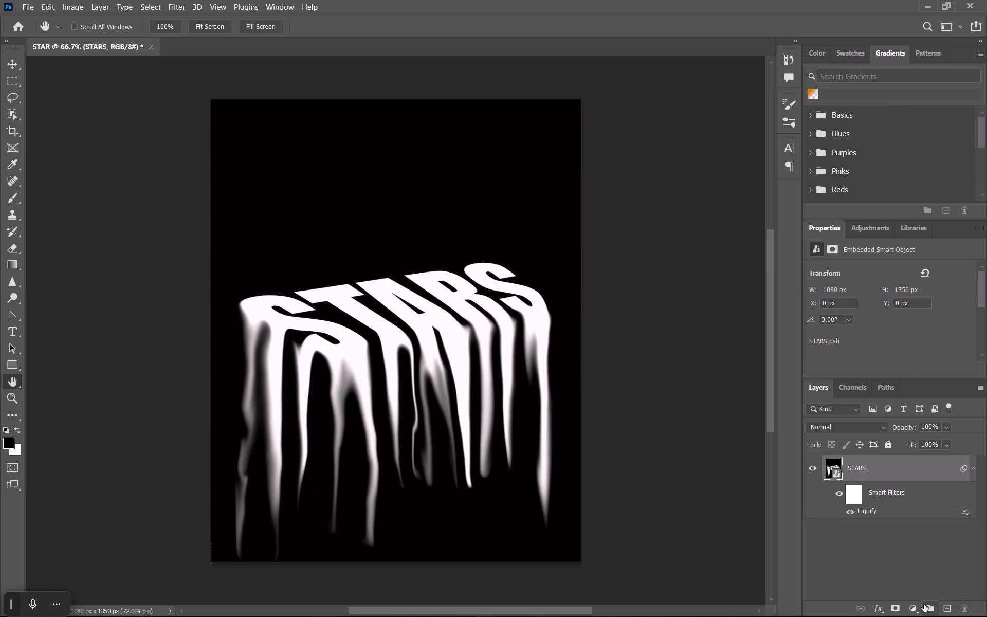
# Add a Gradient Map adjustment layer above the STARS layer.
pyautogui.rightClick(918, 605)
pyautogui.scroll(-5, 898, 530)
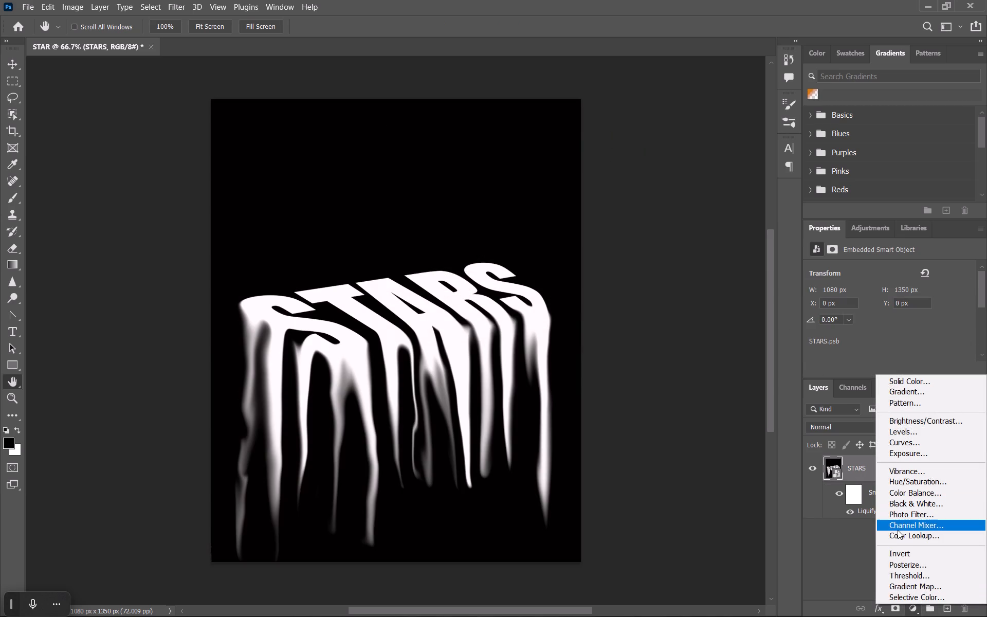
pyautogui.click(905, 587)
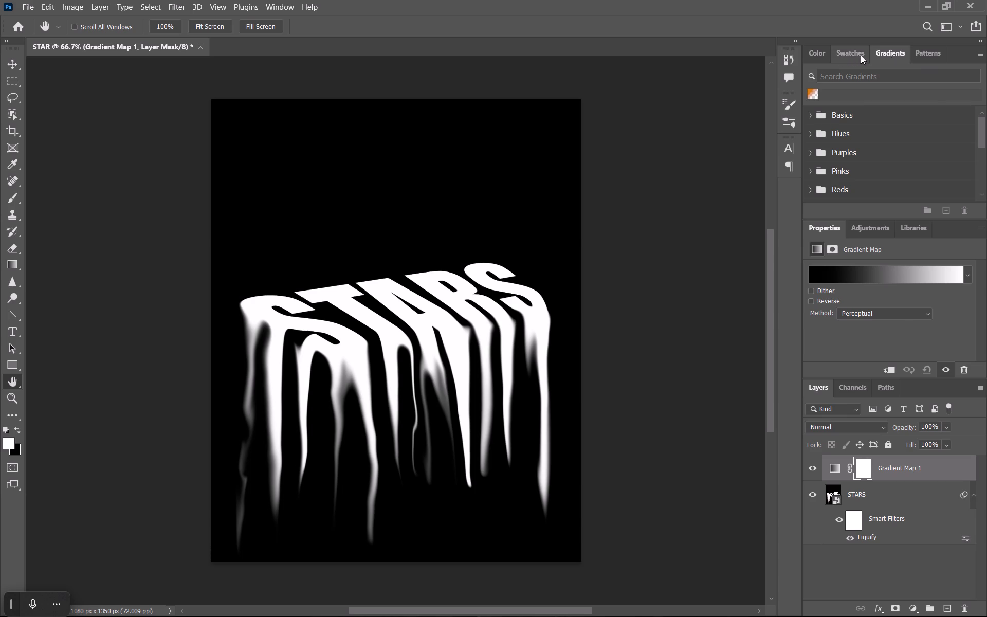
# Undock the Gradient Map properties and float them over the artwork, with the gradient settings showing.
pyautogui.moveTo(821, 225); pyautogui.dragTo(613, 196)
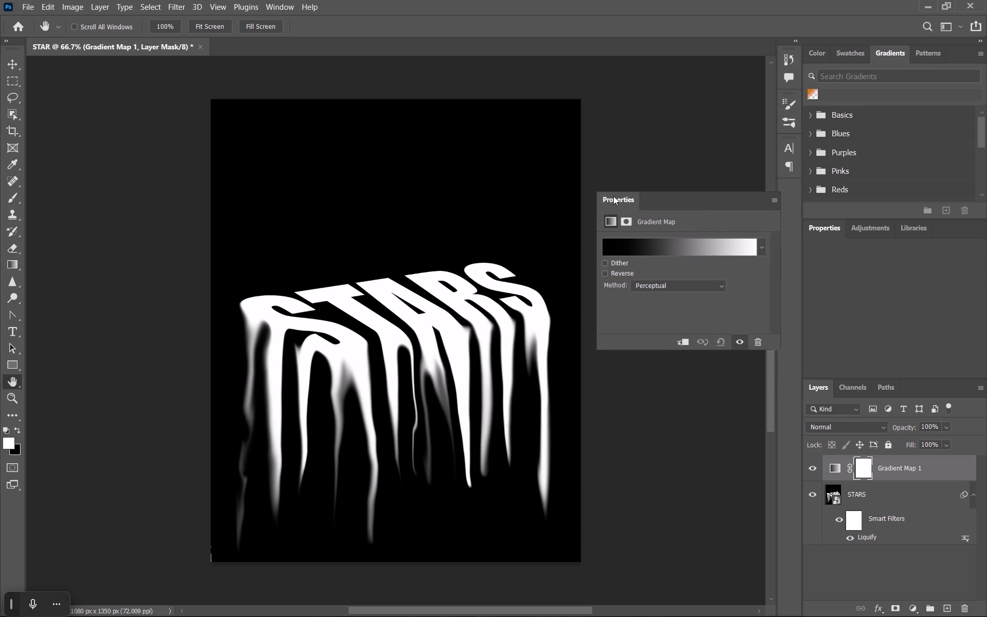
pyautogui.moveTo(613, 196); pyautogui.dragTo(549, 169)
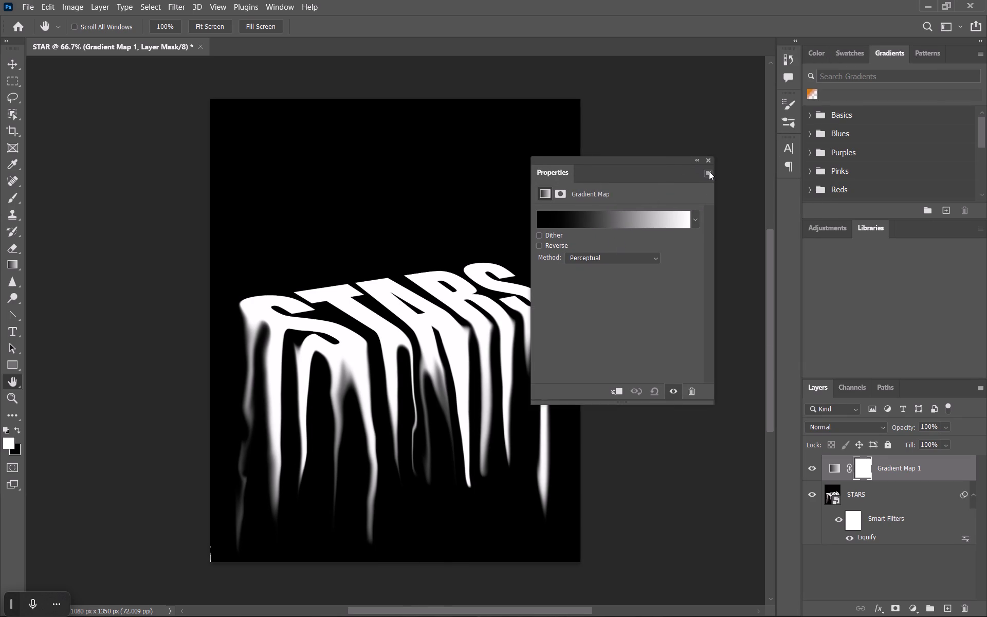
pyautogui.click(709, 171)
pyautogui.click(707, 172)
pyautogui.click(661, 175)
pyautogui.click(564, 194)
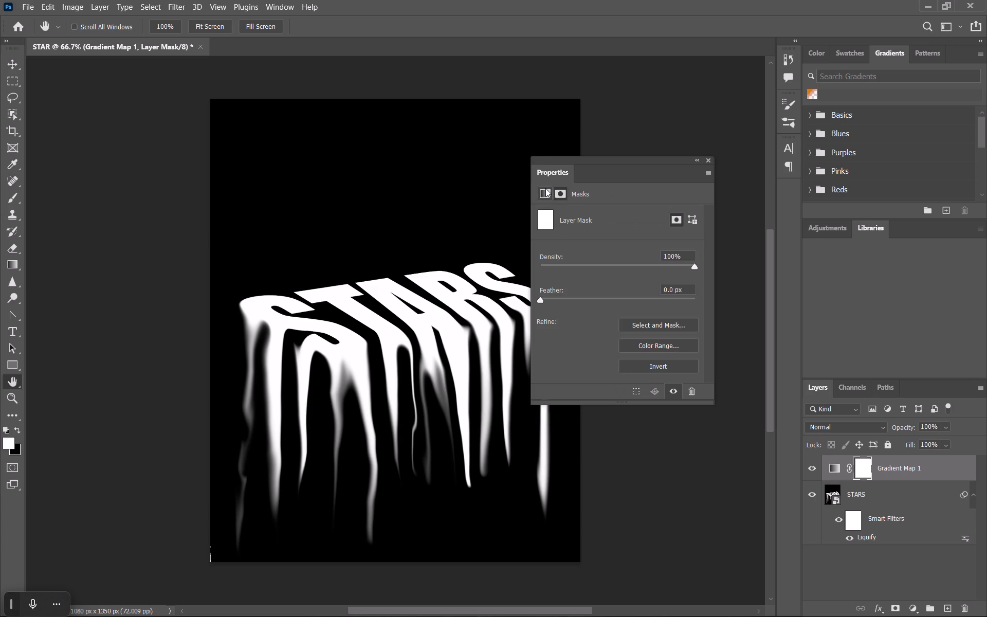
pyautogui.click(545, 188)
# Open the gradient of the Gradient Map adjustment for editing.
pyautogui.click(575, 217)
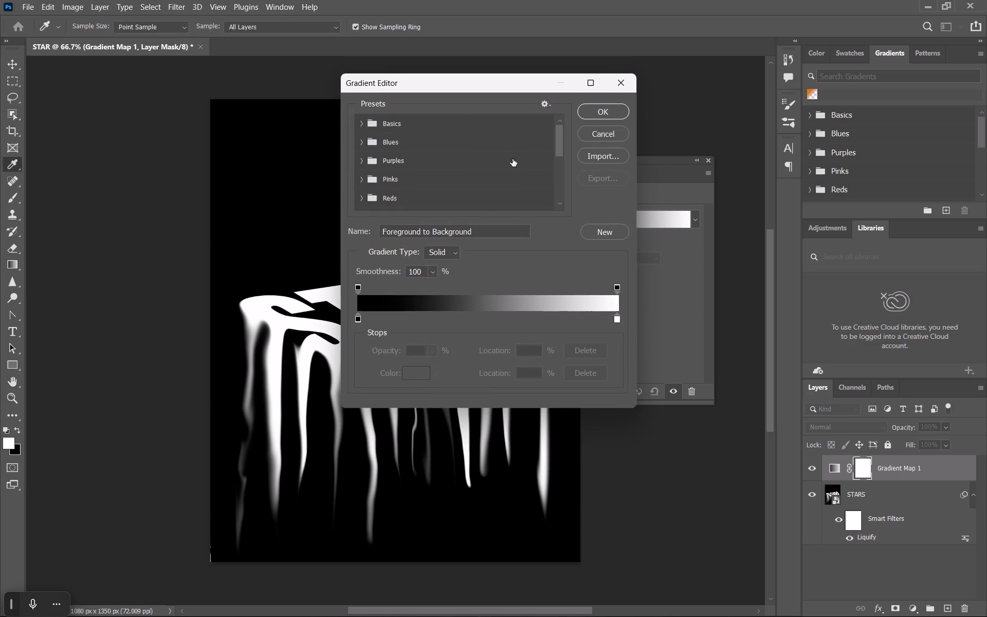
pyautogui.click(376, 295)
pyautogui.click(379, 305)
pyautogui.click(408, 372)
# Look through the gradient preset groups, including Pastels, Neutrals, Iridescent, Cloud, Grays and Greens, for a suitable colour scheme.
pyautogui.scroll(-5, 411, 155)
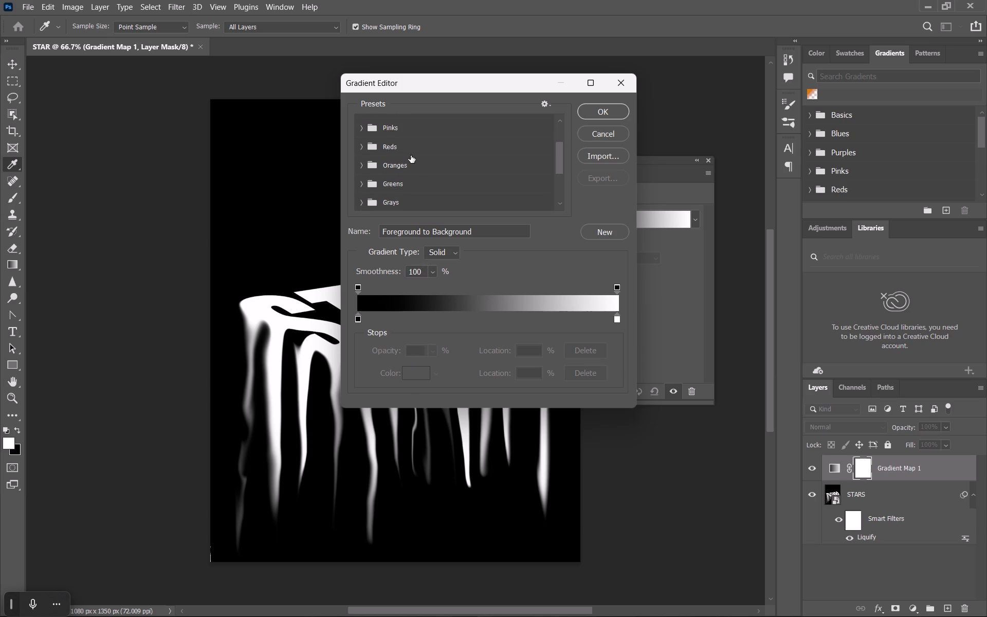
pyautogui.scroll(-6, 411, 155)
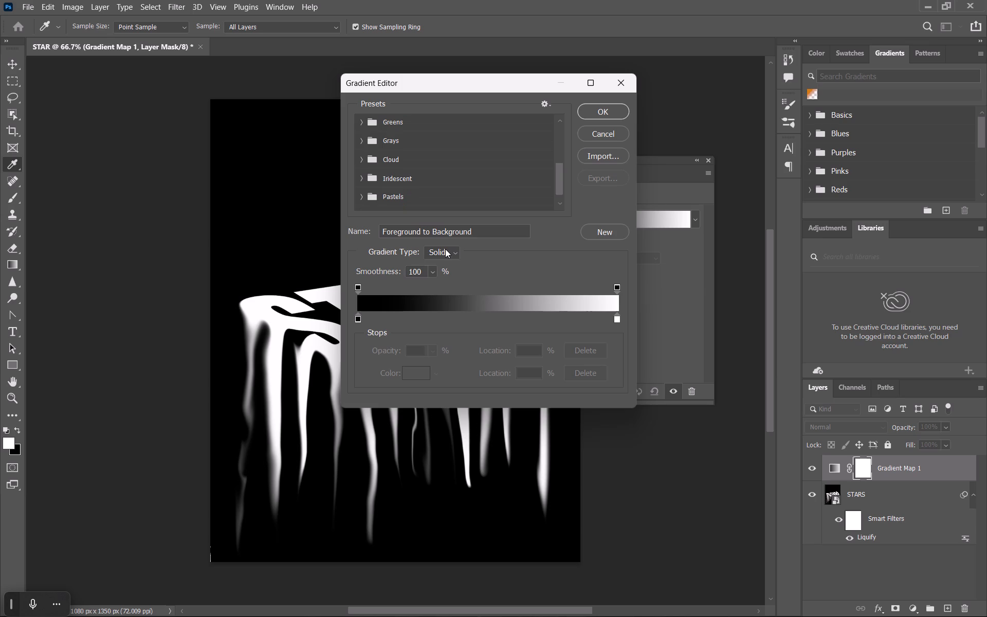
pyautogui.click(389, 137)
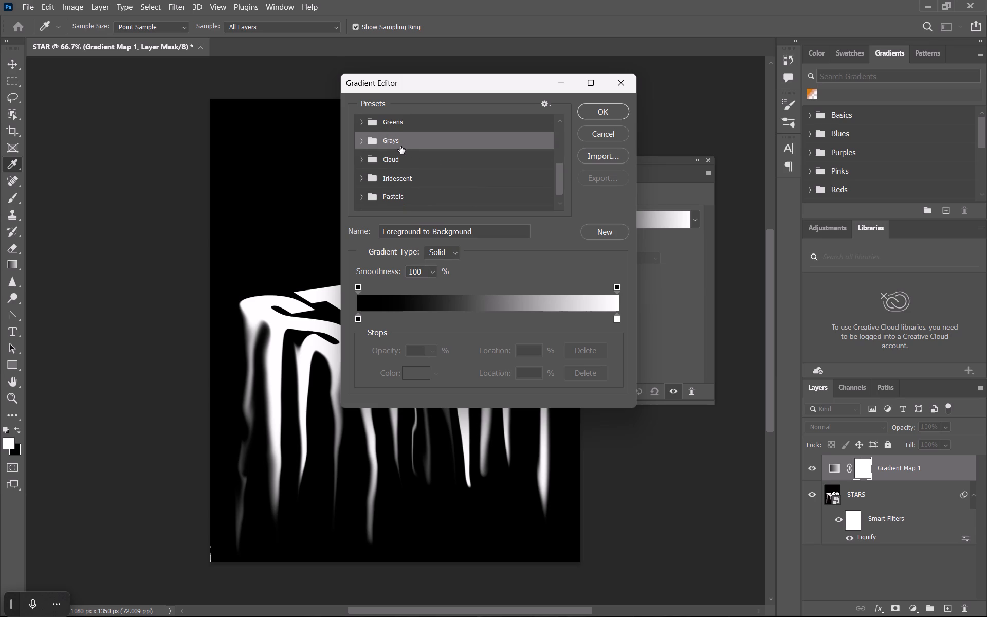
pyautogui.click(359, 139)
pyautogui.click(361, 142)
pyautogui.click(360, 156)
pyautogui.click(360, 156)
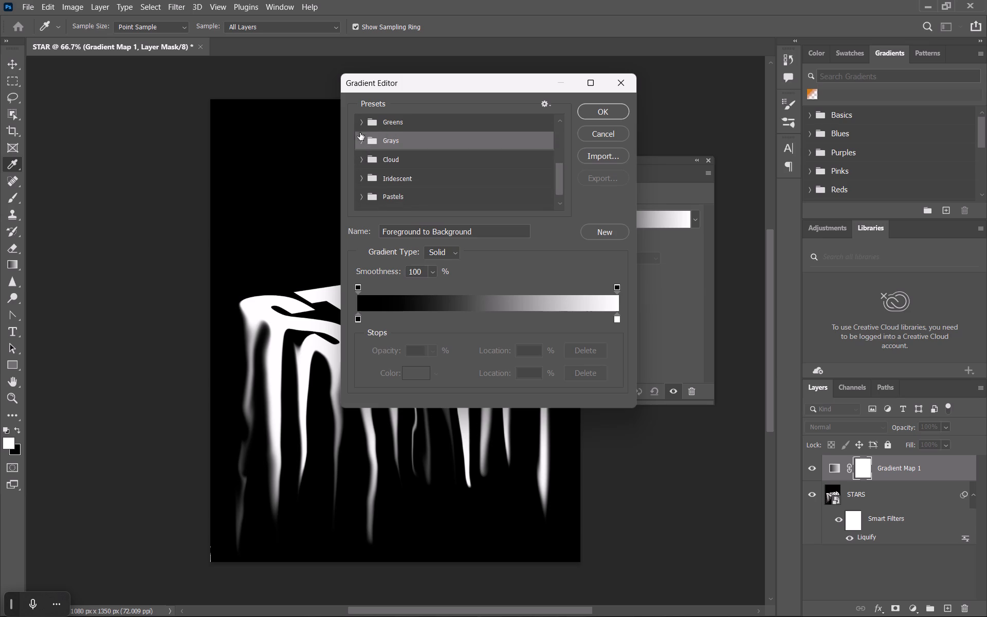
pyautogui.click(363, 123)
pyautogui.click(362, 122)
pyautogui.scroll(-2, 365, 133)
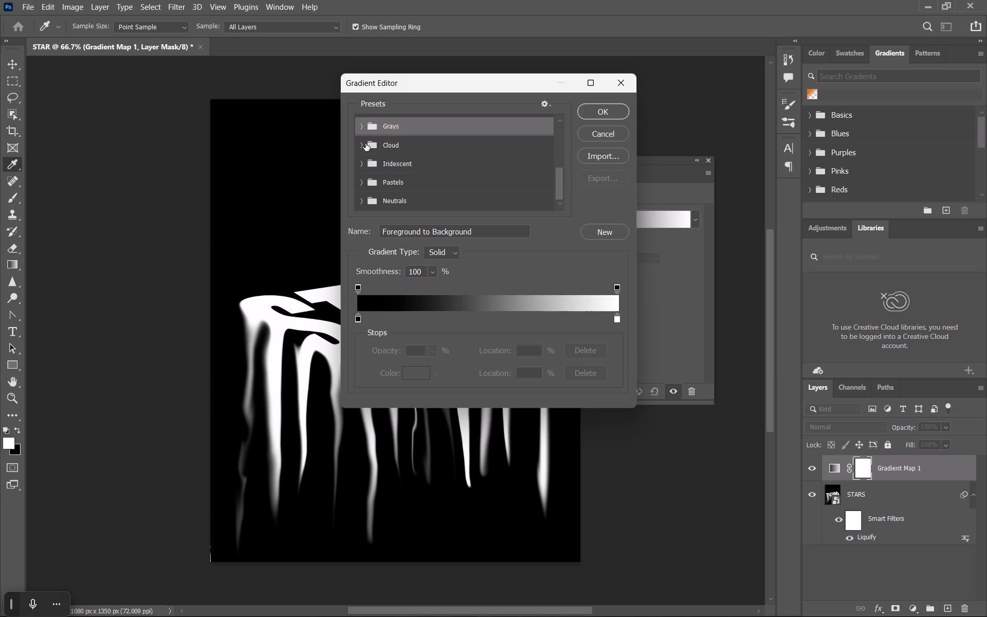
pyautogui.click(359, 176)
pyautogui.click(361, 180)
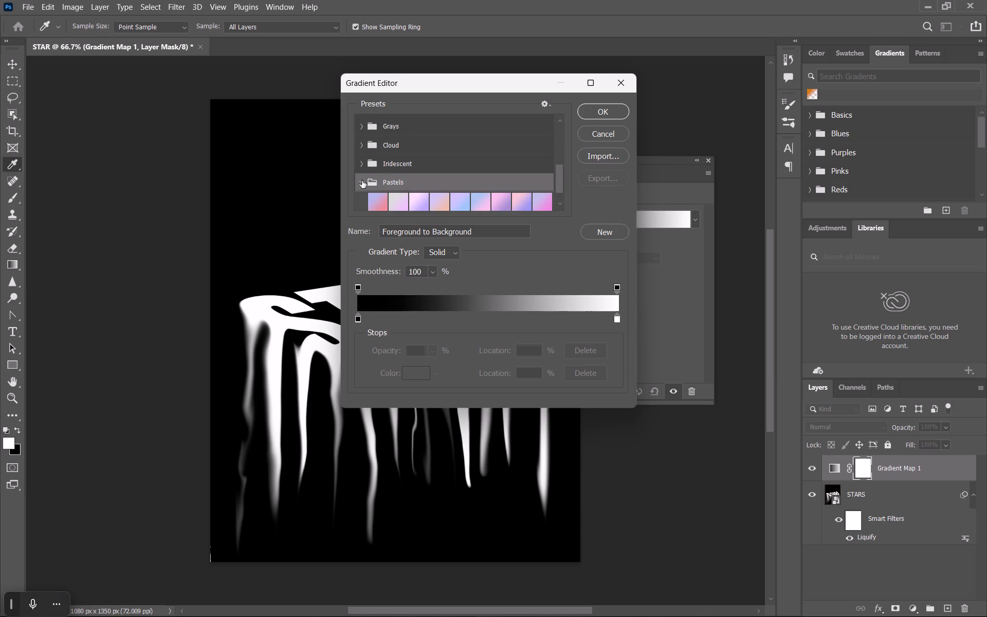
pyautogui.scroll(-10, 362, 181)
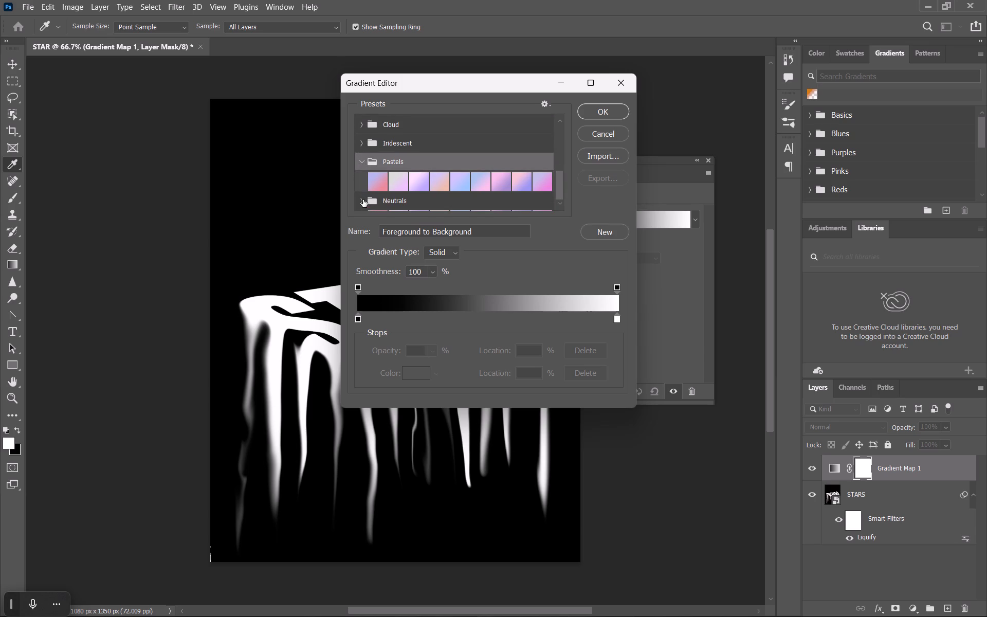
pyautogui.click(363, 199)
pyautogui.scroll(-11, 363, 197)
pyautogui.scroll(6, 365, 168)
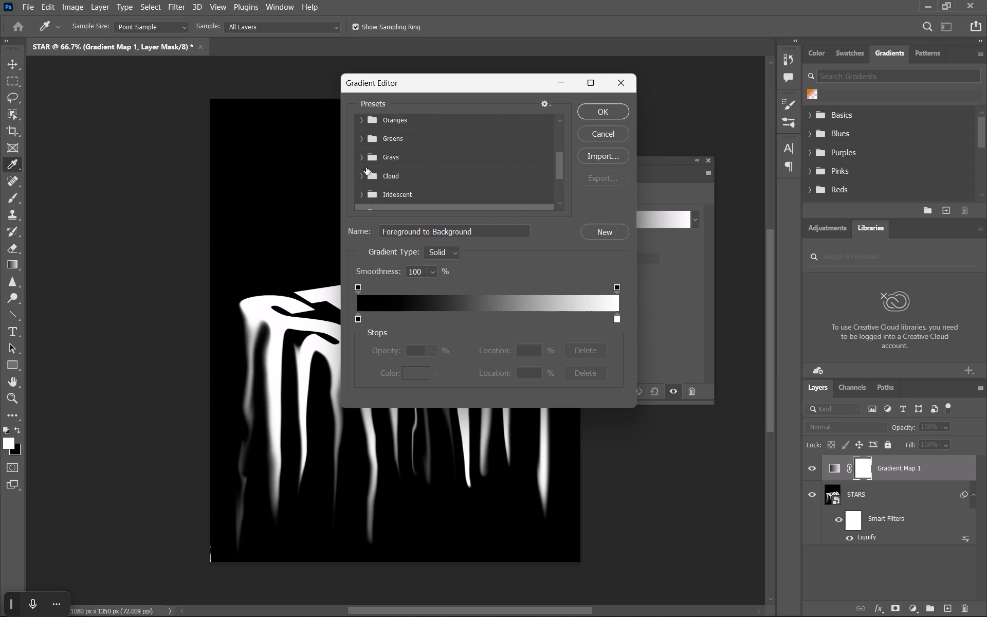
pyautogui.scroll(2, 366, 167)
pyautogui.scroll(-4, 365, 185)
pyautogui.click(362, 160)
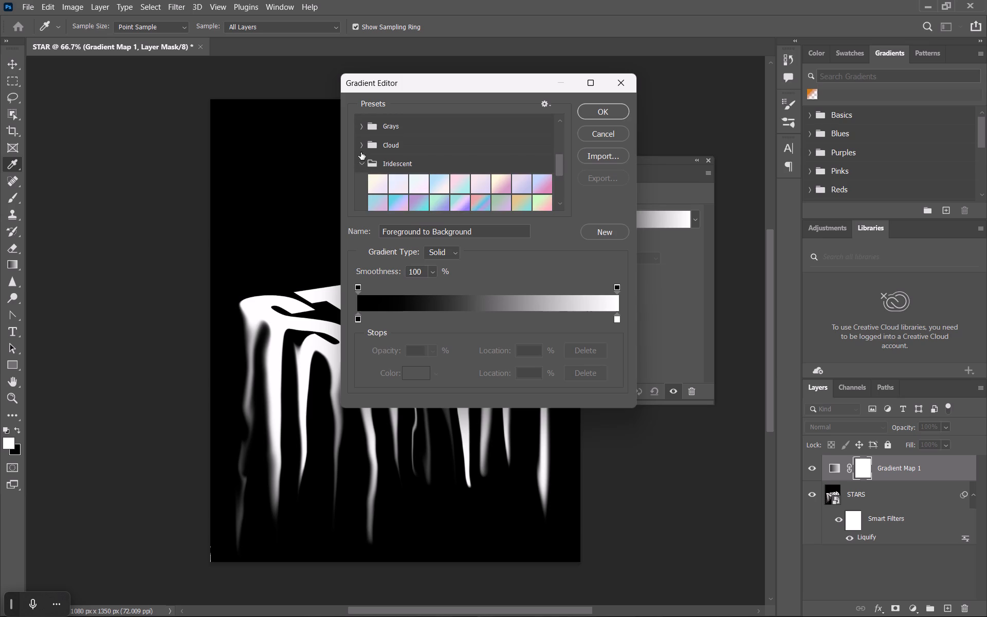
pyautogui.scroll(-5, 362, 147)
pyautogui.scroll(5, 369, 154)
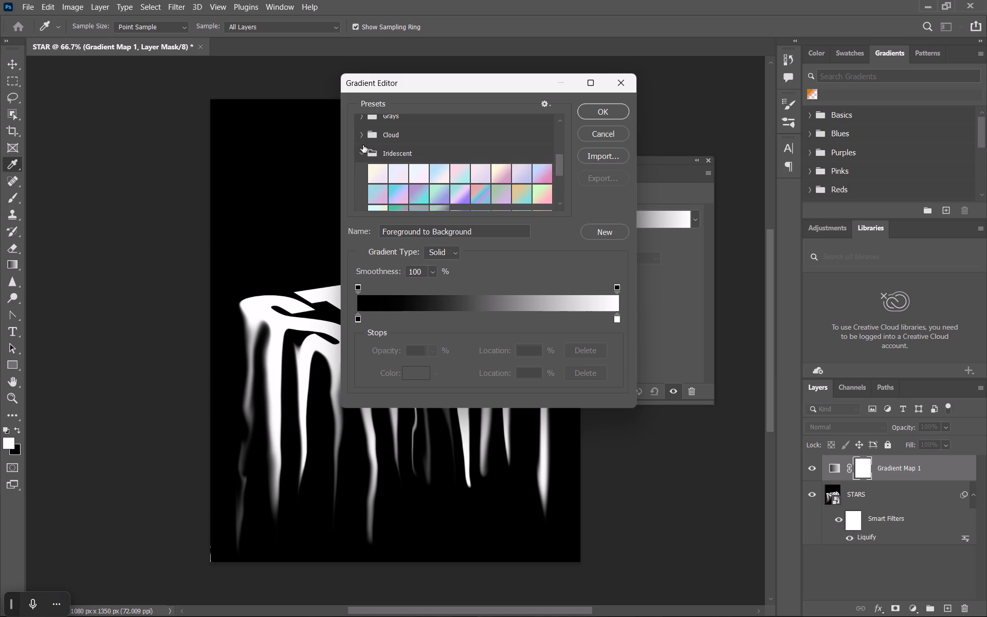
pyautogui.click(363, 144)
pyautogui.scroll(-2, 368, 151)
pyautogui.scroll(3, 369, 152)
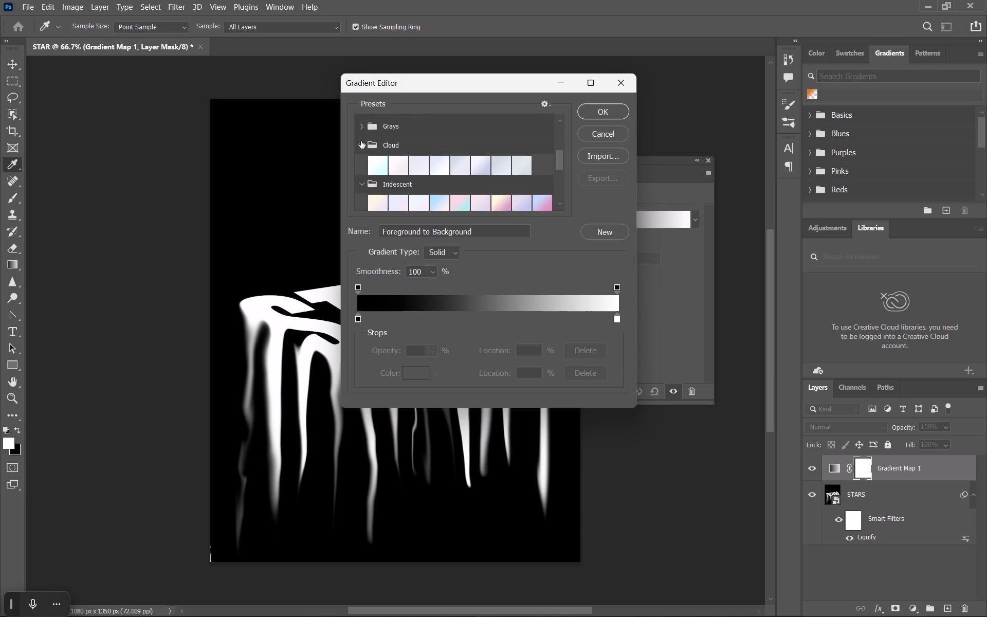
pyautogui.click(361, 141)
pyautogui.scroll(-1, 364, 148)
pyautogui.scroll(4, 364, 148)
pyautogui.click(364, 148)
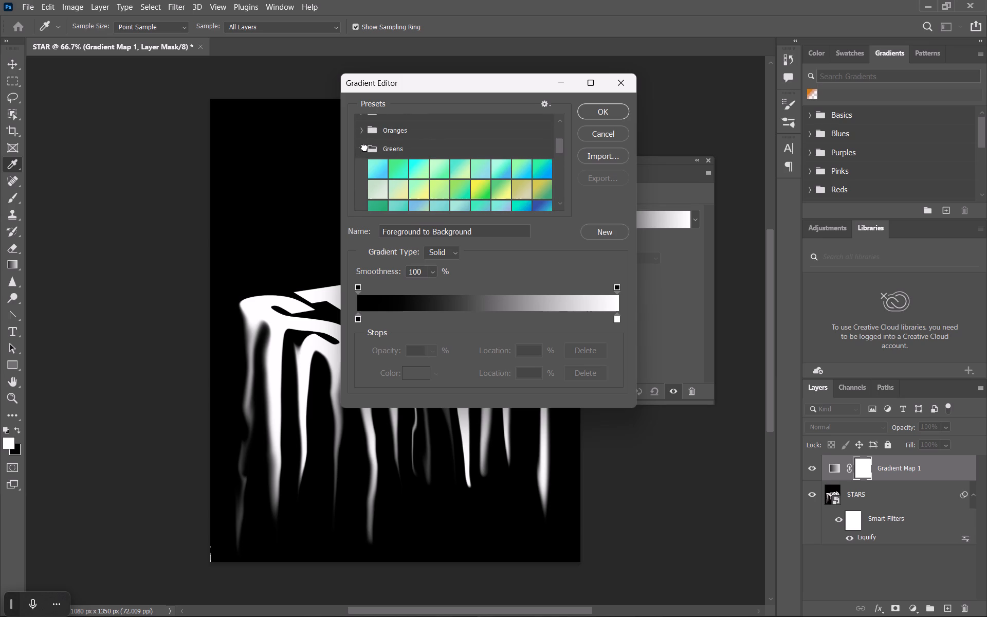
# Apply the Orange_05 preset from the Oranges group to the gradient map.
pyautogui.scroll(2, 364, 148)
pyautogui.click(364, 148)
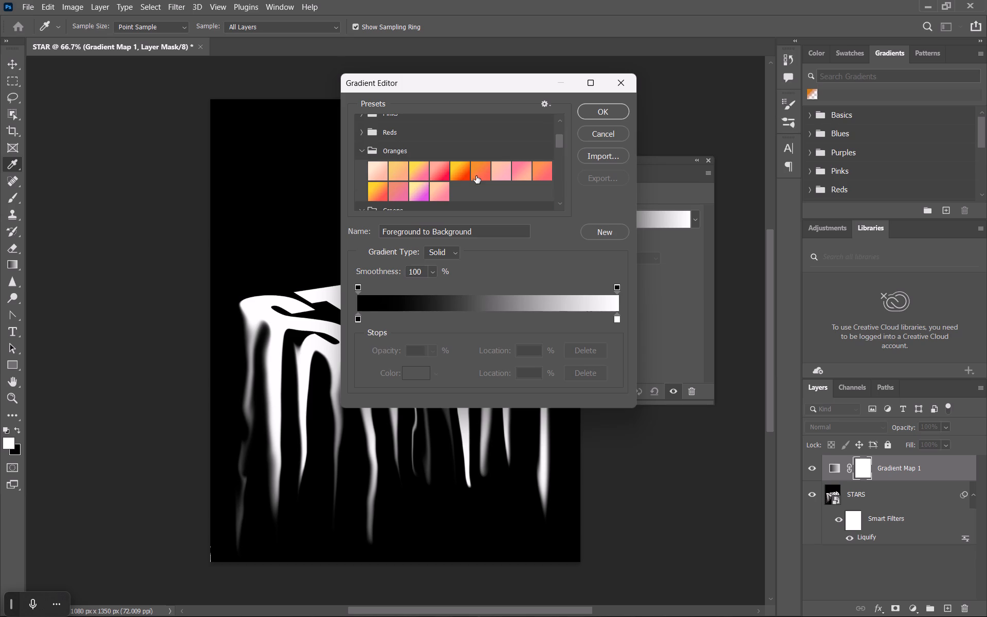
pyautogui.click(452, 168)
# Move the gradient's red colour stop to the 36% location.
pyautogui.moveTo(449, 308); pyautogui.dragTo(439, 307)
pyautogui.moveTo(618, 317); pyautogui.dragTo(534, 317)
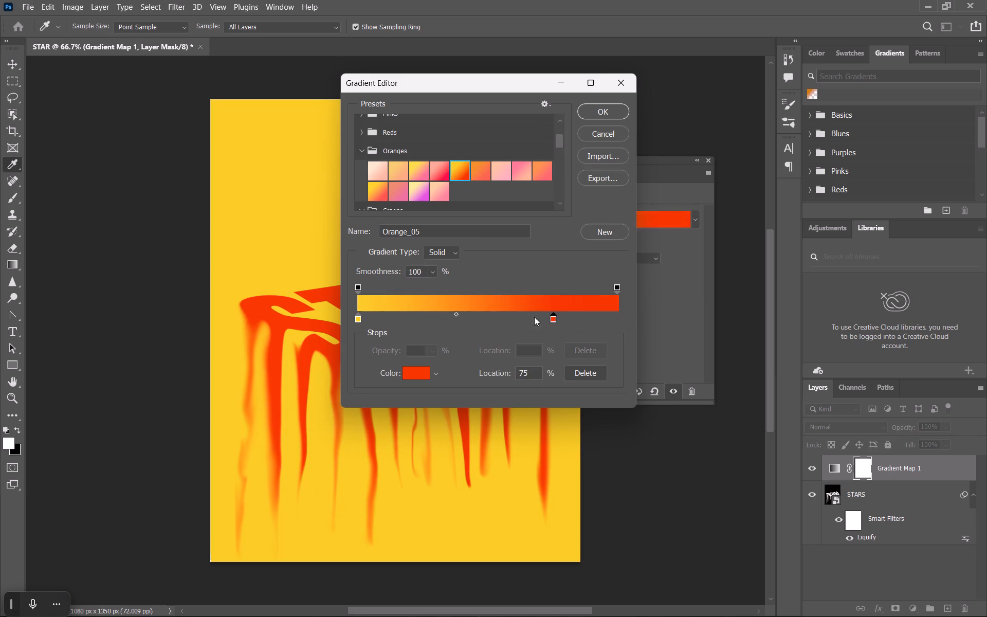
pyautogui.moveTo(534, 317); pyautogui.dragTo(452, 314)
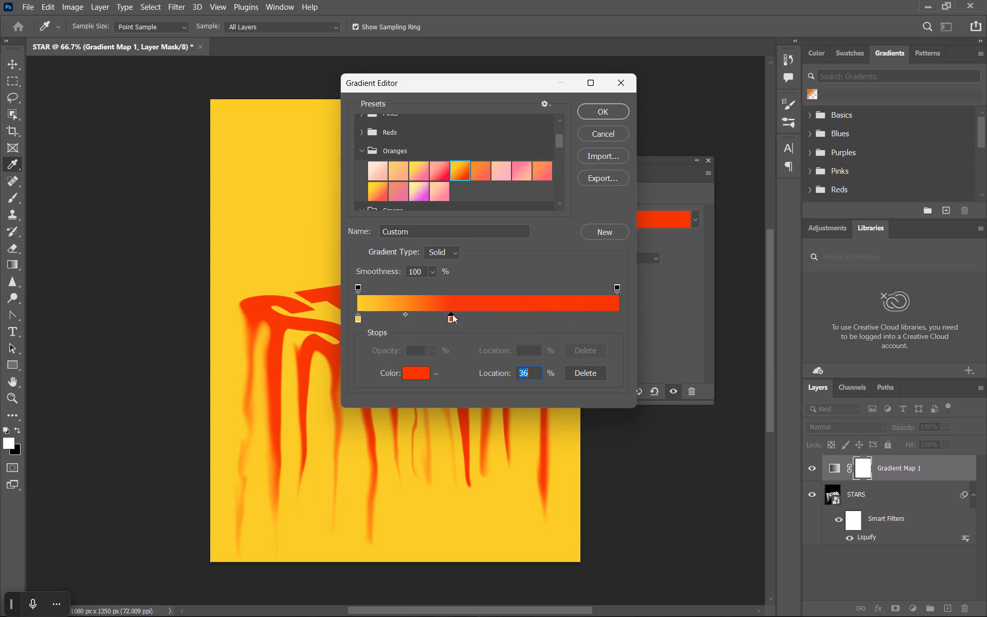
# Remove the opacity stop at the gradient's start and move the remaining opacity stop to 20%.
pyautogui.moveTo(617, 290); pyautogui.dragTo(581, 286)
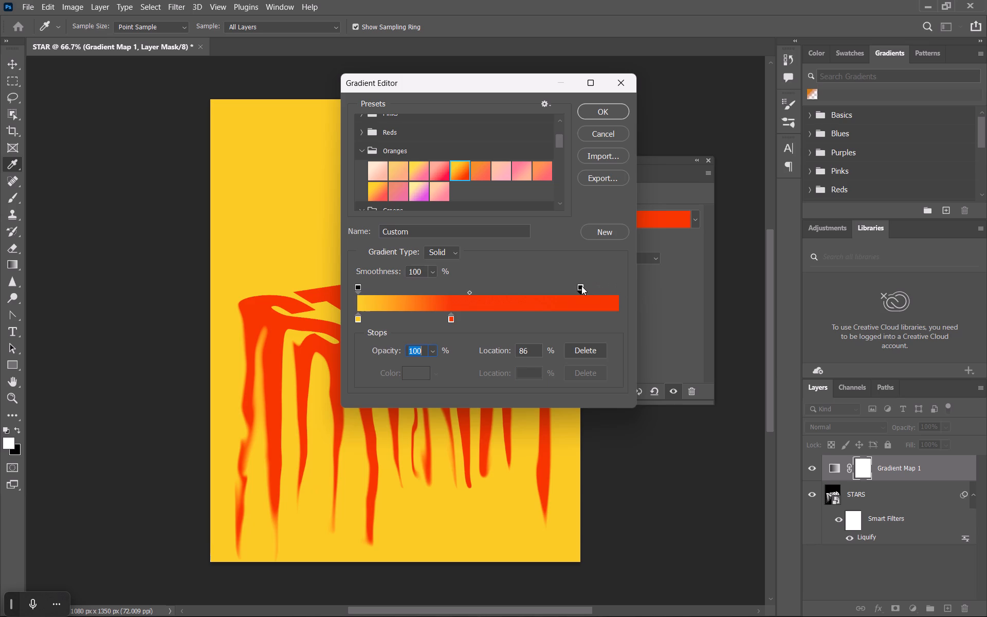
pyautogui.moveTo(578, 291); pyautogui.dragTo(492, 290)
pyautogui.moveTo(355, 288); pyautogui.dragTo(379, 317)
pyautogui.click(368, 297)
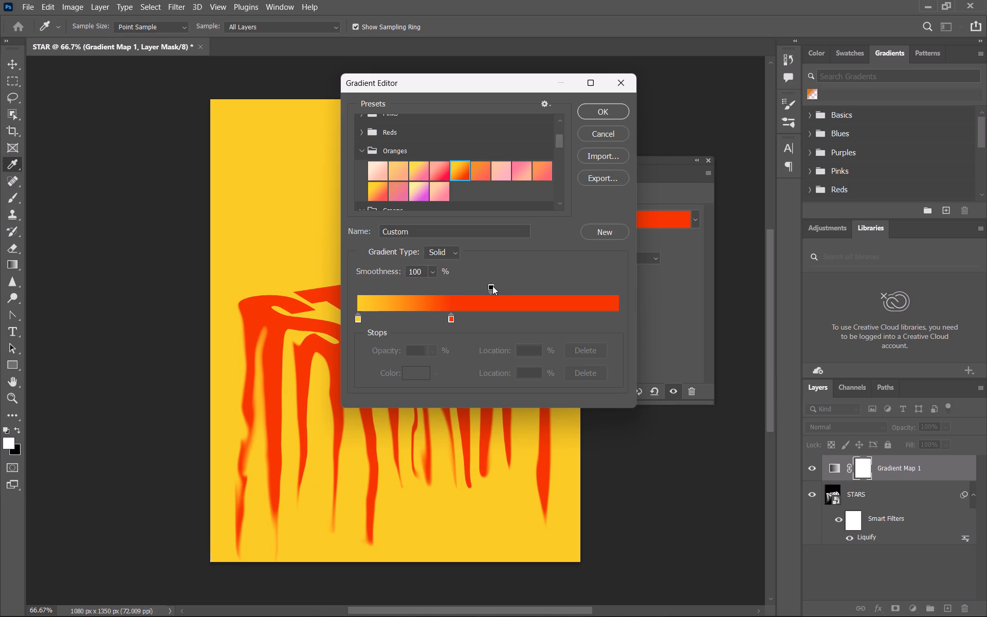
pyautogui.moveTo(490, 286); pyautogui.dragTo(411, 314)
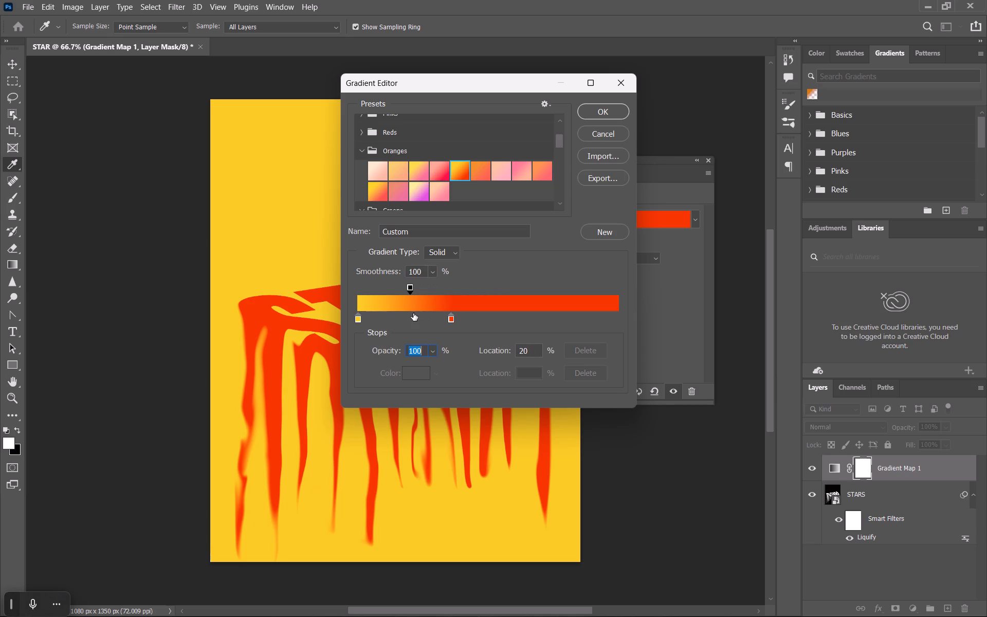
# Add an orange colour stop at 27% and set the midpoint between it and the yellow stop to 49%.
pyautogui.moveTo(412, 313); pyautogui.dragTo(430, 312)
pyautogui.moveTo(412, 310); pyautogui.dragTo(401, 310)
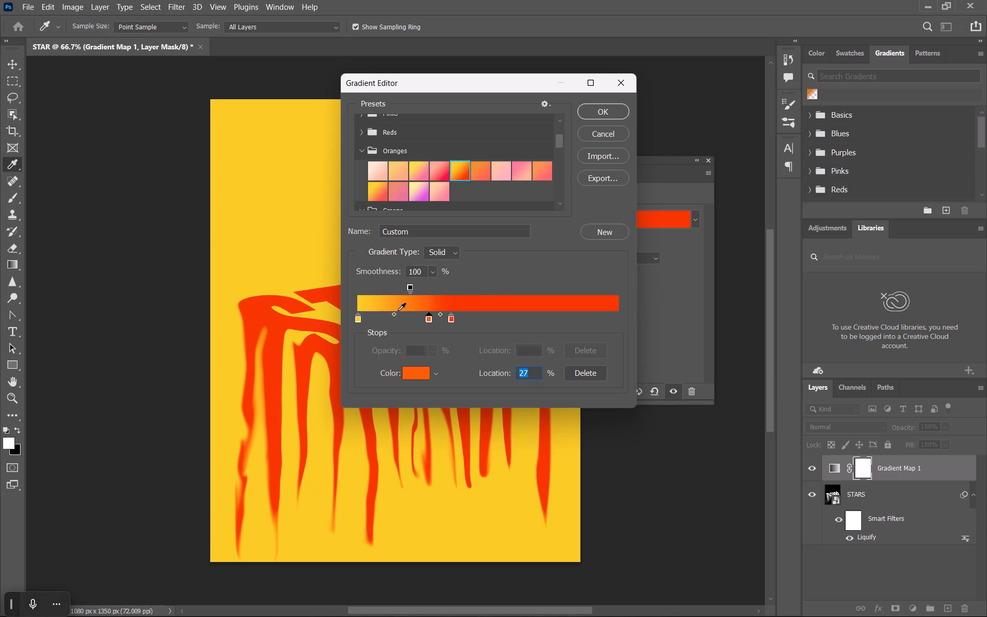
pyautogui.click(396, 313)
pyautogui.moveTo(418, 303); pyautogui.dragTo(431, 301)
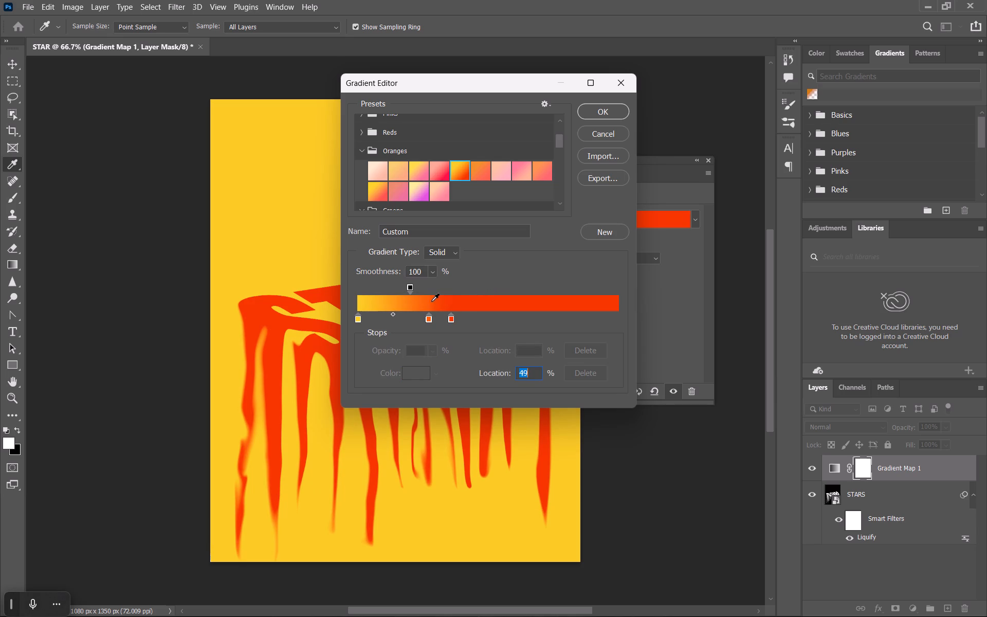
pyautogui.moveTo(431, 301); pyautogui.dragTo(453, 303)
pyautogui.moveTo(453, 303); pyautogui.dragTo(387, 301)
pyautogui.click(395, 305)
pyautogui.moveTo(395, 305); pyautogui.dragTo(397, 305)
pyautogui.moveTo(397, 305); pyautogui.dragTo(409, 307)
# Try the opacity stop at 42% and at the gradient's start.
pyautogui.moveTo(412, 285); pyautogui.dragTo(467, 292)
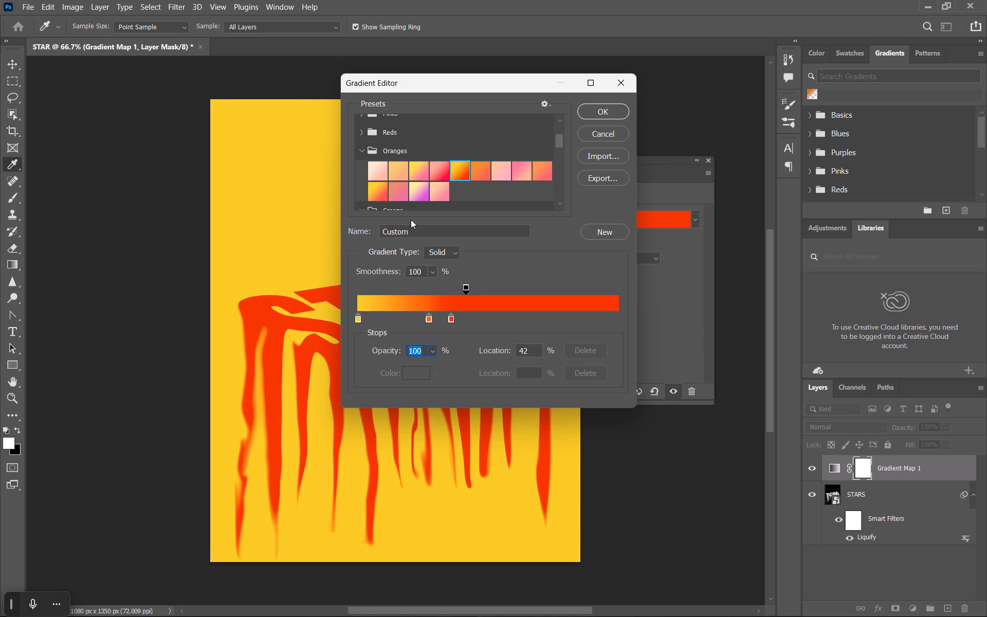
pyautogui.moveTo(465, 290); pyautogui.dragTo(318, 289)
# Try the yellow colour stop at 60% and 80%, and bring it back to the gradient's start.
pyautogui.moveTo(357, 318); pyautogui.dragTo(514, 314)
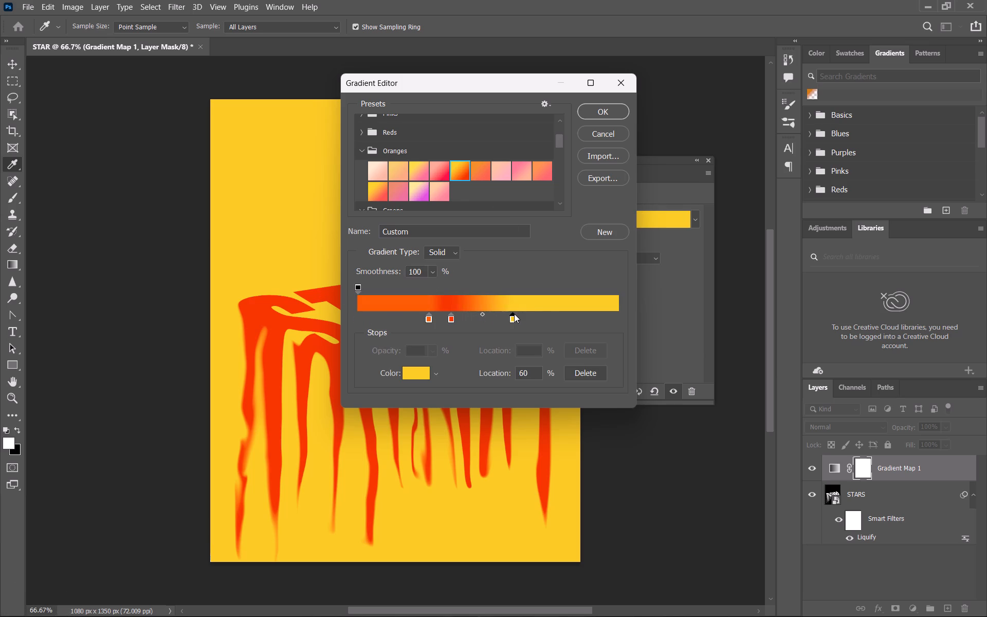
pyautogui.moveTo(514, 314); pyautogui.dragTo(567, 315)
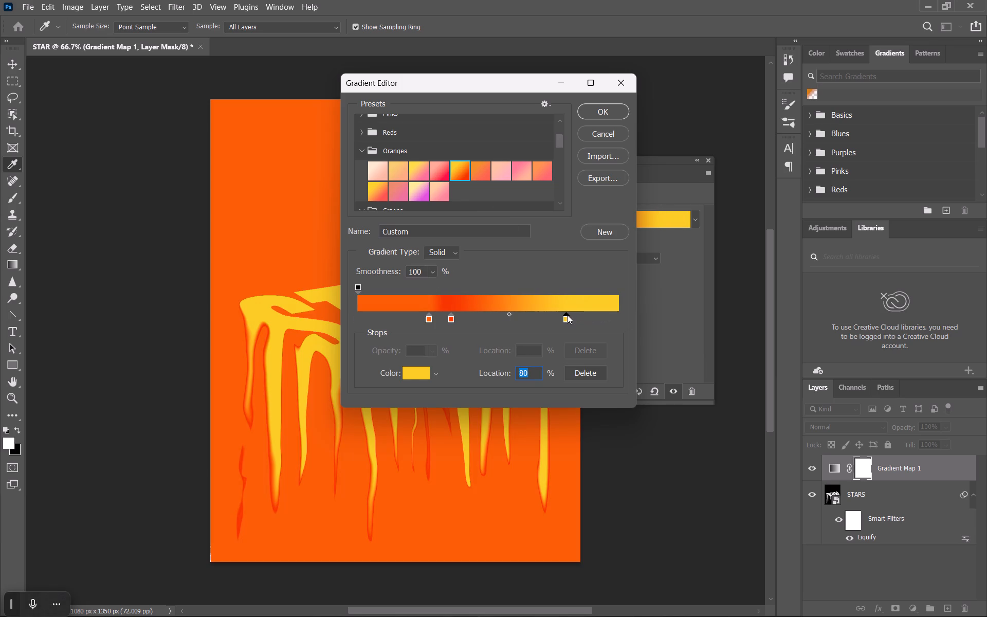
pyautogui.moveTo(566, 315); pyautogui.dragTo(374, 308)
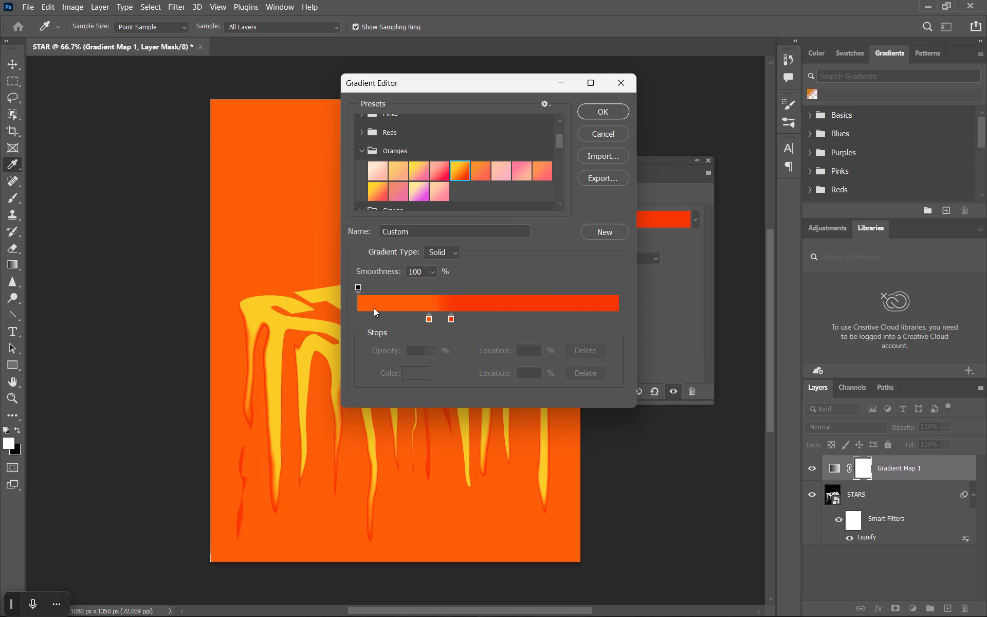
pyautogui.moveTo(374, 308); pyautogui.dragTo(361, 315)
# Move the opacity stop near the middle of the gradient.
pyautogui.moveTo(356, 289); pyautogui.dragTo(481, 313)
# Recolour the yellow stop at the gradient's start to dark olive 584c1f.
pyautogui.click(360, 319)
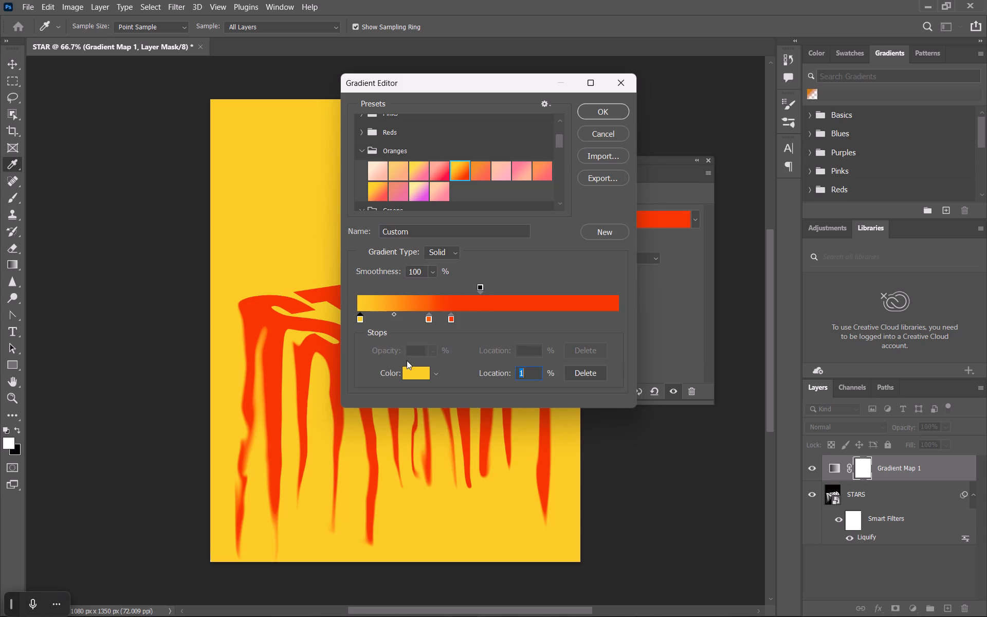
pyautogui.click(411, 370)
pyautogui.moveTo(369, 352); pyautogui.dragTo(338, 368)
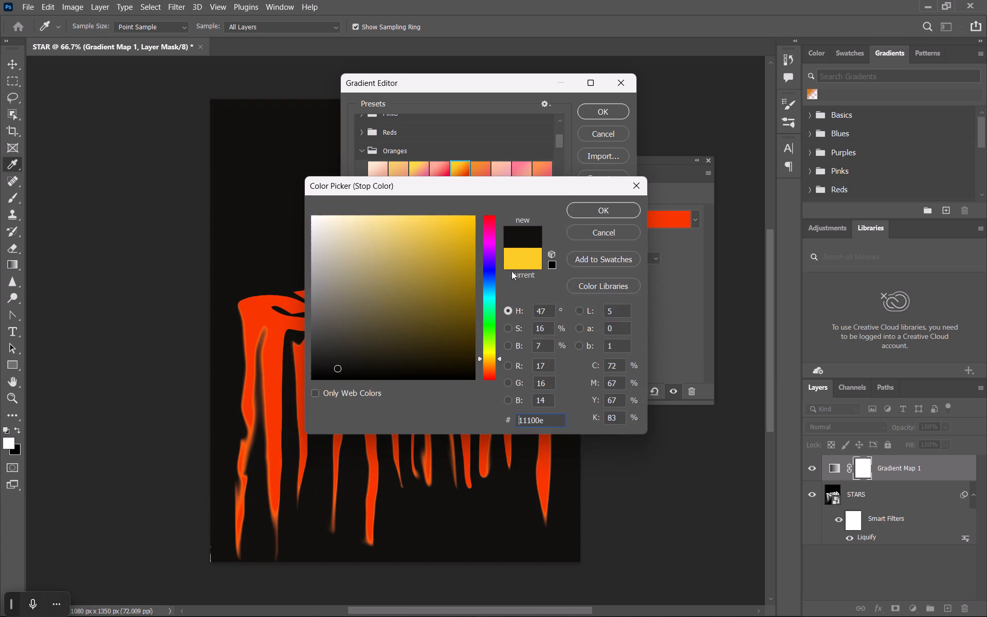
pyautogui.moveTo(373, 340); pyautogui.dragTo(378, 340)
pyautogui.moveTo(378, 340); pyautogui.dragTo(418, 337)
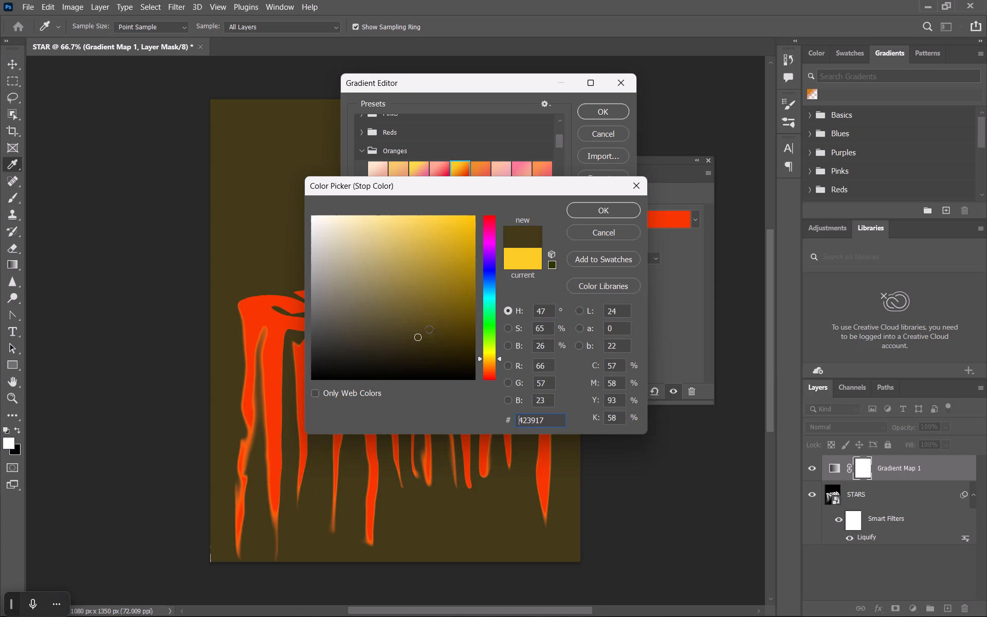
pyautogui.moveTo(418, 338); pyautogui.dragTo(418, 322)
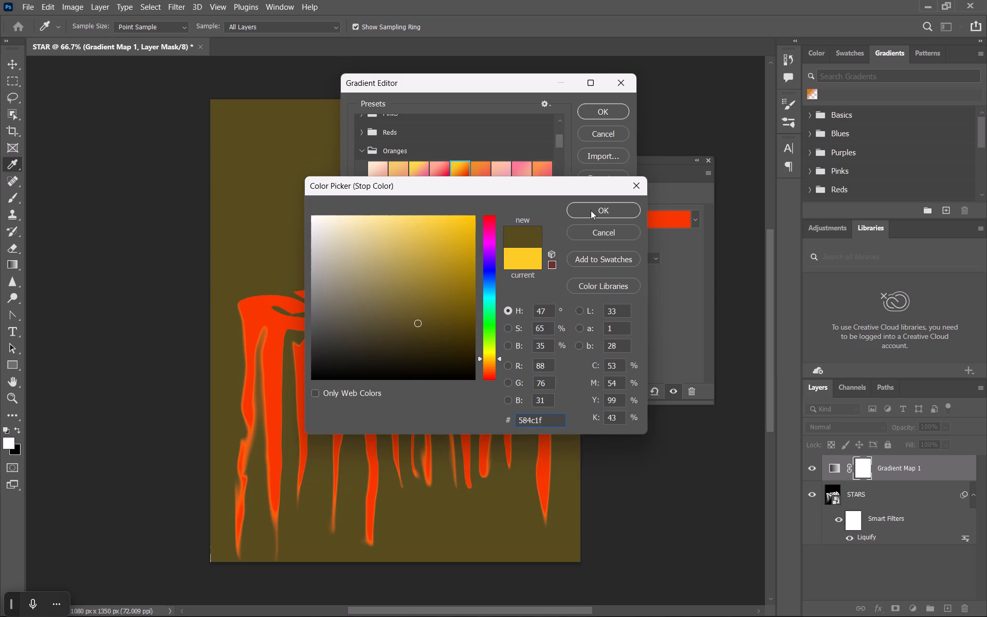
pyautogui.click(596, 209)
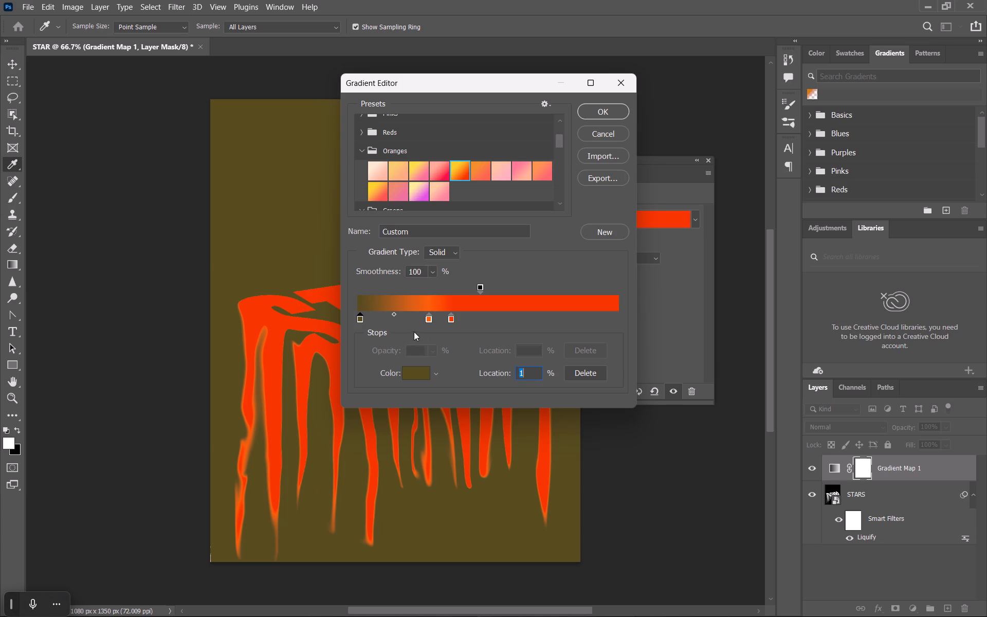
# Move the orange colour stop to 25% and recolour it to crimson red ea1024.
pyautogui.moveTo(429, 317); pyautogui.dragTo(424, 317)
pyautogui.click(412, 372)
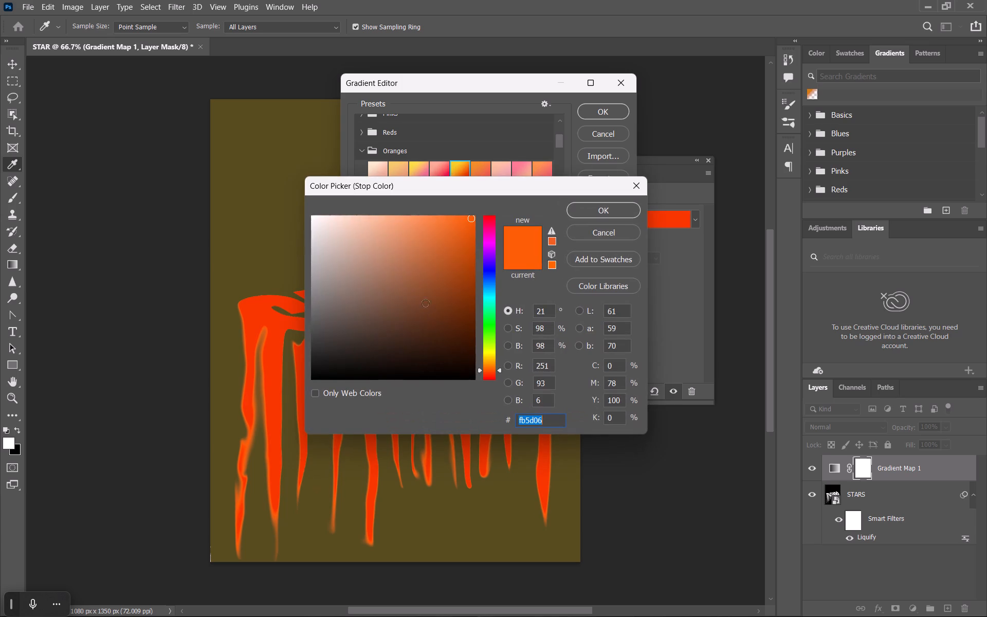
pyautogui.click(491, 218)
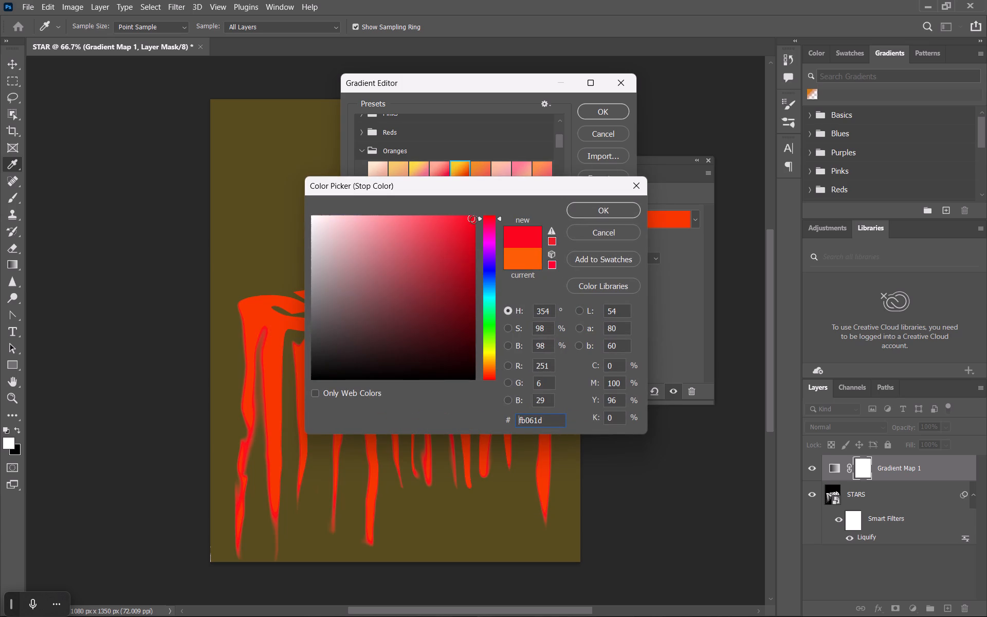
pyautogui.click(464, 229)
pyautogui.click(570, 208)
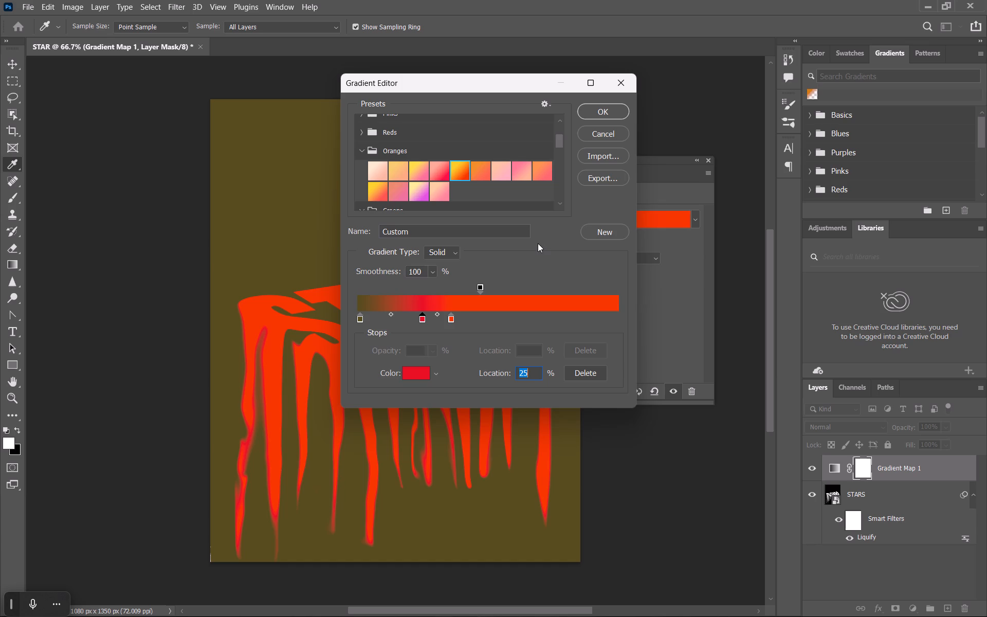
# Move the red-orange colour stop to 44% and recolour it to a bright golden yellow.
pyautogui.moveTo(450, 315); pyautogui.dragTo(472, 317)
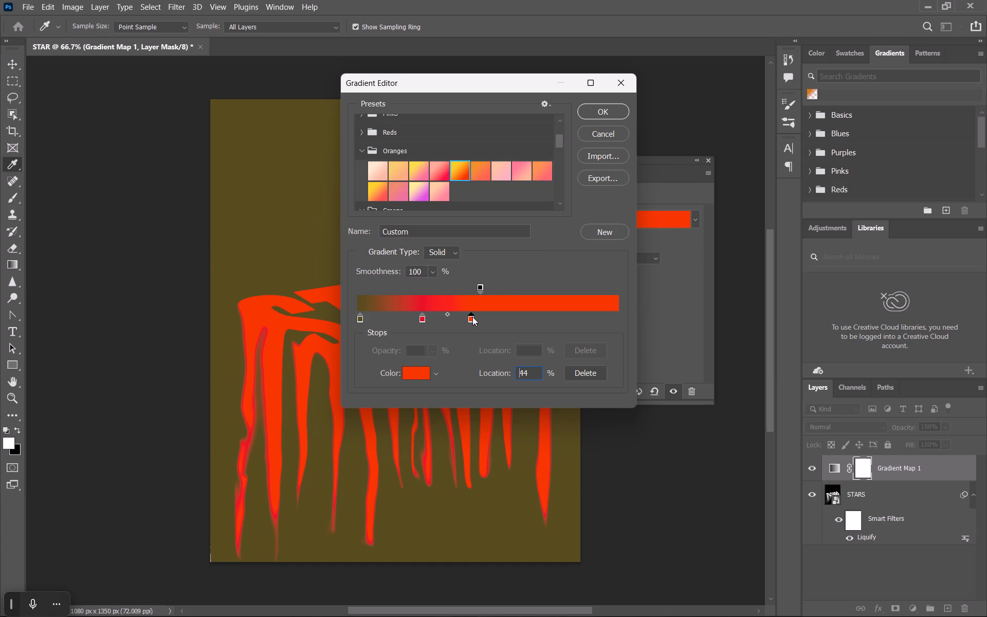
pyautogui.moveTo(472, 317); pyautogui.dragTo(473, 317)
pyautogui.click(473, 317)
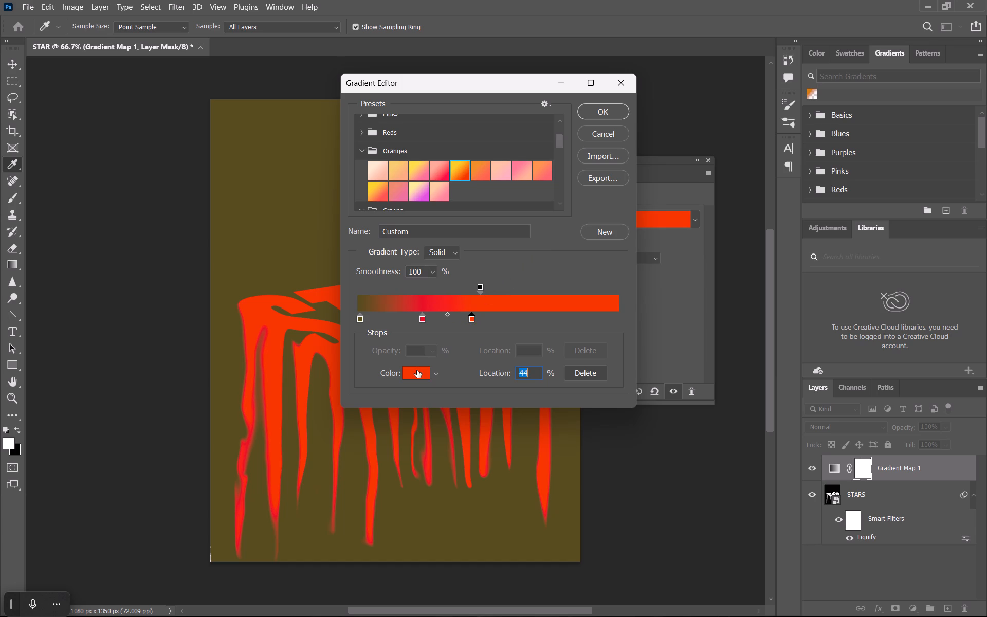
pyautogui.click(417, 370)
pyautogui.click(486, 359)
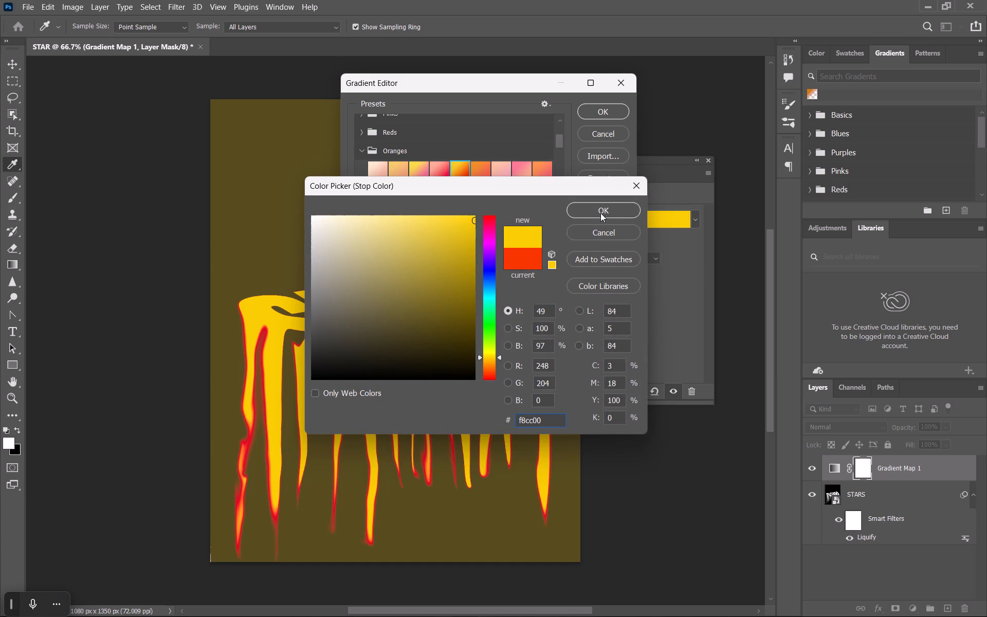
pyautogui.moveTo(445, 238); pyautogui.dragTo(440, 256)
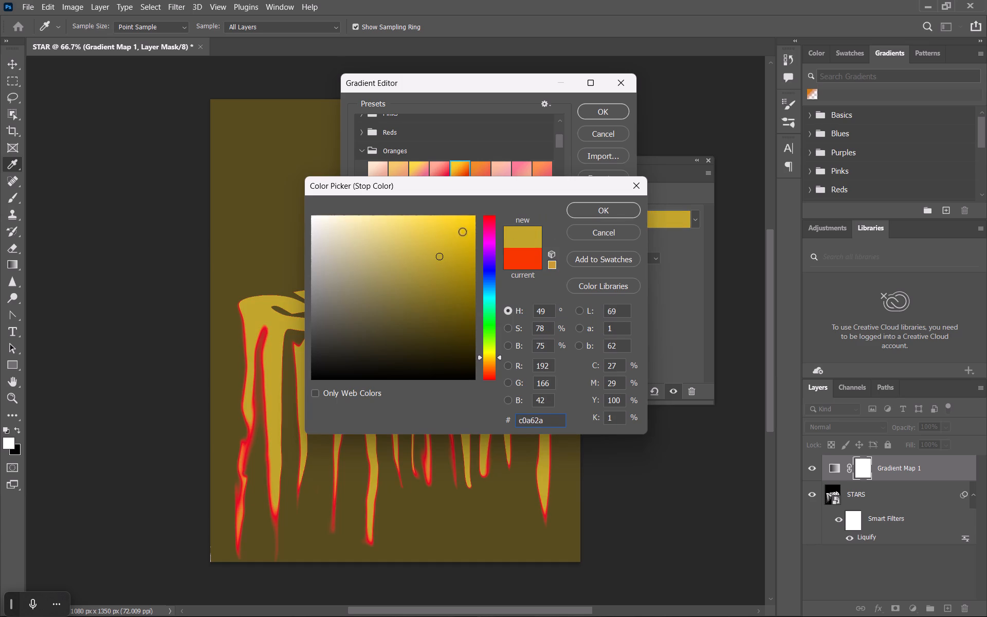
pyautogui.moveTo(462, 231); pyautogui.dragTo(467, 220)
pyautogui.click(612, 208)
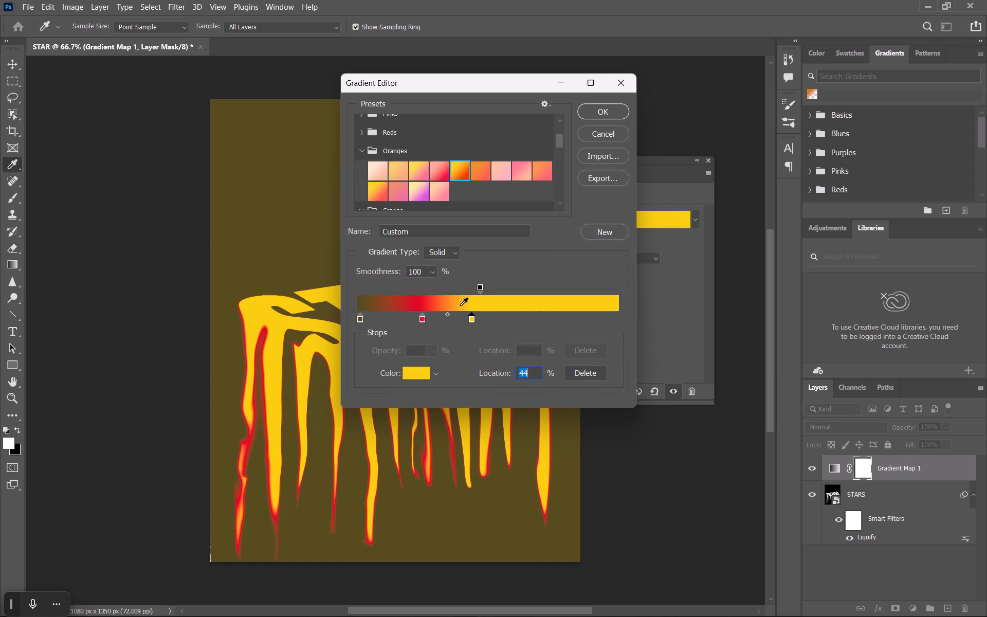
# Move the opacity stop to 61%.
pyautogui.moveTo(483, 286); pyautogui.dragTo(517, 307)
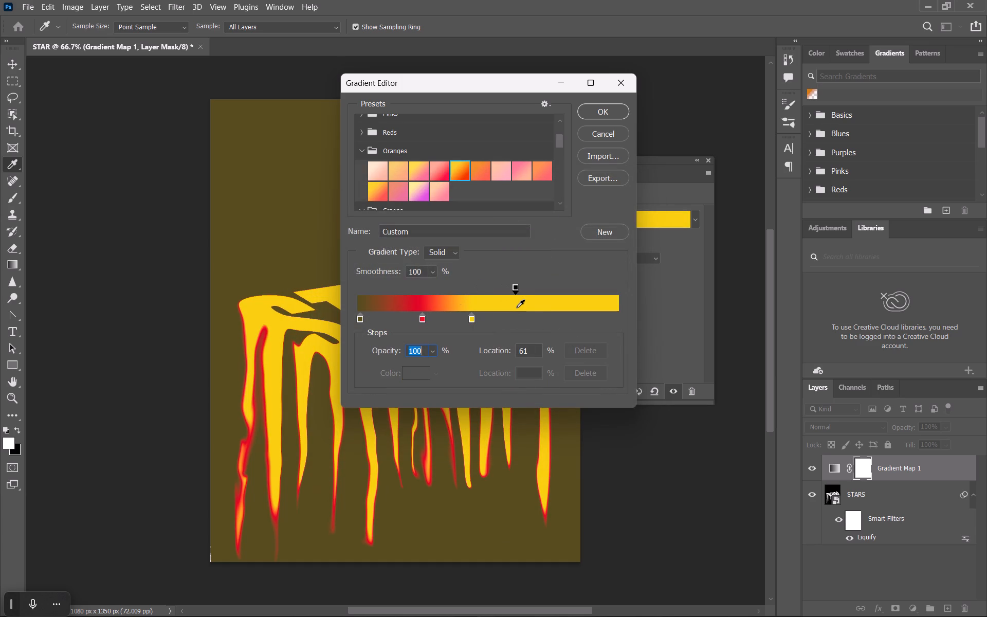
# Add a colour stop at 60%, set it to bright yellow f9ea00, and apply the edited gradient to the Gradient Map.
pyautogui.click(516, 305)
pyautogui.click(520, 311)
pyautogui.click(518, 313)
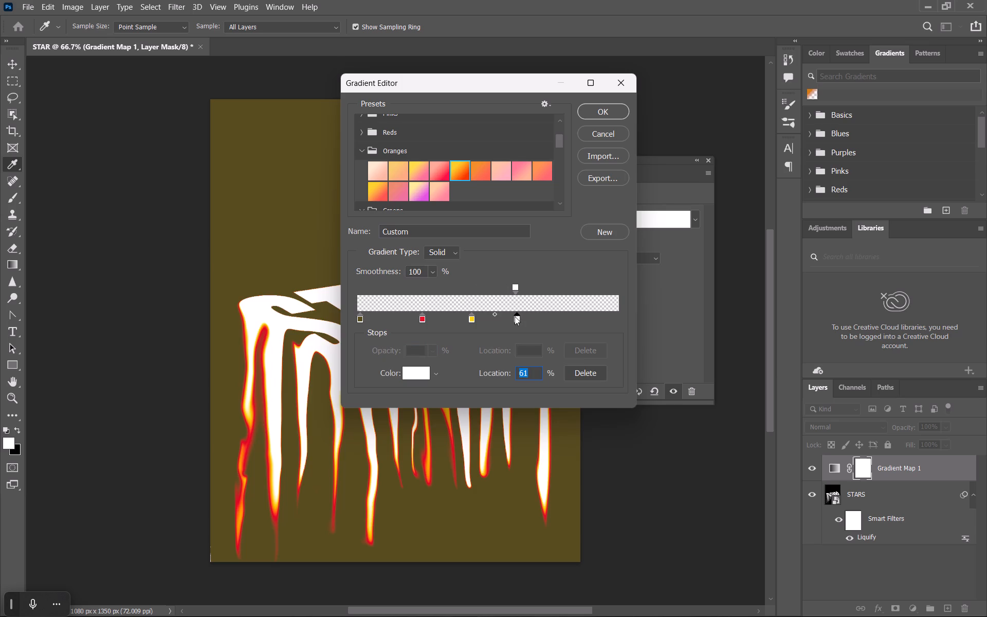
pyautogui.hotkey('ctrl', 'z')
pyautogui.hotkey('ctrl', 'z')
pyautogui.hotkey('ctrl', 'z')
pyautogui.click(515, 316)
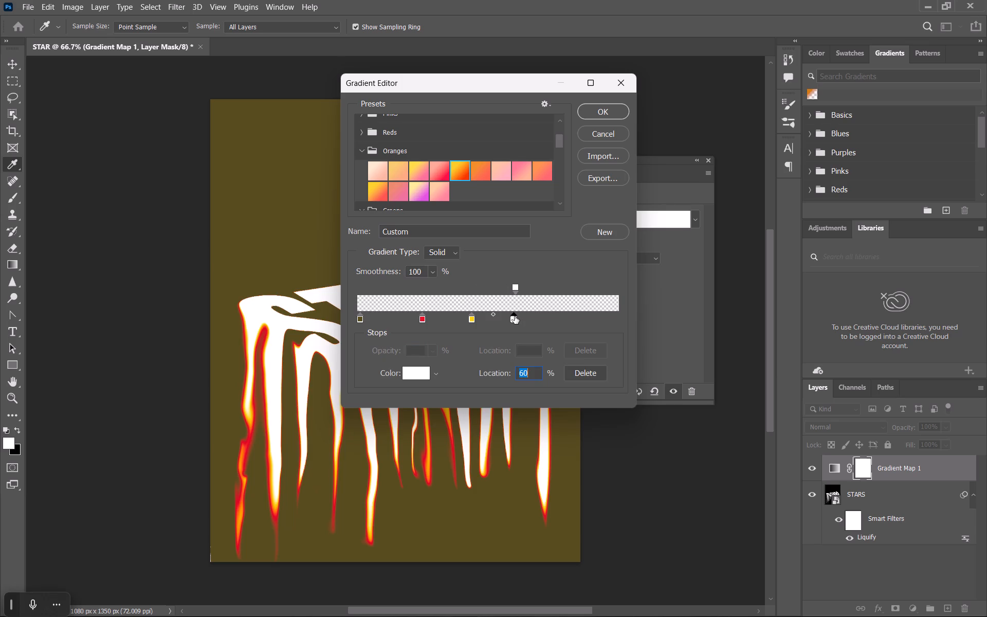
pyautogui.click(515, 316)
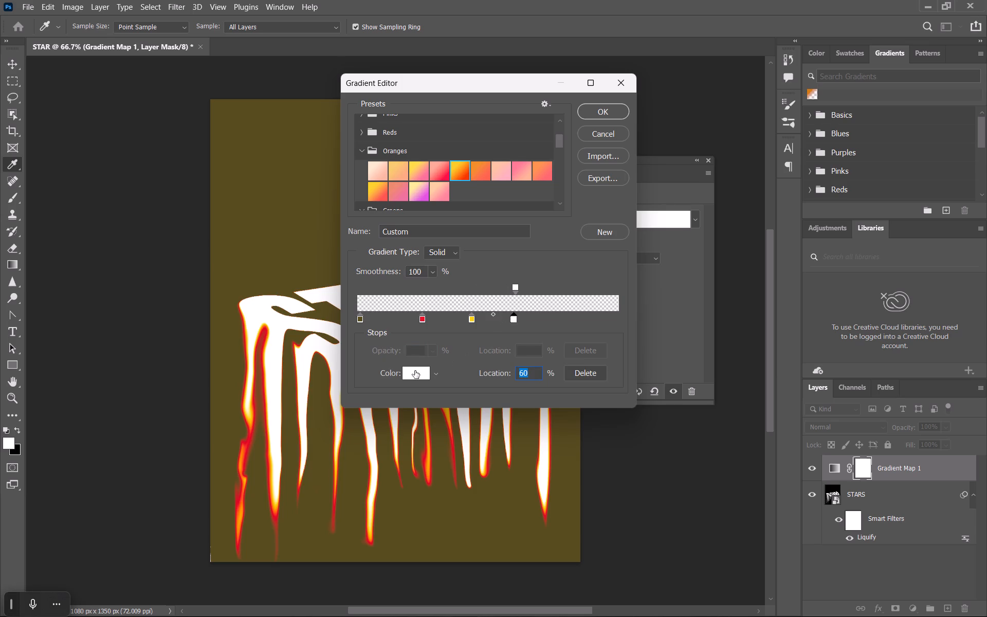
pyautogui.click(413, 371)
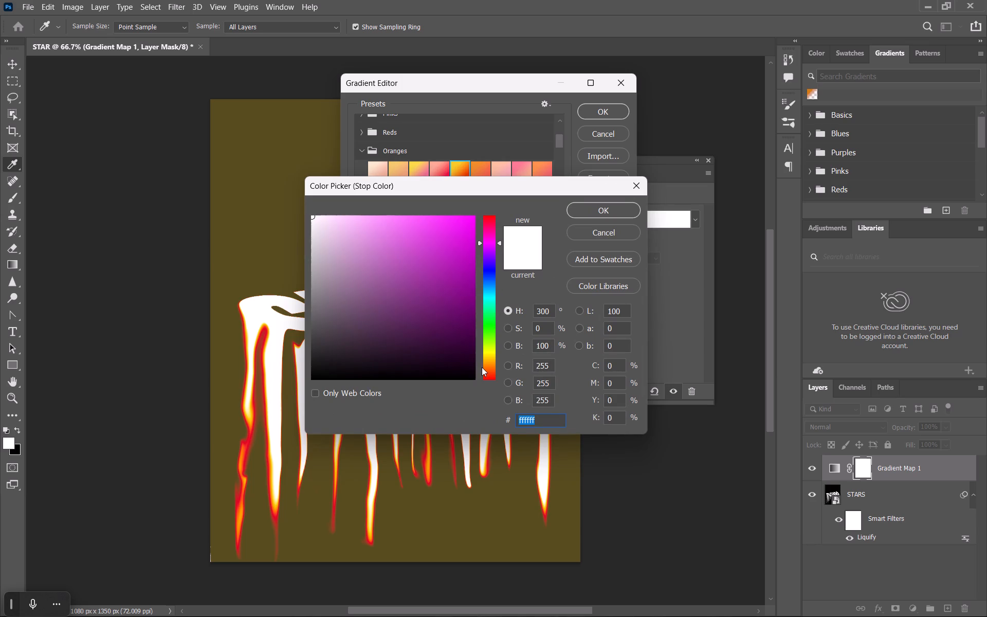
pyautogui.click(487, 353)
pyautogui.moveTo(453, 259); pyautogui.dragTo(453, 255)
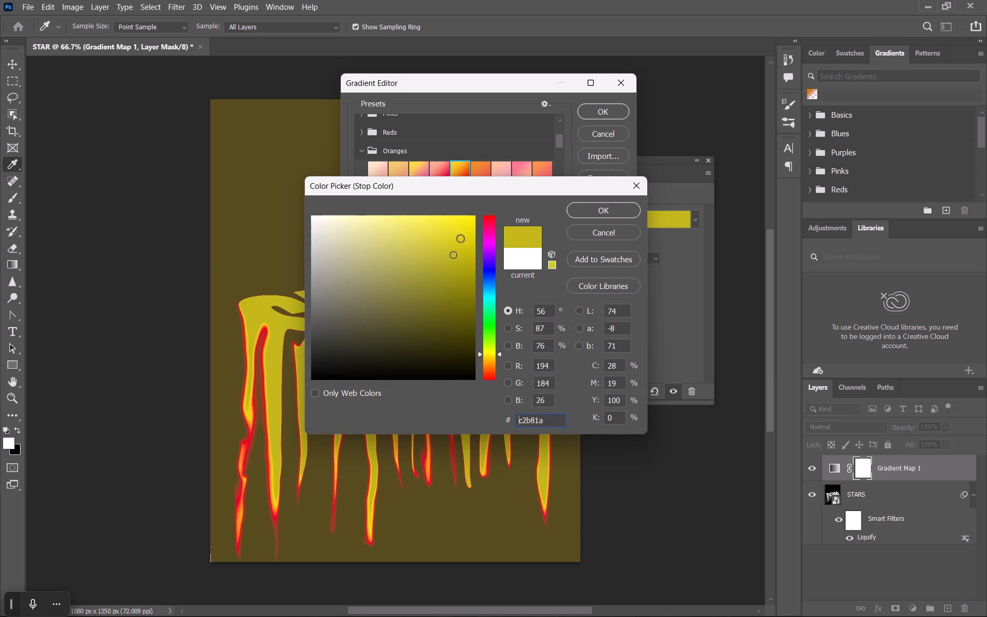
pyautogui.moveTo(459, 224); pyautogui.dragTo(485, 219)
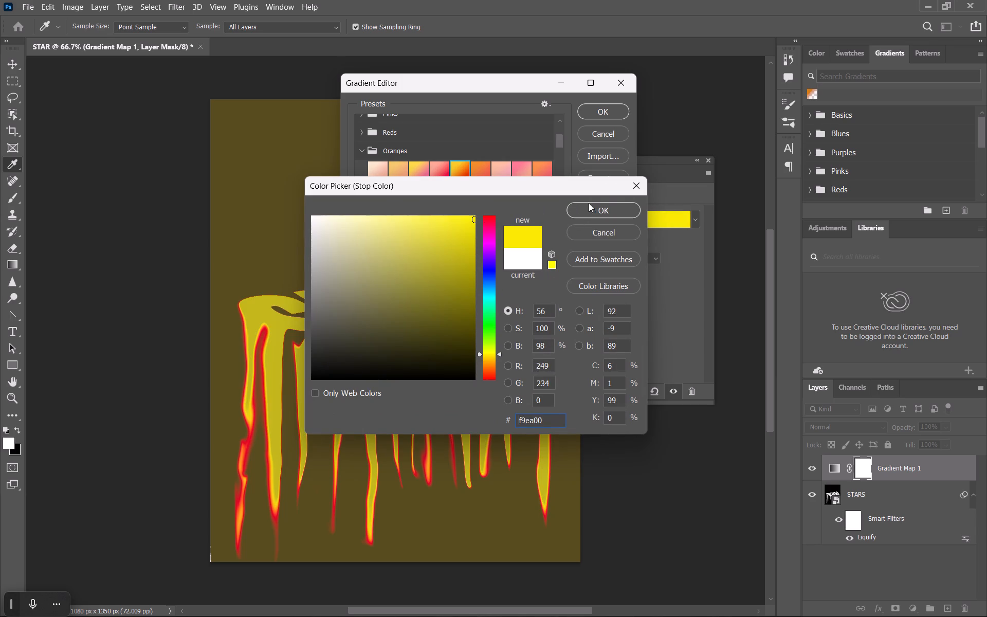
pyautogui.click(624, 204)
pyautogui.click(607, 114)
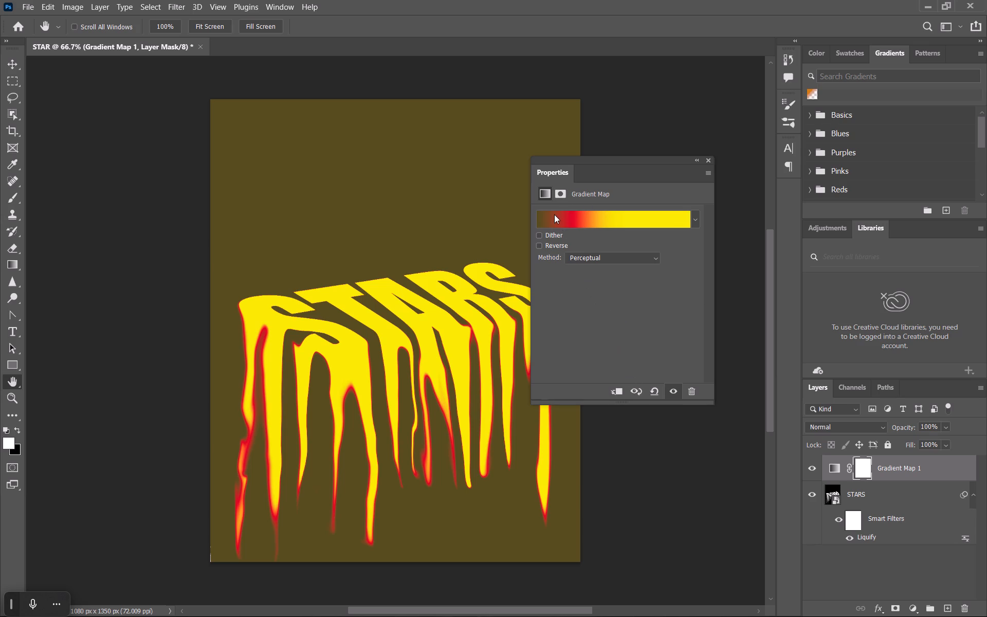
# Reopen the Gradient Map's custom gradient for editing.
pyautogui.click(570, 222)
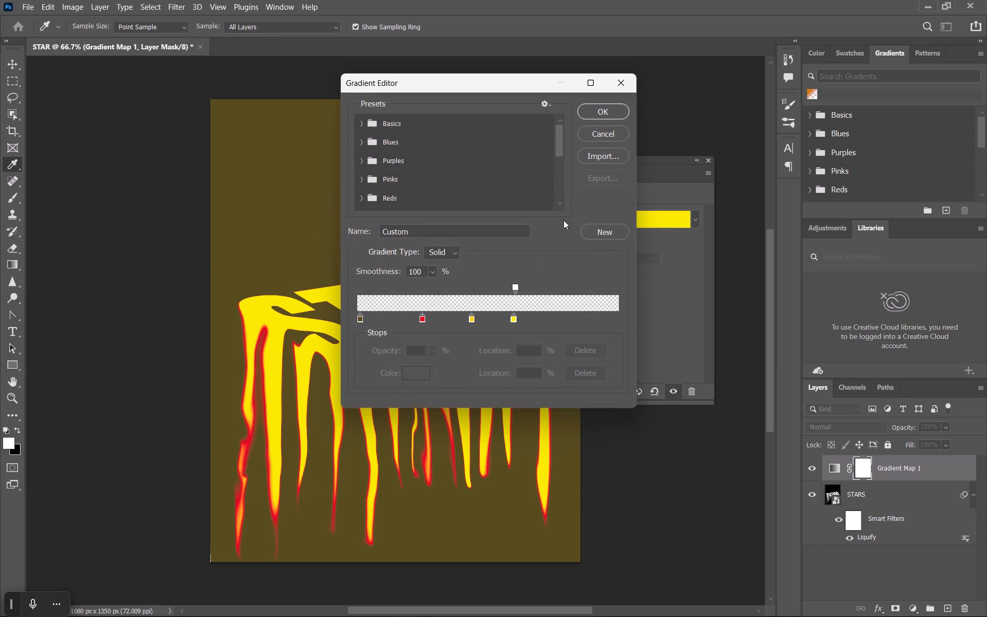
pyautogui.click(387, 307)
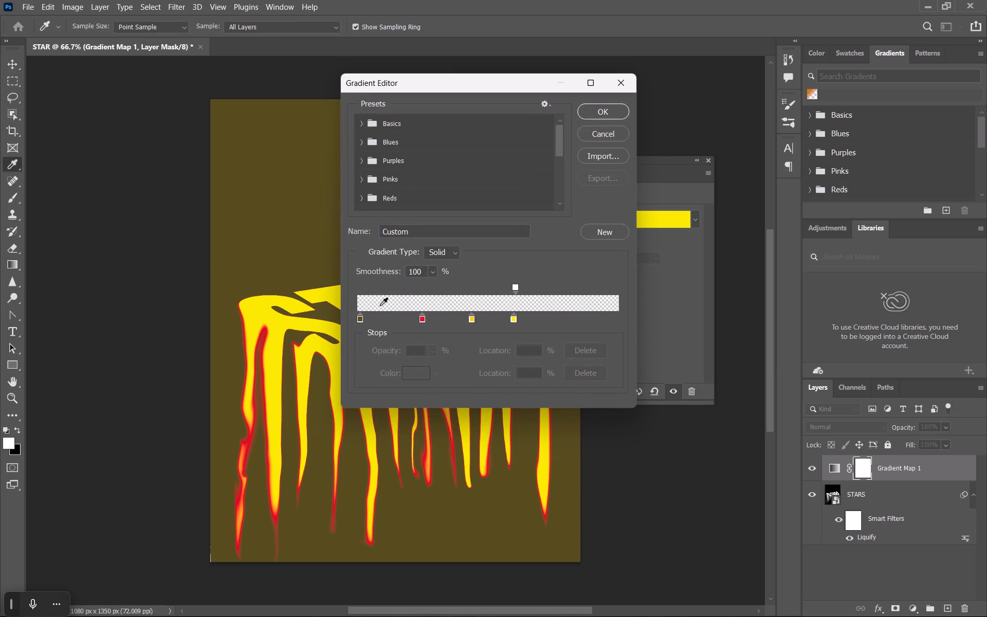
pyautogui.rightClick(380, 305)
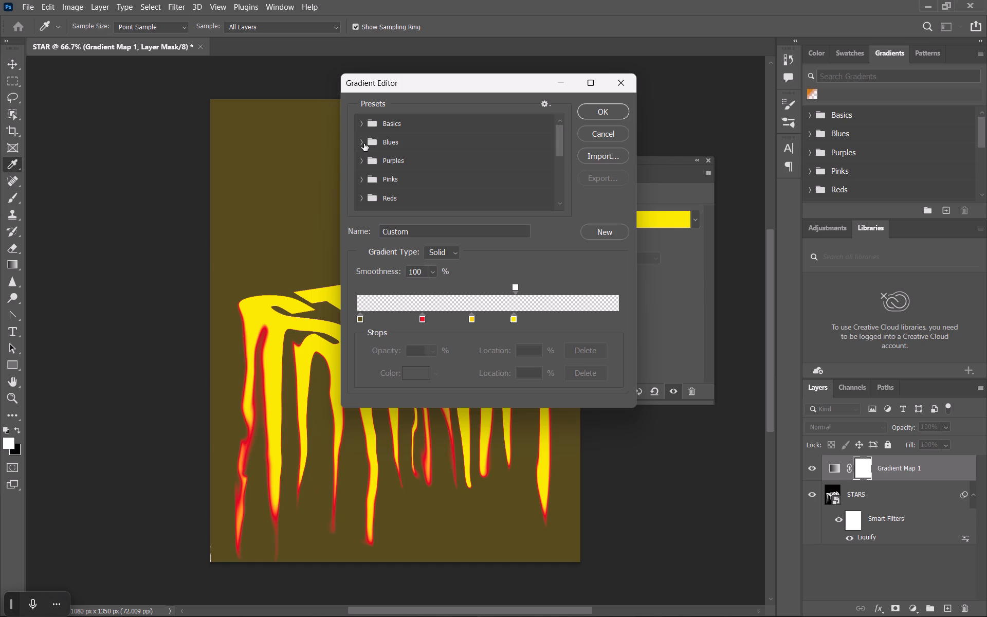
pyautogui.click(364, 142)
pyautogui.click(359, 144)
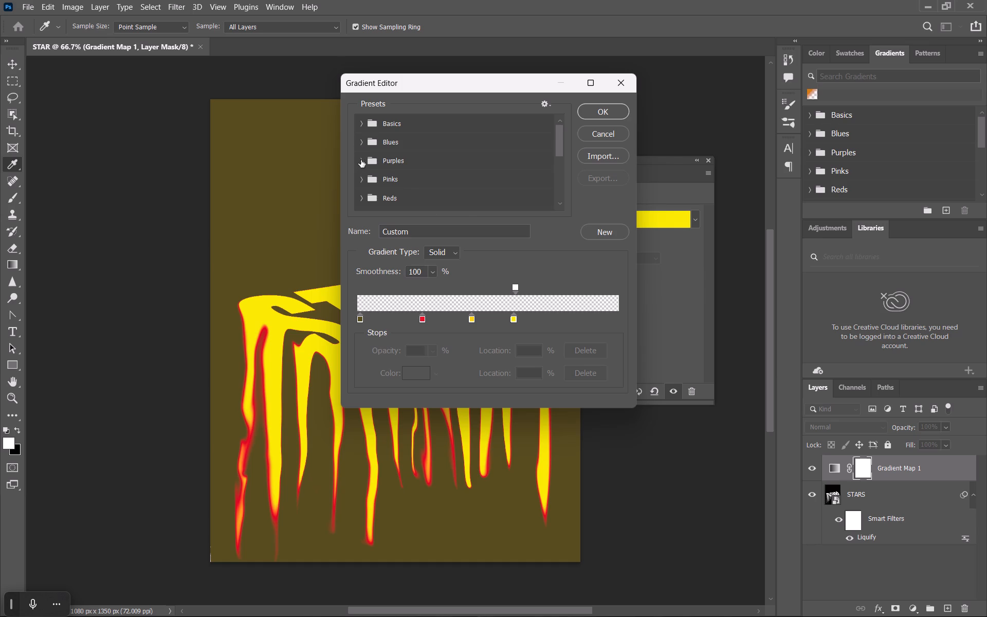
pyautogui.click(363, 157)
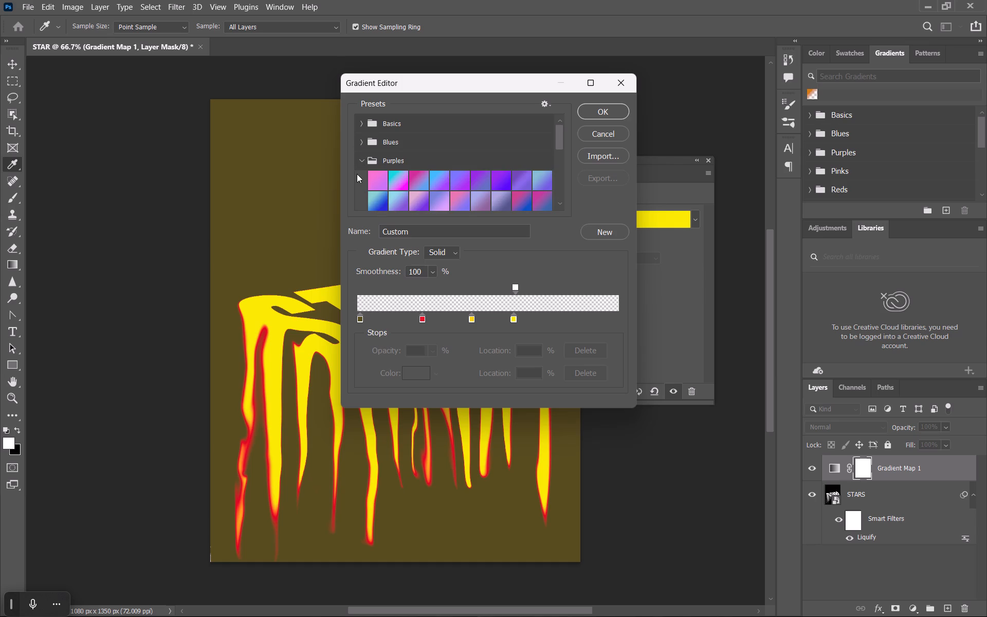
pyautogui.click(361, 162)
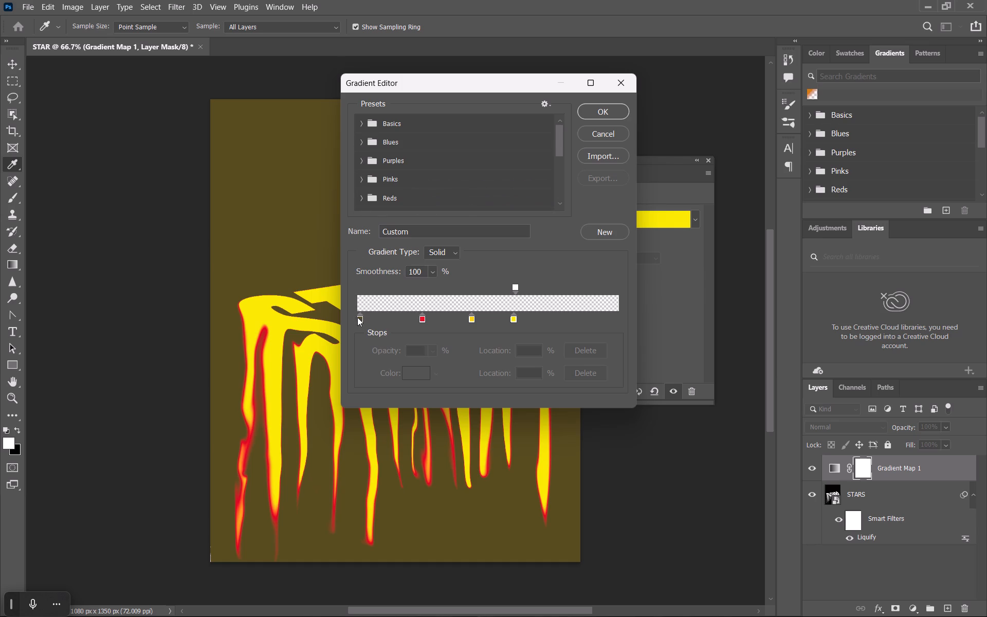
# Set the gradient's olive starting stop to black 000000 at 0%.
pyautogui.click(357, 321)
pyautogui.click(413, 374)
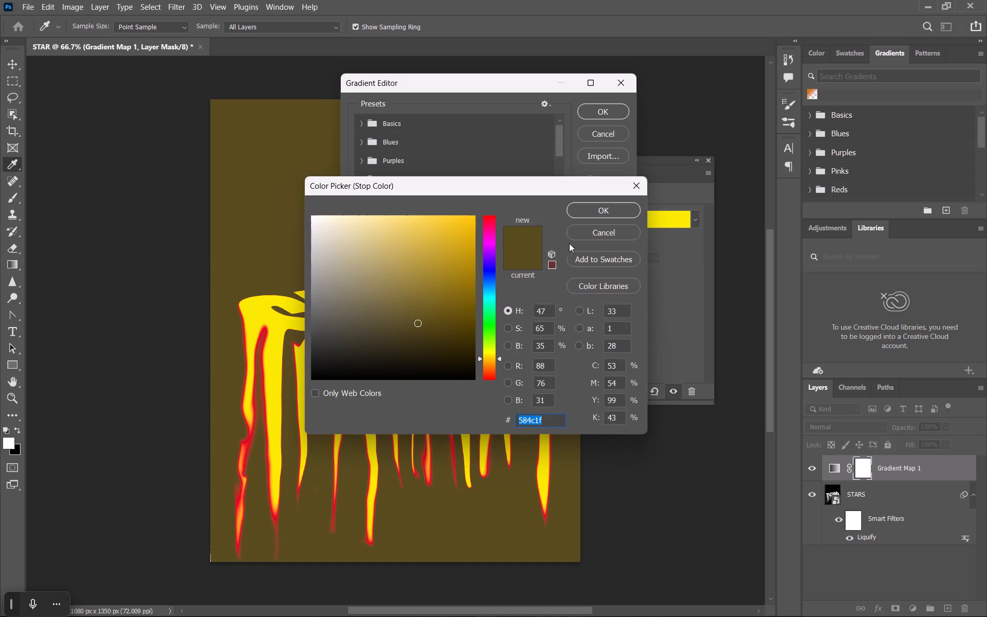
pyautogui.click(486, 270)
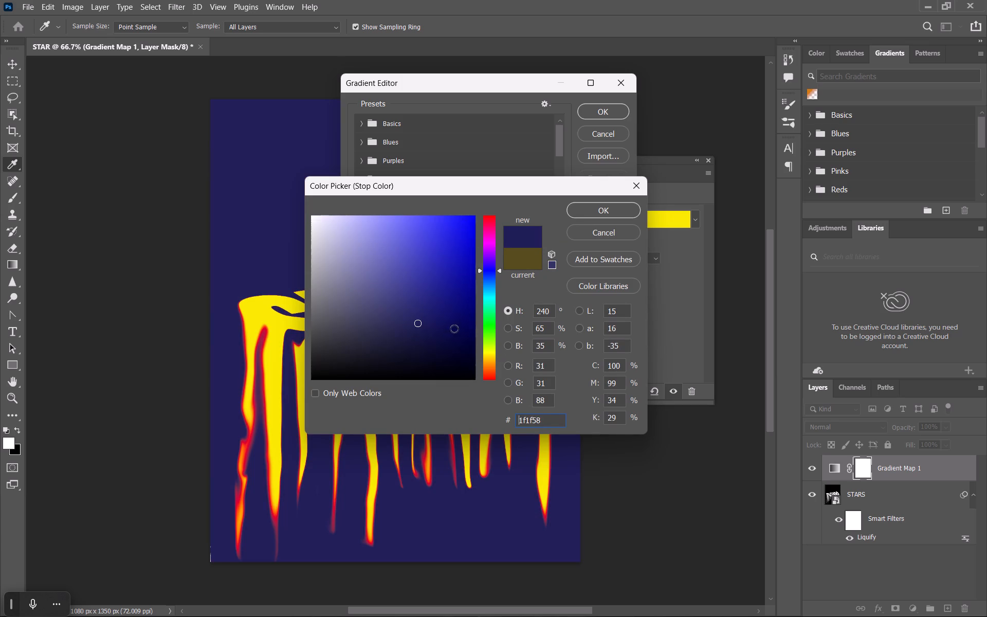
pyautogui.moveTo(417, 323); pyautogui.dragTo(270, 384)
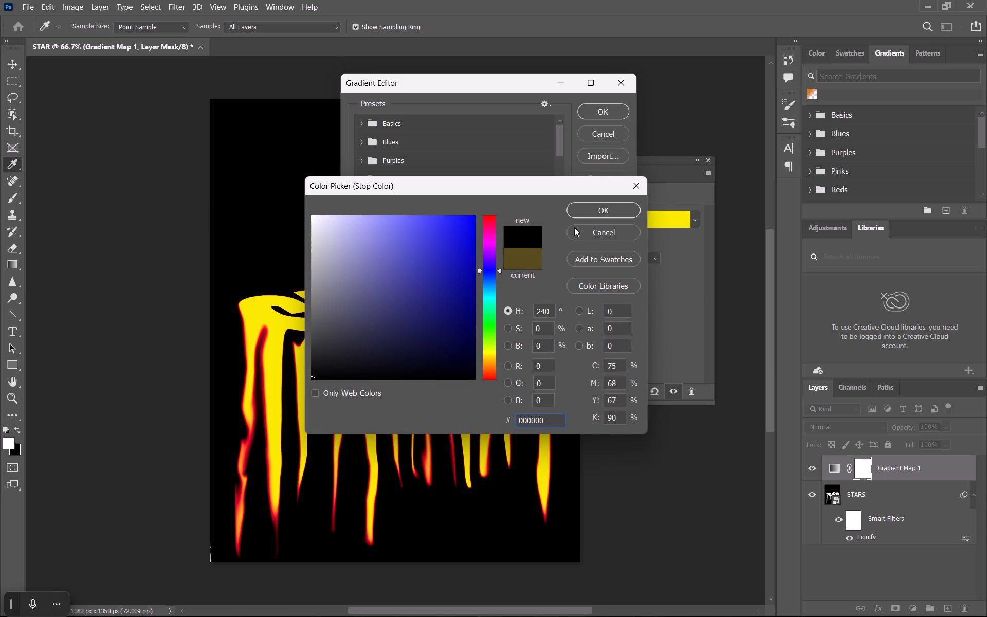
pyautogui.click(609, 207)
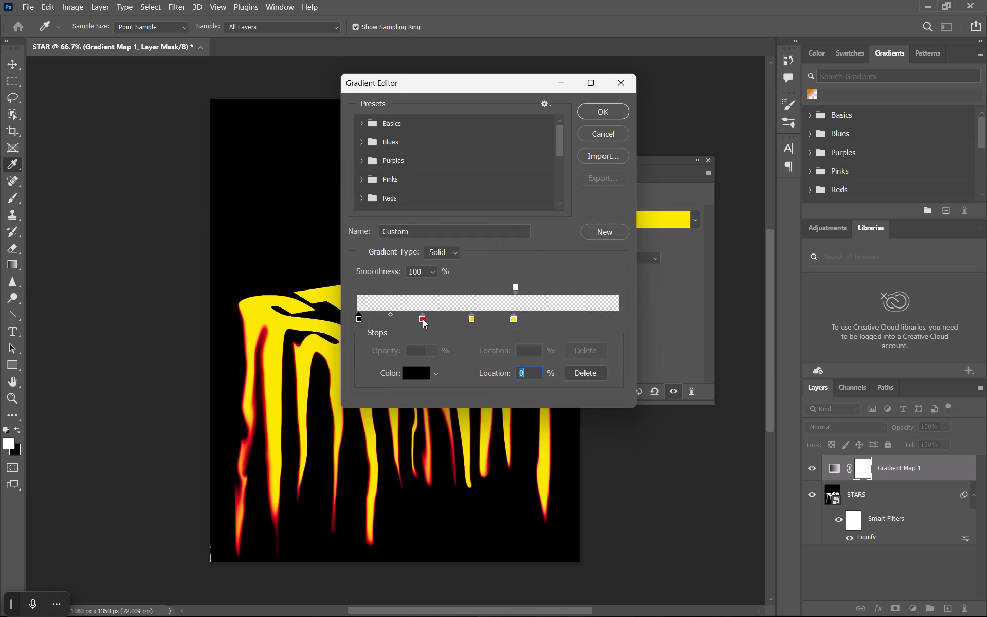
# Move the gradient's red colour stop to 14% and recolour it blue 141ee6.
pyautogui.moveTo(423, 319); pyautogui.dragTo(396, 319)
pyautogui.click(411, 372)
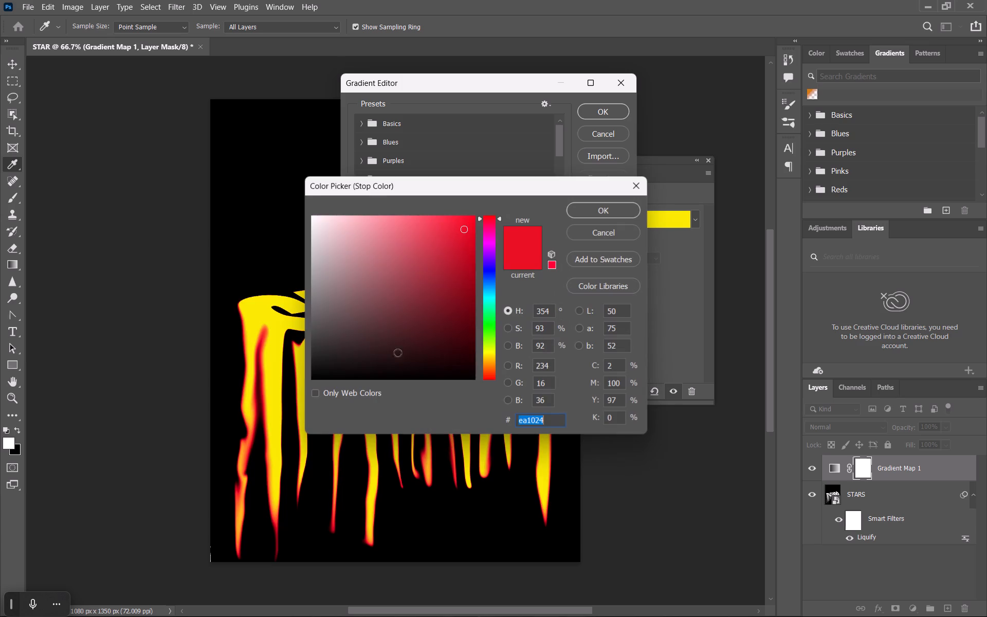
pyautogui.click(464, 230)
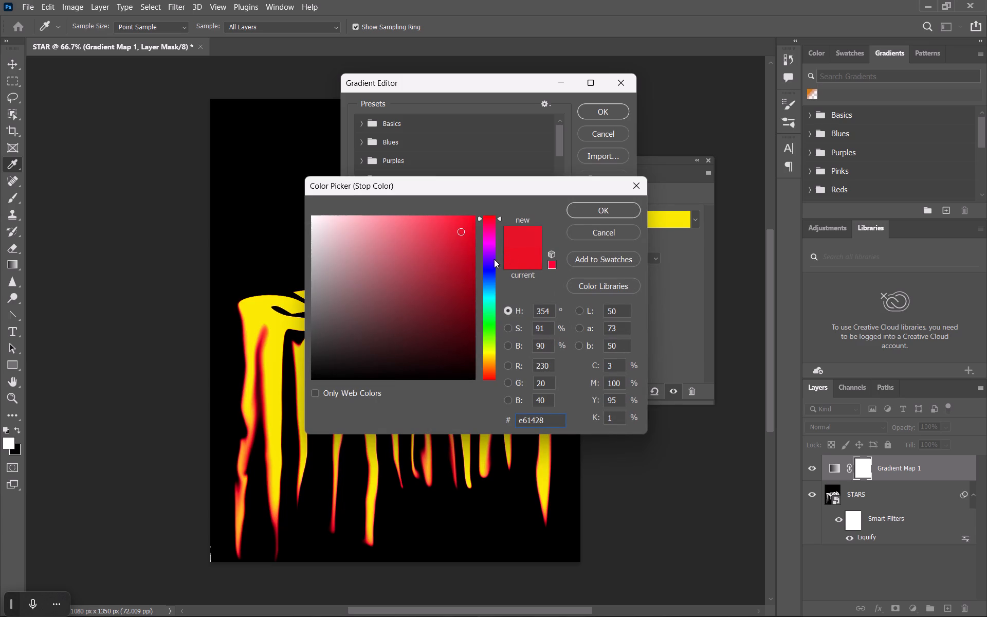
pyautogui.click(485, 254)
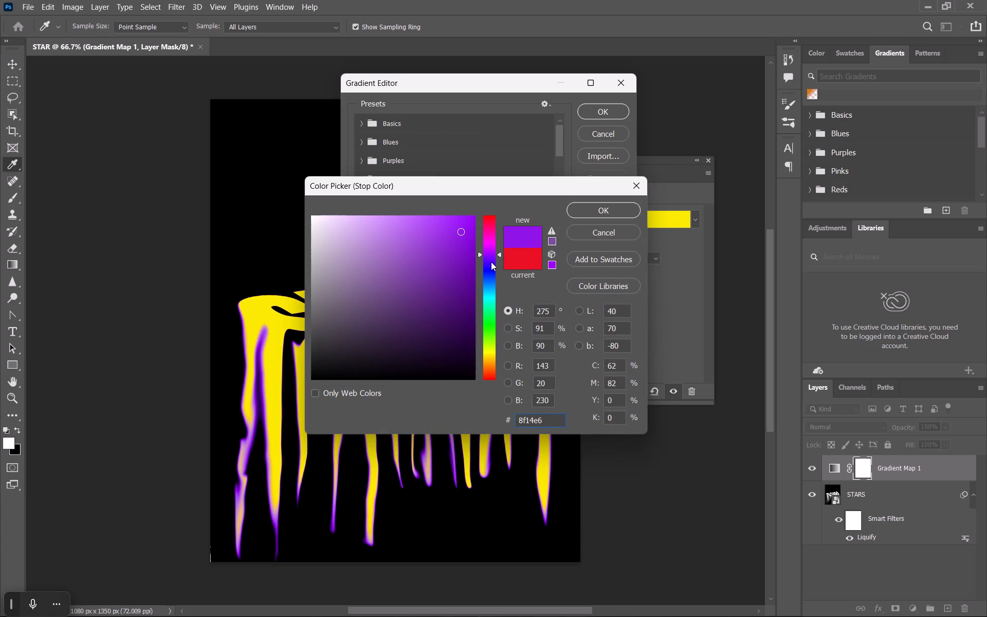
pyautogui.click(491, 262)
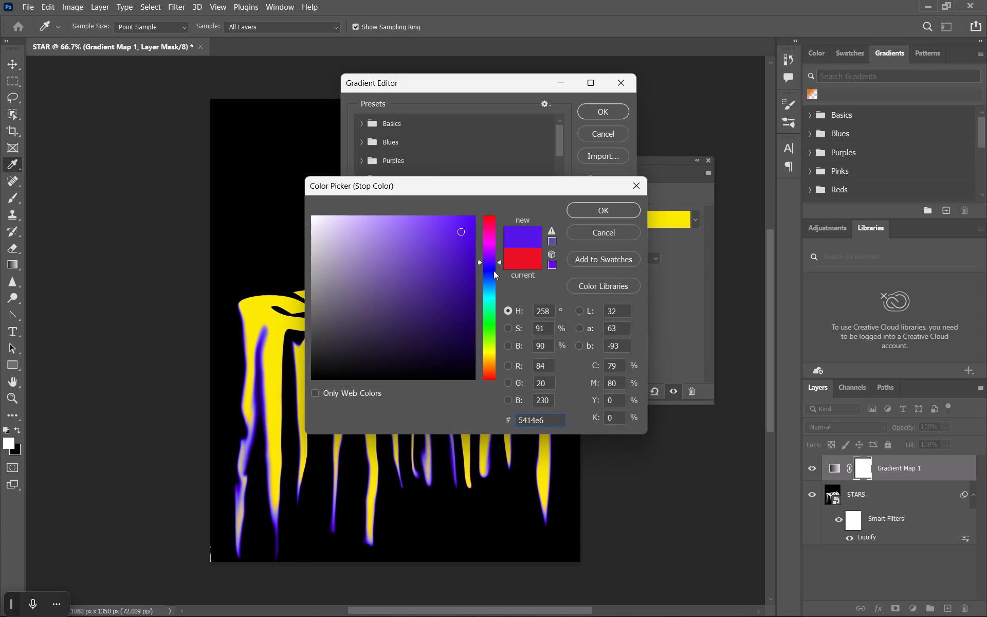
pyautogui.click(493, 271)
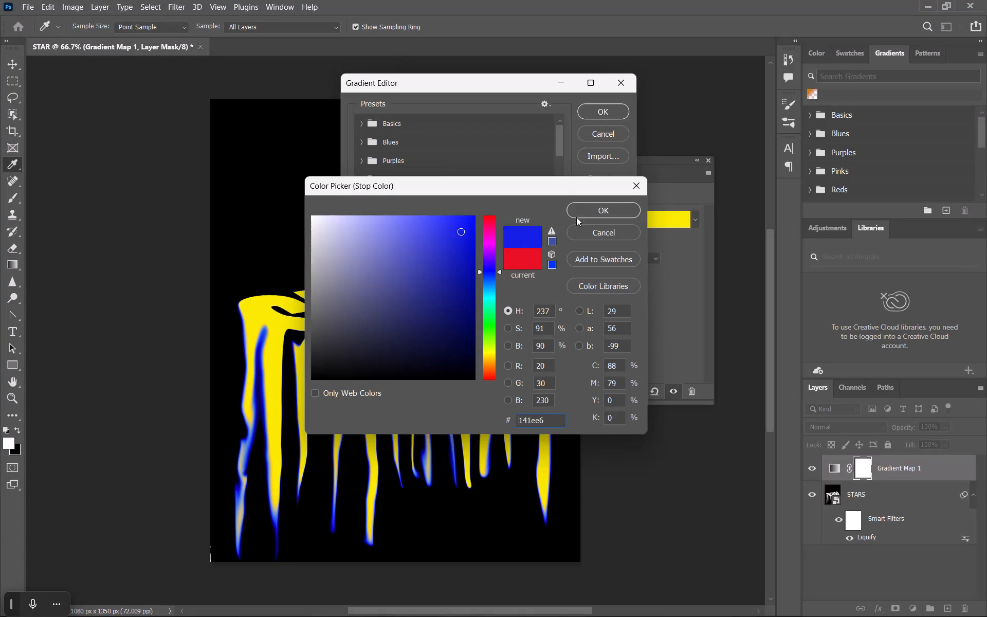
pyautogui.click(590, 211)
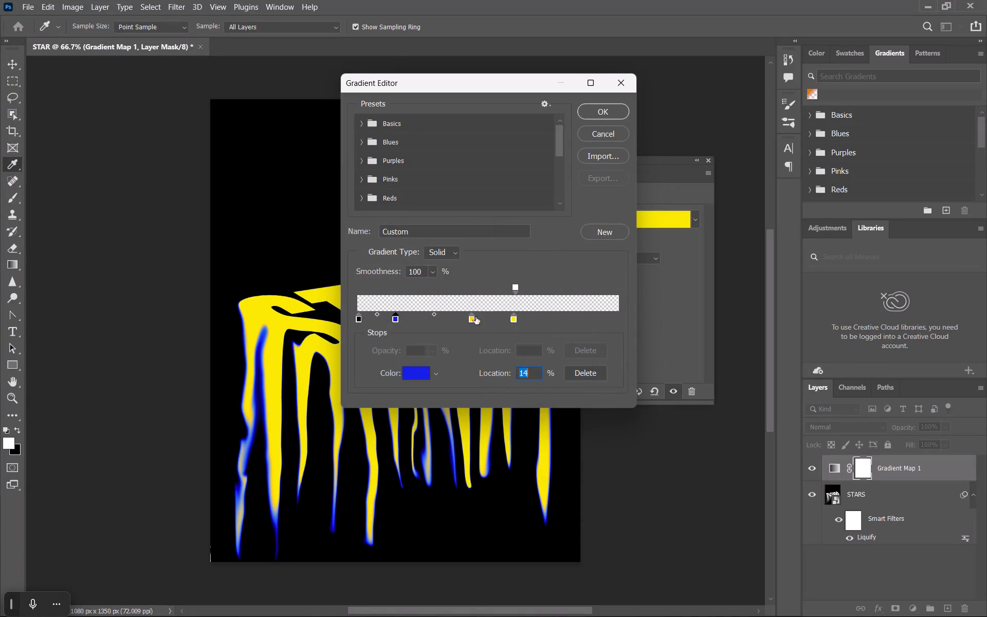
# Move the gradient's golden-yellow colour stop to 51% and recolour it orange d57d2e.
pyautogui.moveTo(473, 316); pyautogui.dragTo(490, 315)
pyautogui.click(418, 372)
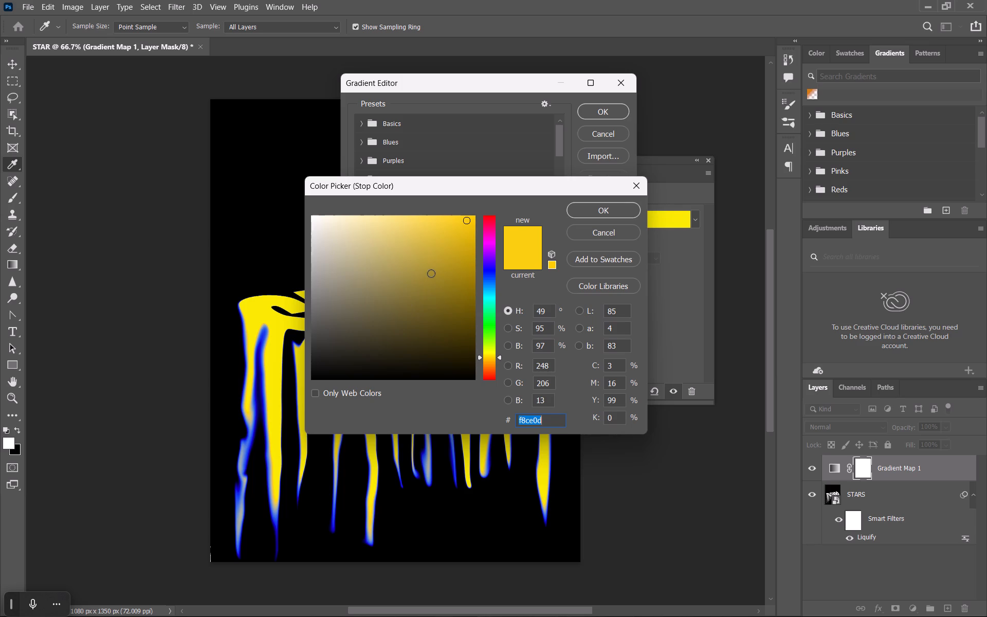
pyautogui.click(491, 363)
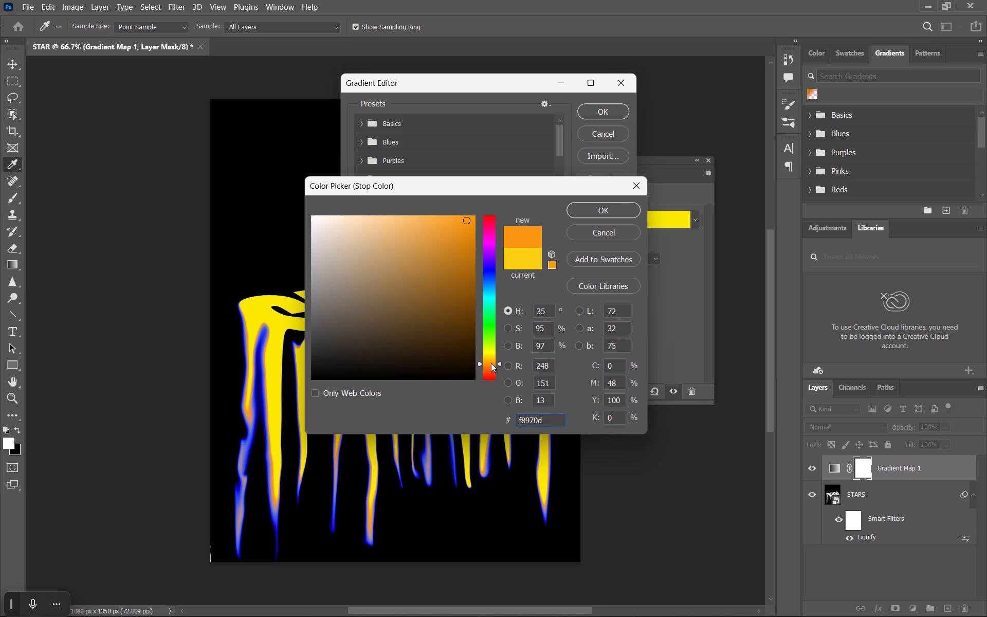
pyautogui.click(440, 250)
pyautogui.click(460, 250)
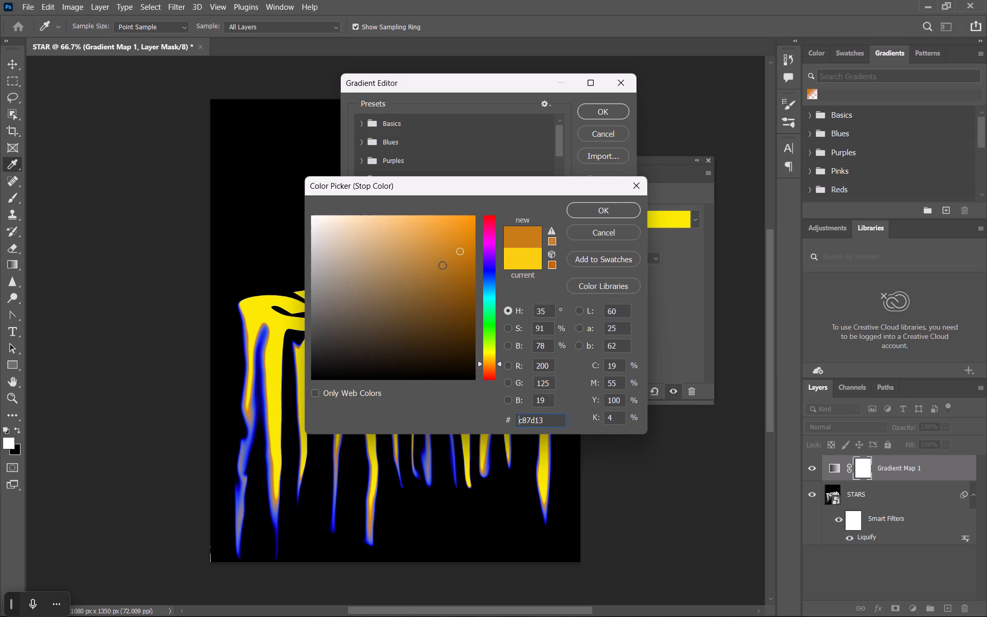
pyautogui.click(456, 274)
pyautogui.click(487, 364)
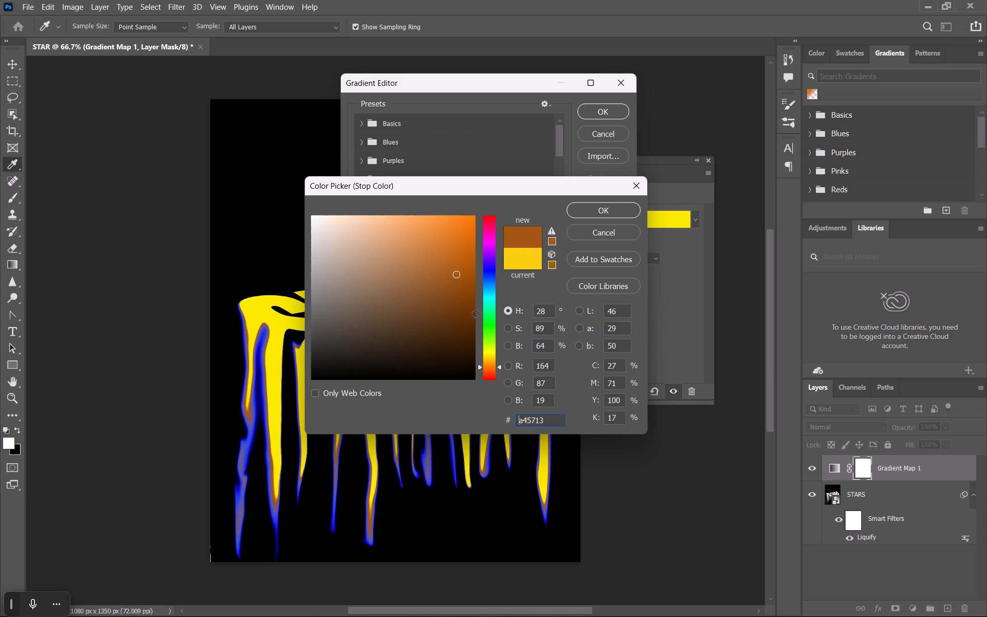
pyautogui.moveTo(450, 265); pyautogui.dragTo(440, 242)
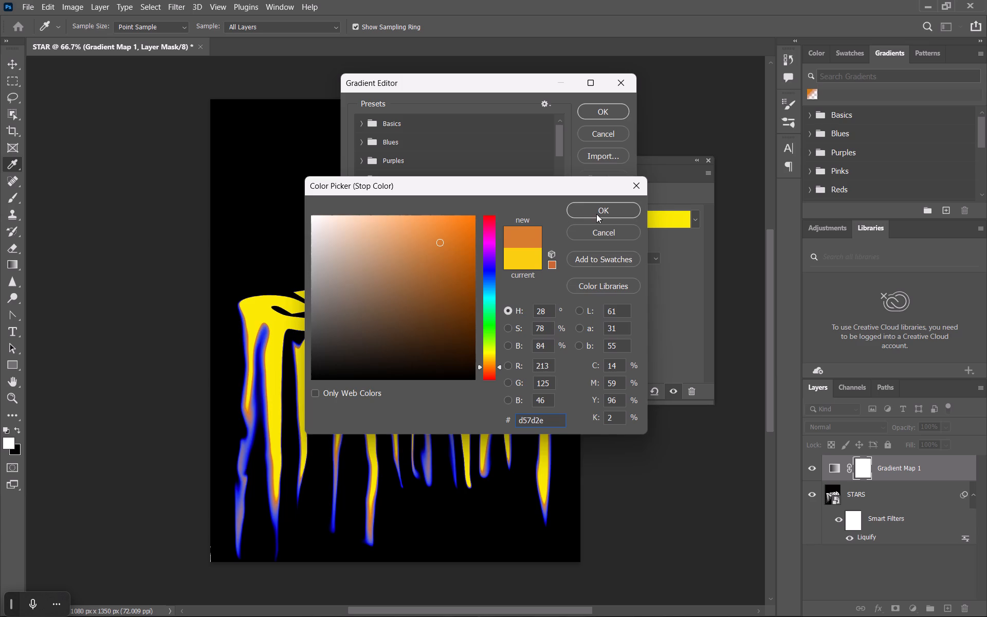
pyautogui.click(598, 212)
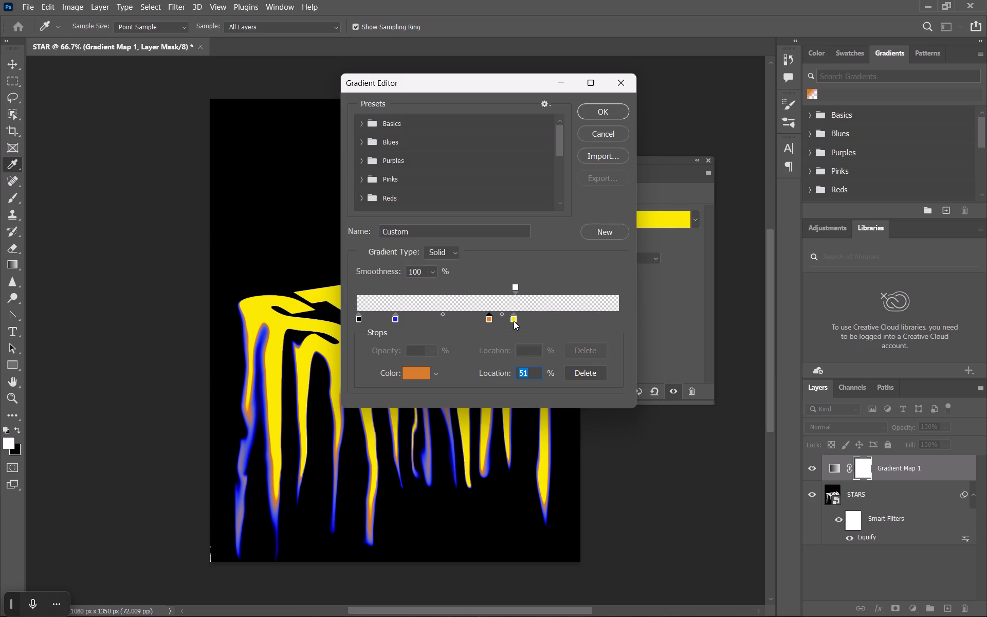
# Move the gradient's bright yellow end stop to 67% and recolour it a darker mustard yellow.
pyautogui.moveTo(514, 321); pyautogui.dragTo(533, 321)
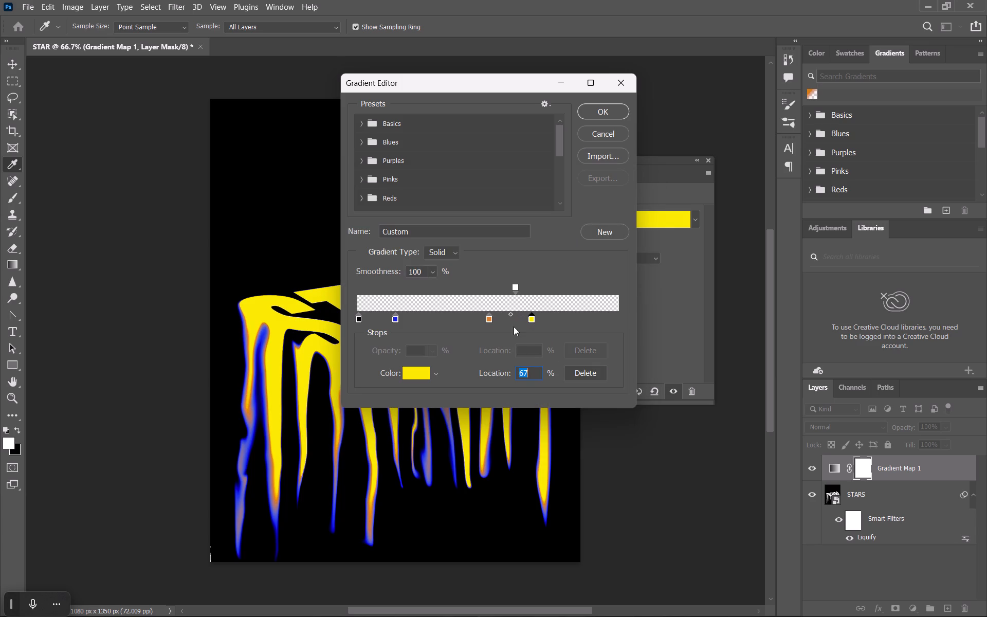
pyautogui.click(419, 371)
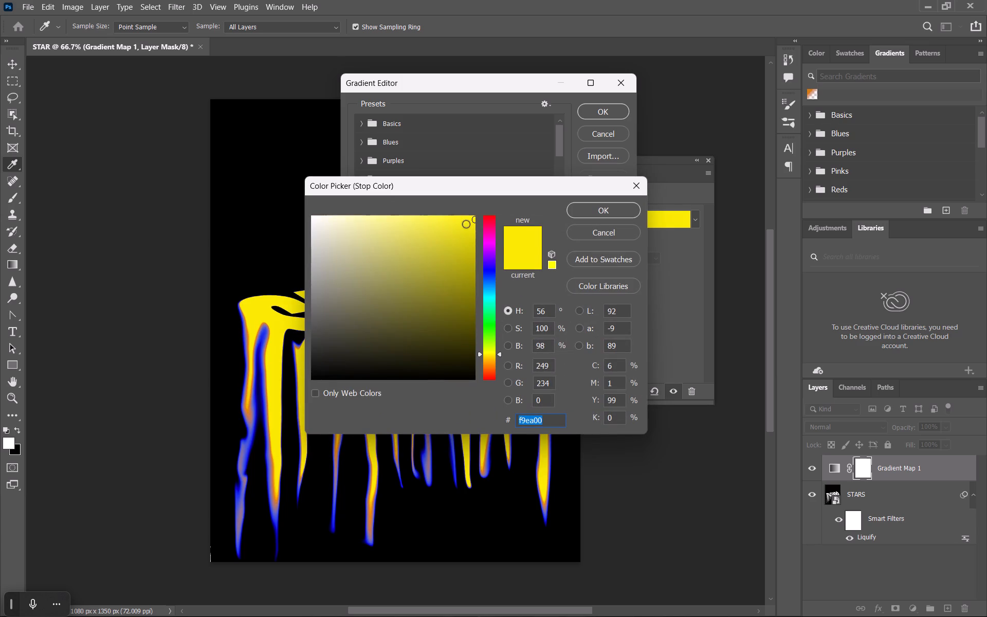
pyautogui.moveTo(466, 224); pyautogui.dragTo(442, 256)
pyautogui.click(610, 211)
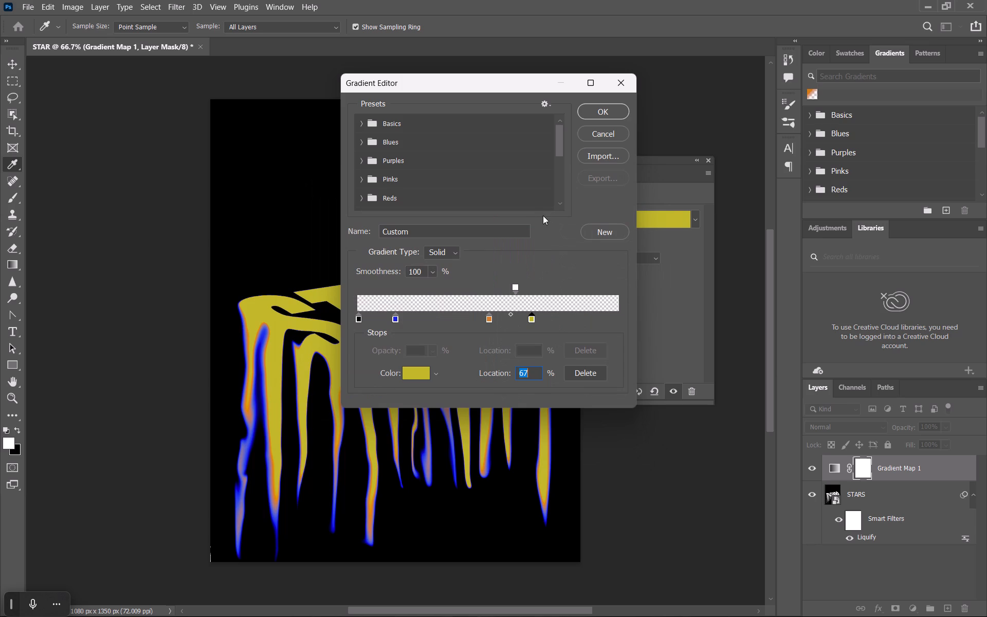
# Check the edited gradient against the lettering, apply it to the Gradient Map and close the adjustment's properties.
pyautogui.moveTo(506, 83); pyautogui.dragTo(776, 139)
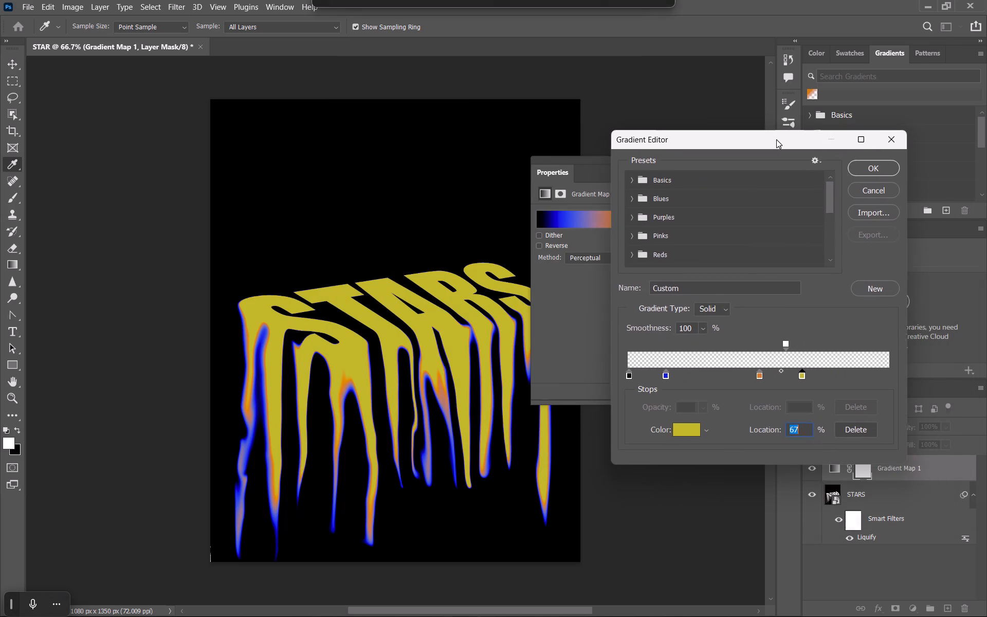
pyautogui.moveTo(776, 139); pyautogui.dragTo(756, 133)
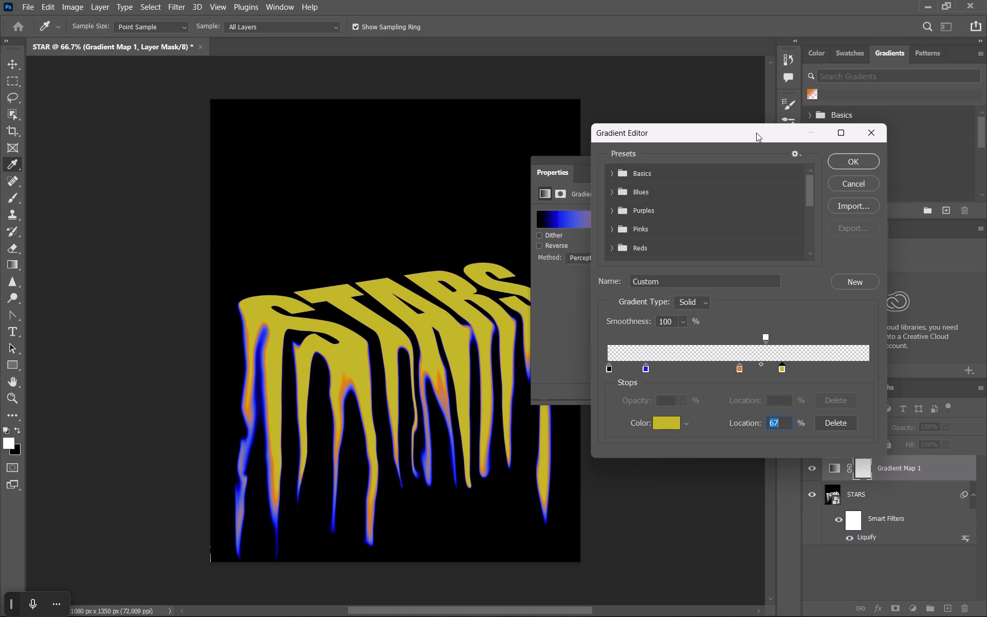
pyautogui.moveTo(722, 133); pyautogui.dragTo(328, 123)
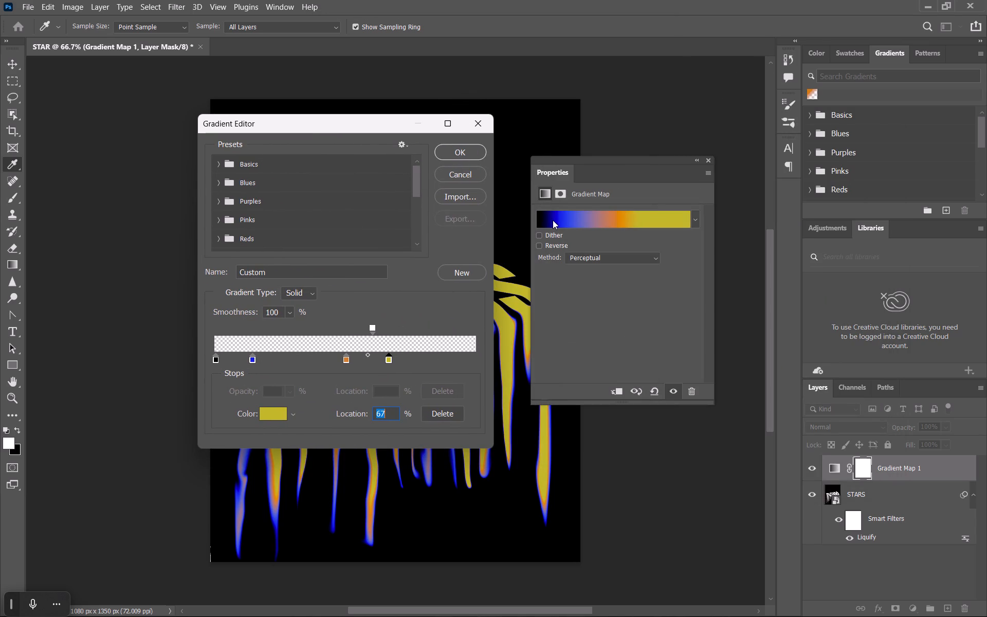
pyautogui.click(551, 220)
pyautogui.moveTo(547, 220); pyautogui.dragTo(588, 222)
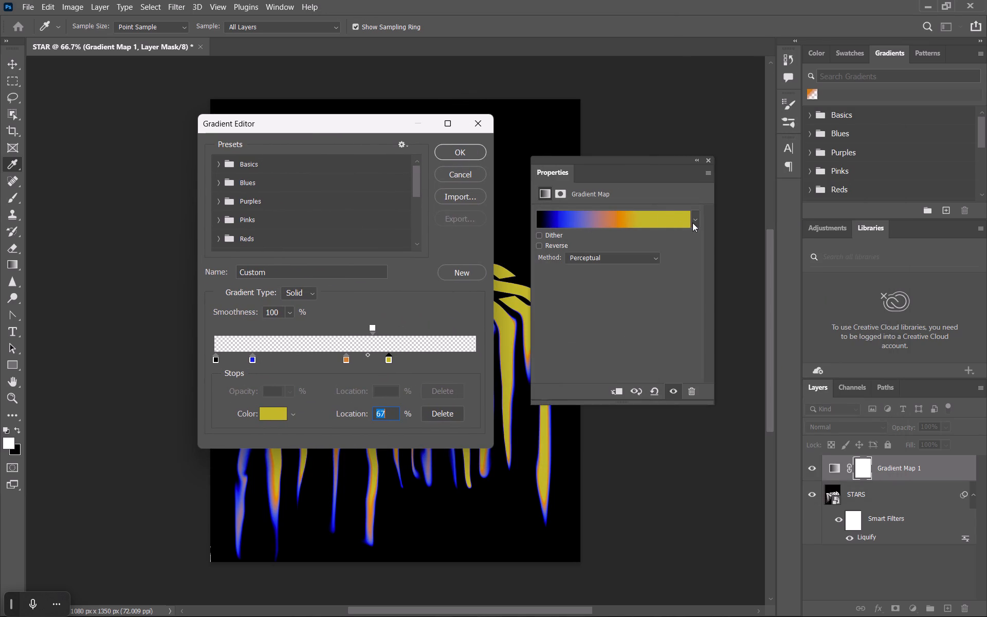
pyautogui.click(692, 223)
pyautogui.click(463, 154)
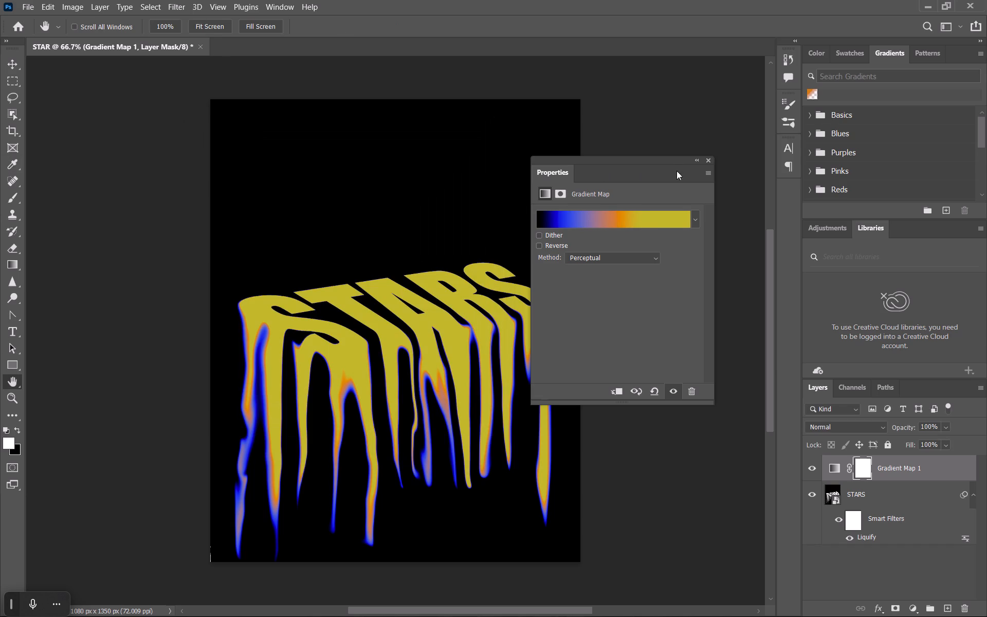
pyautogui.click(707, 162)
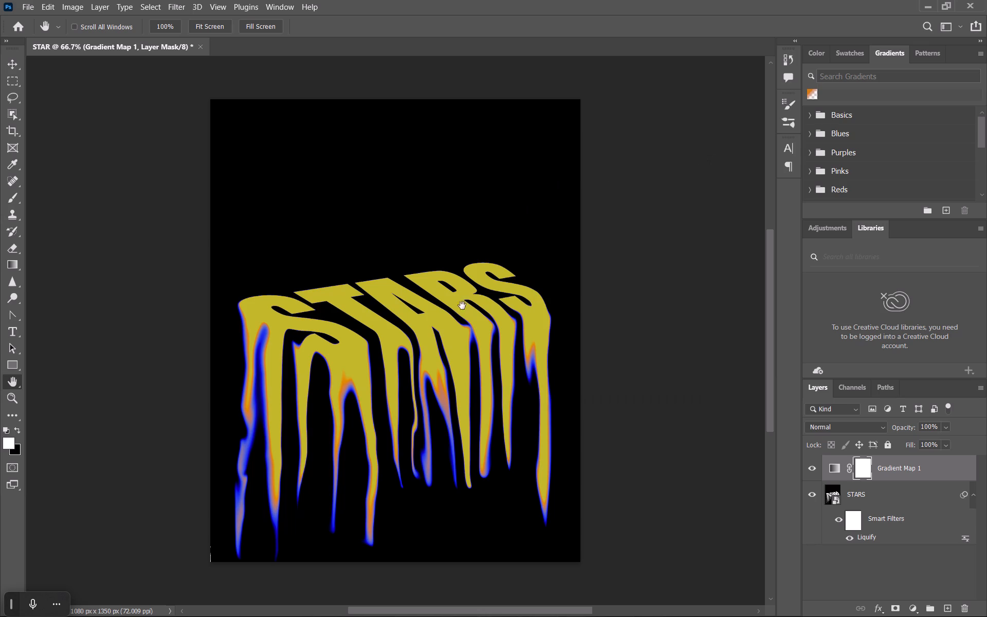
# Duplicate the STARS smart object layer beneath the Gradient Map.
pyautogui.moveTo(461, 321); pyautogui.dragTo(477, 360)
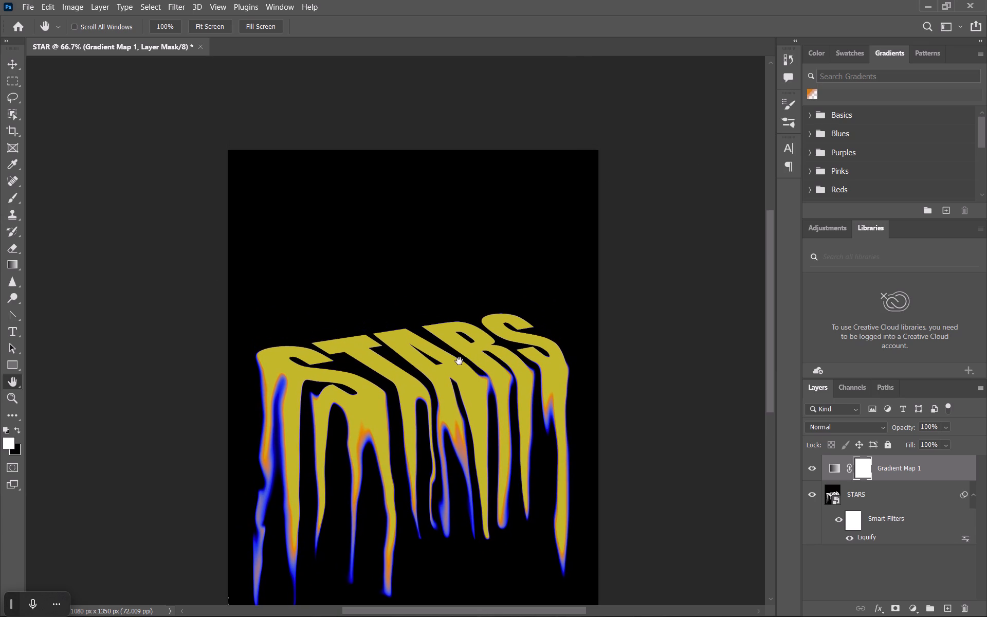
pyautogui.moveTo(459, 360); pyautogui.dragTo(458, 335)
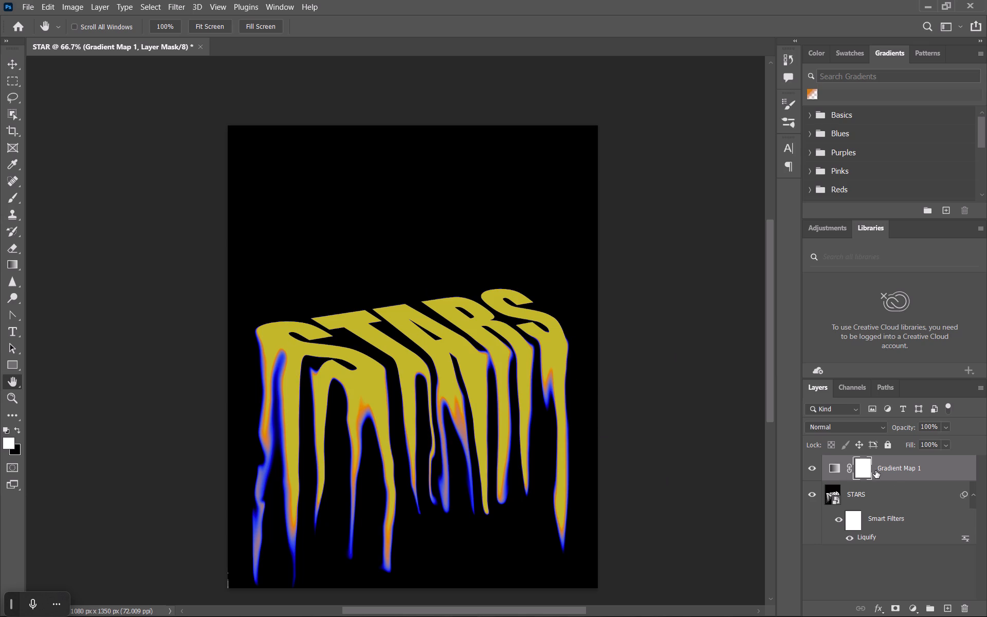
pyautogui.rightClick(853, 494)
pyautogui.rightClick(864, 494)
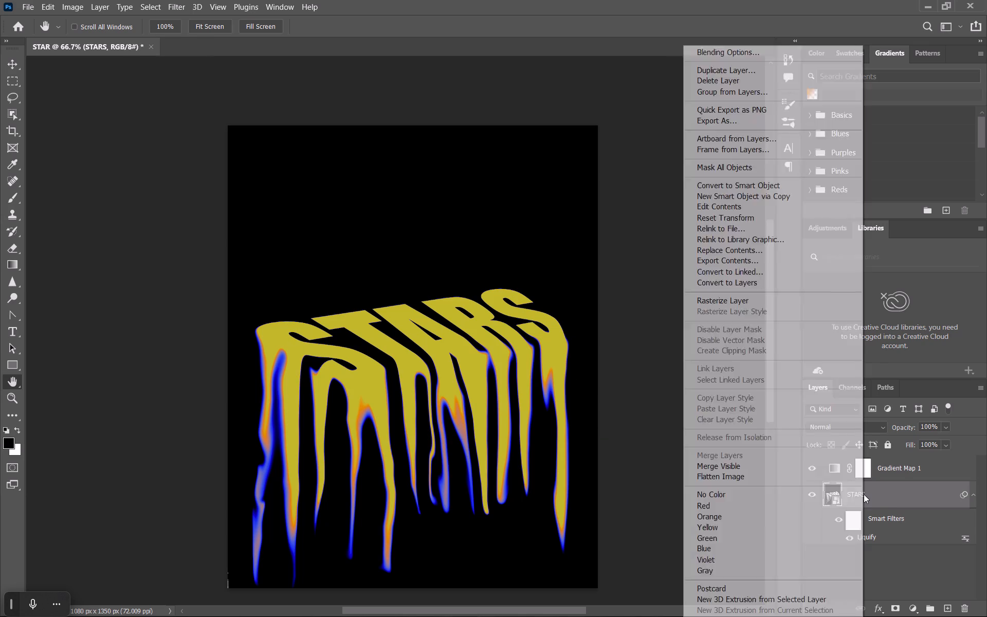
pyautogui.click(864, 494)
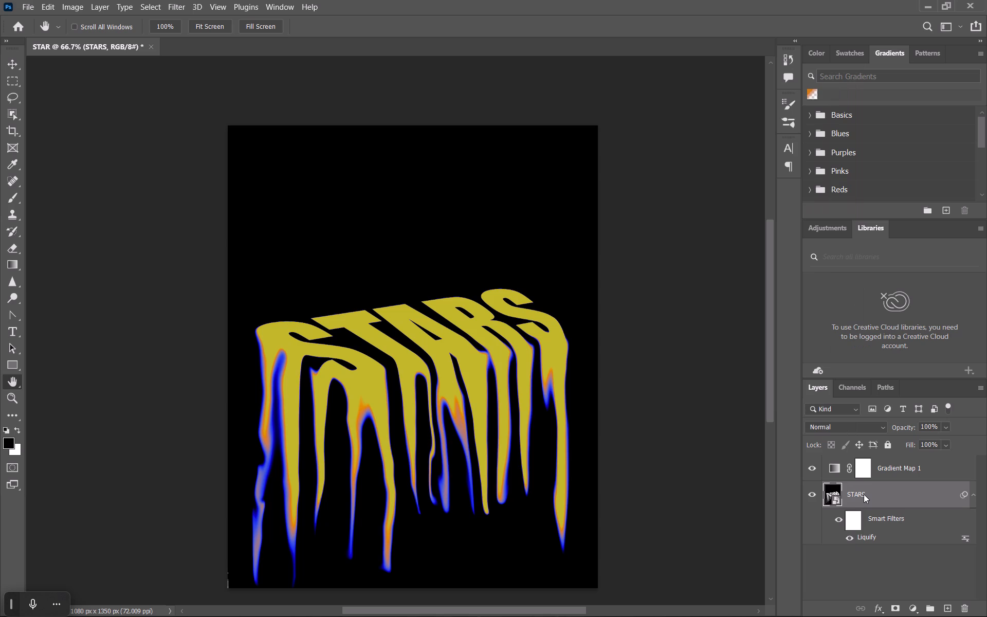
pyautogui.hotkey('ctrl', 'j')
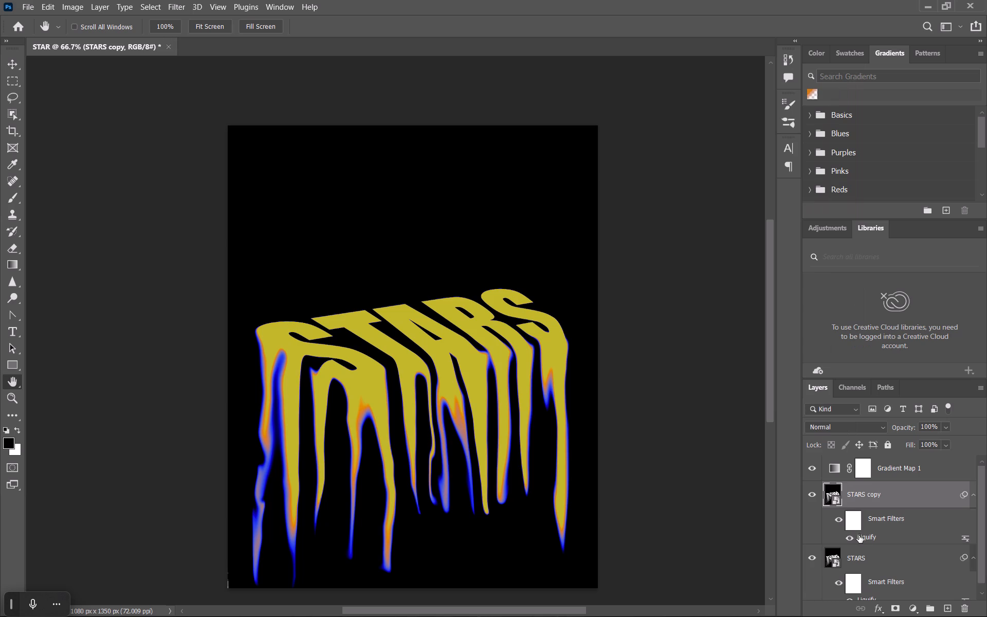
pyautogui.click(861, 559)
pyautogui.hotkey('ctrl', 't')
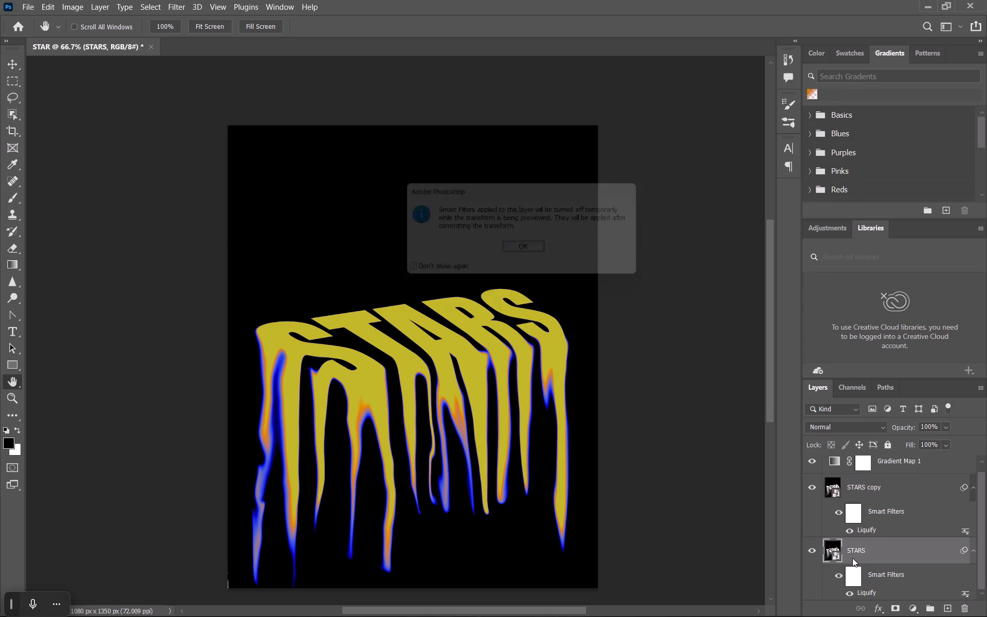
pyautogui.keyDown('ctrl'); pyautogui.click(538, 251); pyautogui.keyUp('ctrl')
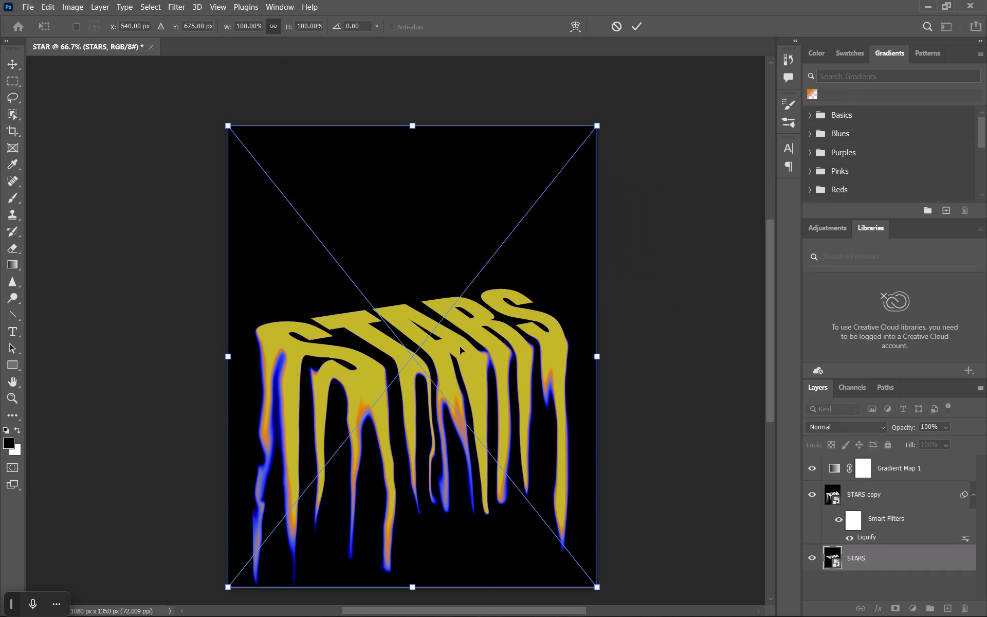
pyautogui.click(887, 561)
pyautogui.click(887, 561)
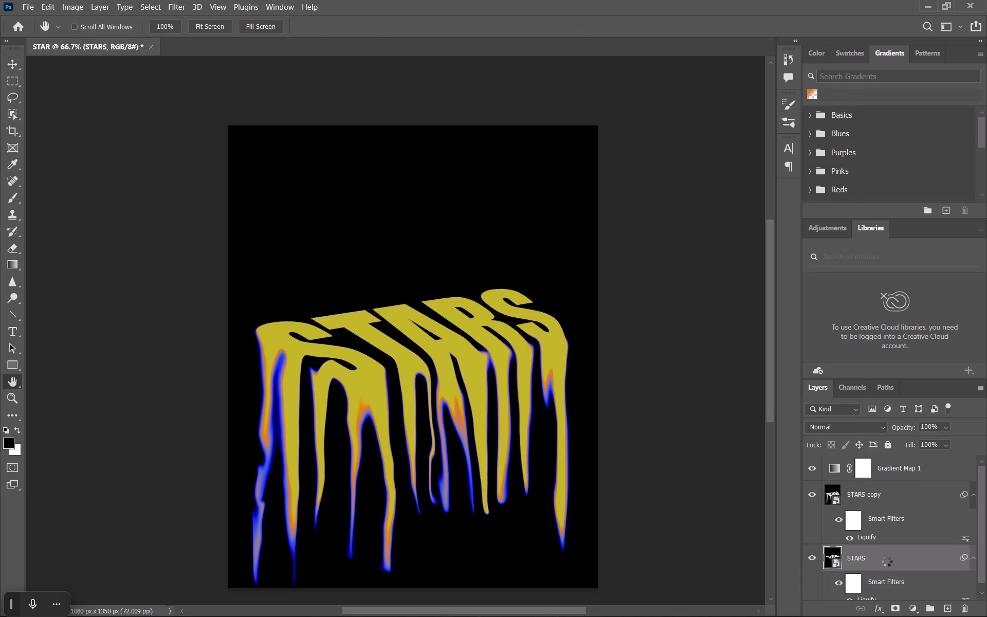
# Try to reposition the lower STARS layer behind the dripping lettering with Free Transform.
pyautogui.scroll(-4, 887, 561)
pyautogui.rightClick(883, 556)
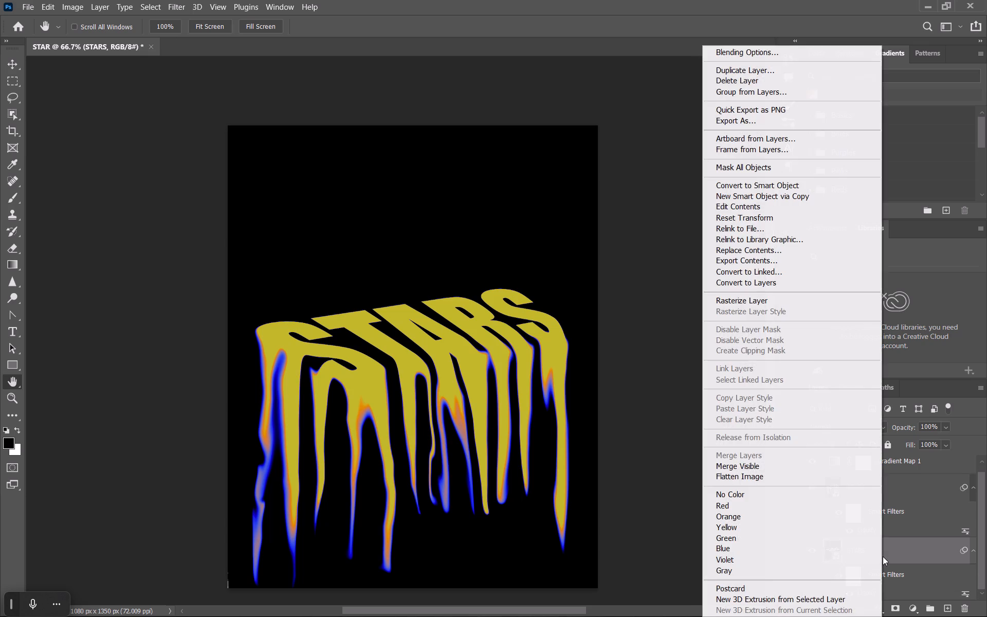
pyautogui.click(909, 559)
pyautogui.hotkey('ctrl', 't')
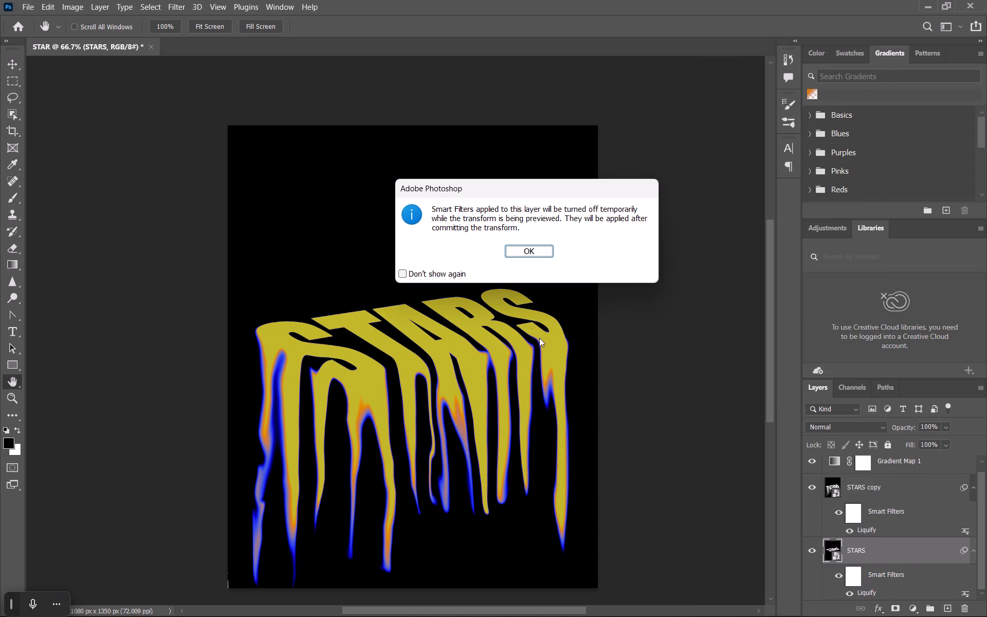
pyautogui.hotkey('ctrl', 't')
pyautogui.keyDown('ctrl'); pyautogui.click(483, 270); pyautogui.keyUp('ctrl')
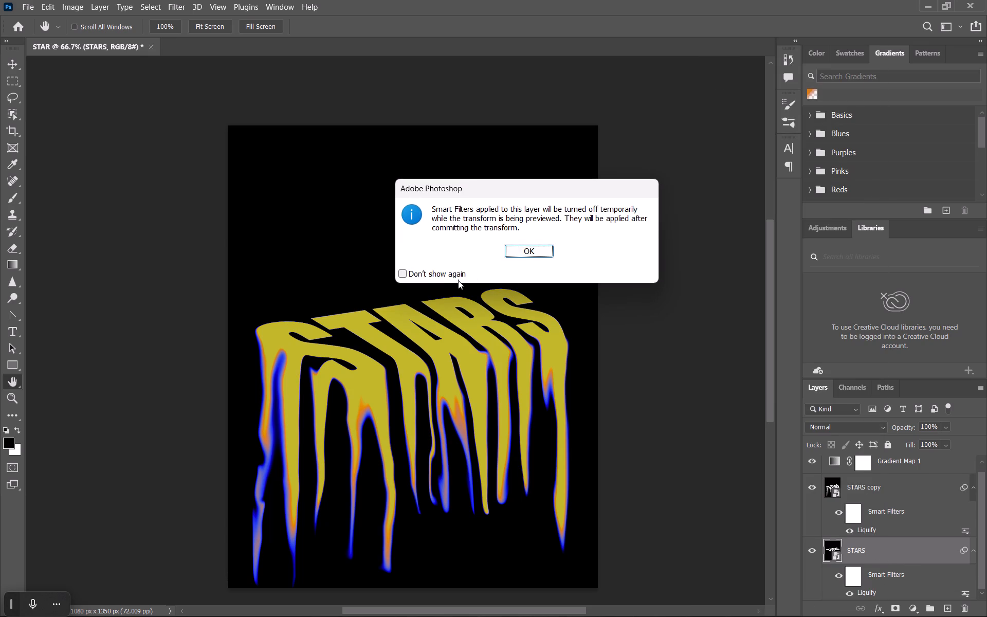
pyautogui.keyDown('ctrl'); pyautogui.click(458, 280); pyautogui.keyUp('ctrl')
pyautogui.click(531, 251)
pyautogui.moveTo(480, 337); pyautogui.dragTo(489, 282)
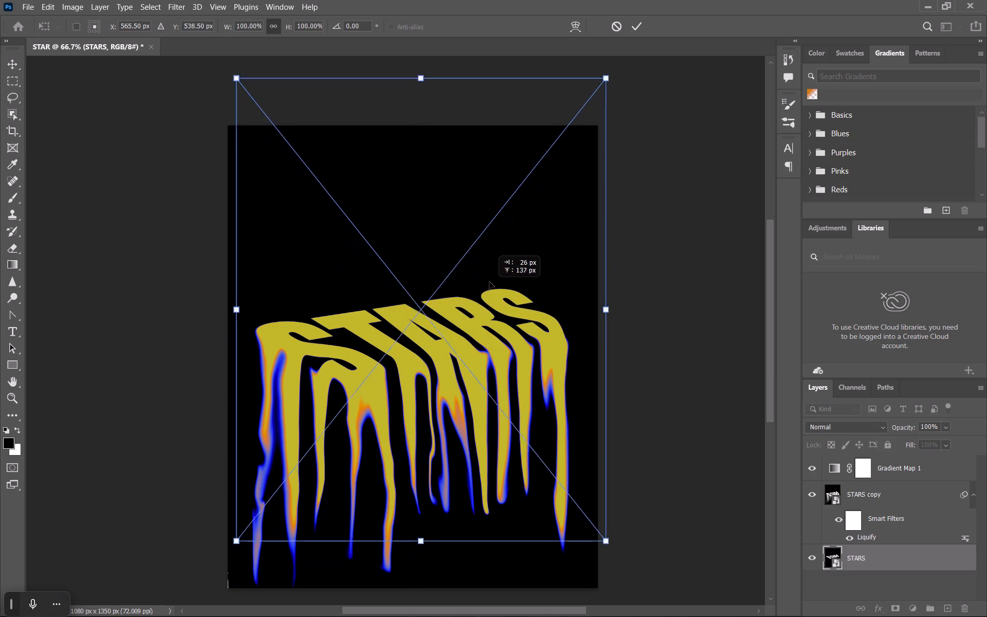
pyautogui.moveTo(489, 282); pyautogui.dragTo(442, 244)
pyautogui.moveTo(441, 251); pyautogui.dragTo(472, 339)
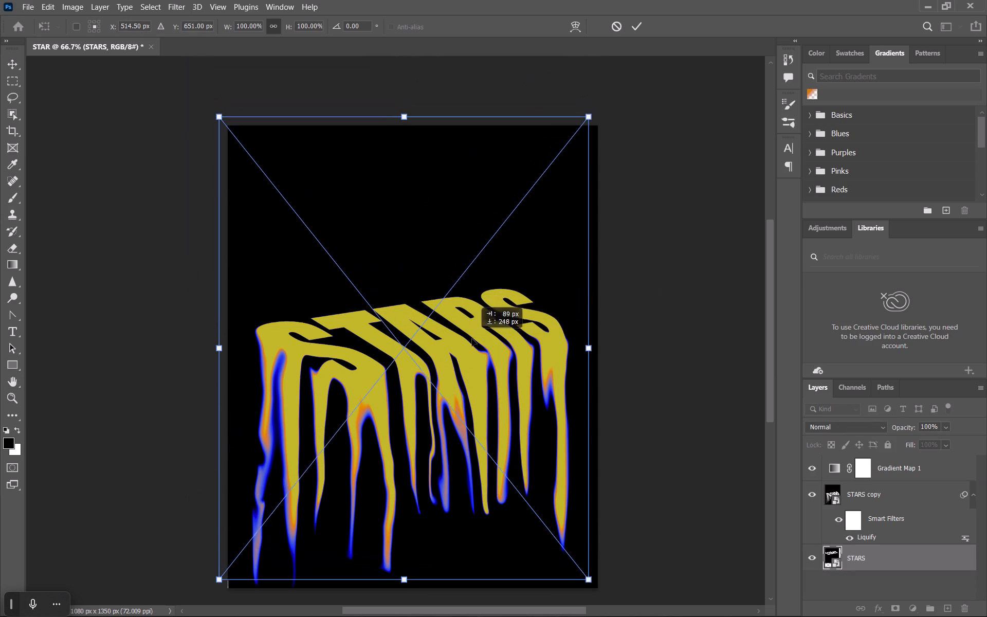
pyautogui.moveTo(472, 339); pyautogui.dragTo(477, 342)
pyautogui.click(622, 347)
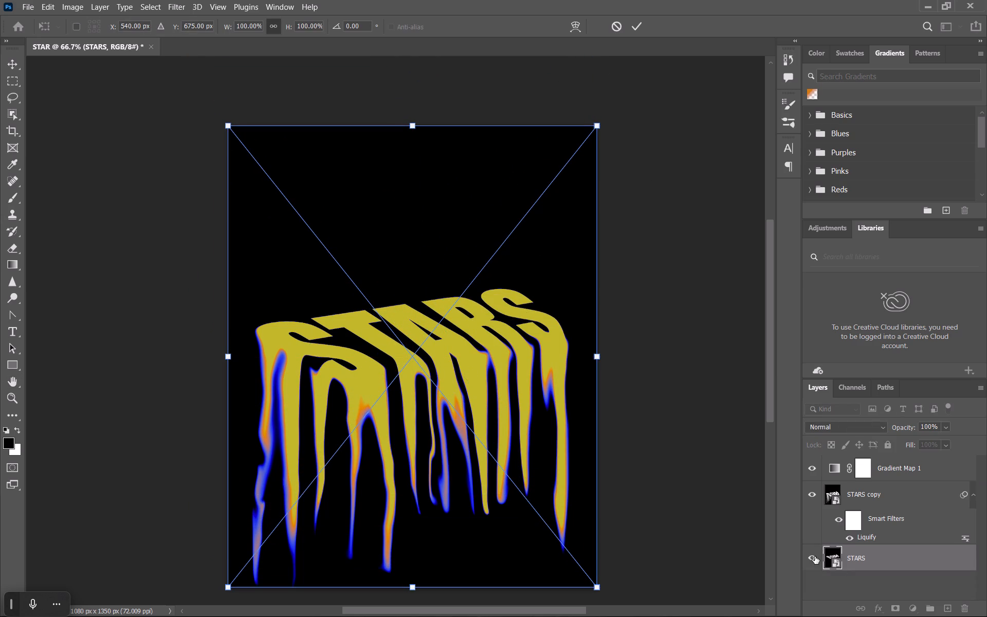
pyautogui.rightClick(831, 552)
# Turn off the Liquify smart filters on the lower STARS layer.
pyautogui.scroll(-4, 831, 552)
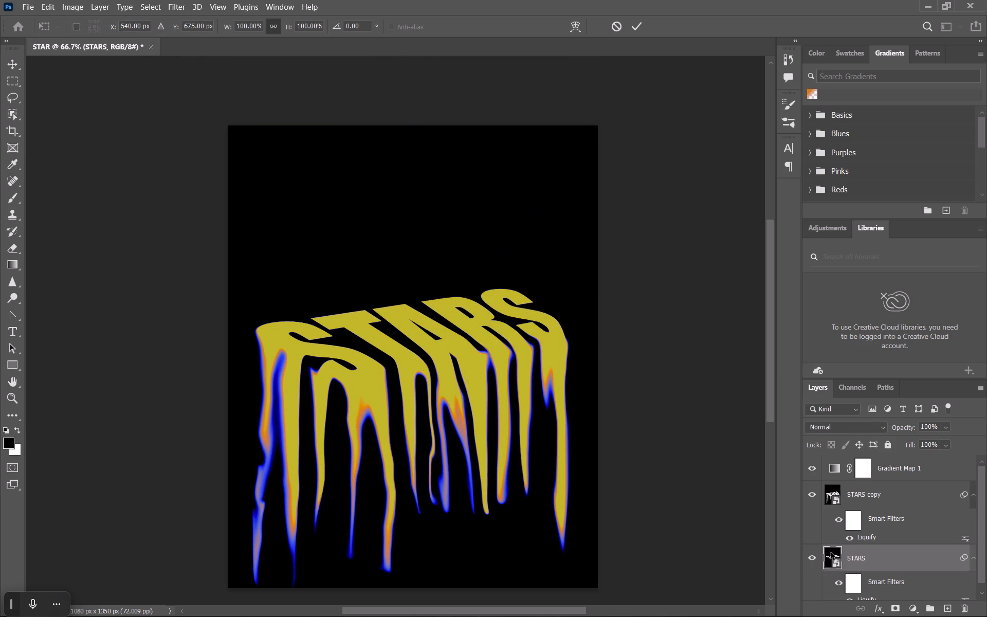
pyautogui.scroll(-5, 911, 501)
pyautogui.click(889, 581)
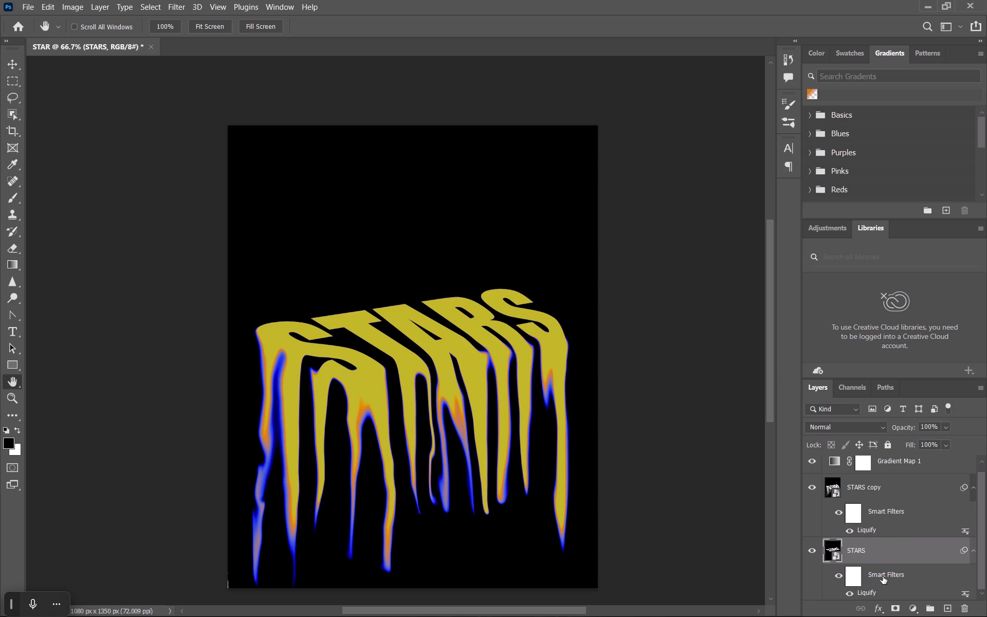
pyautogui.click(831, 574)
pyautogui.click(839, 575)
pyautogui.click(854, 592)
# Move the dripping STARS copy layer up and to the right, offset from the undripped STARS lettering.
pyautogui.click(15, 65)
pyautogui.click(358, 333)
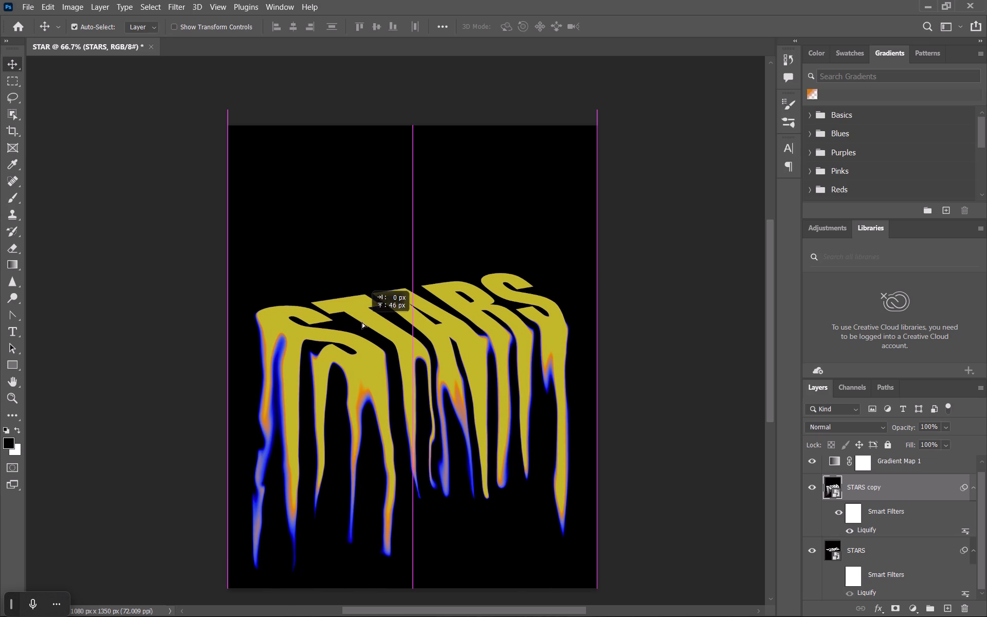
pyautogui.click(872, 552)
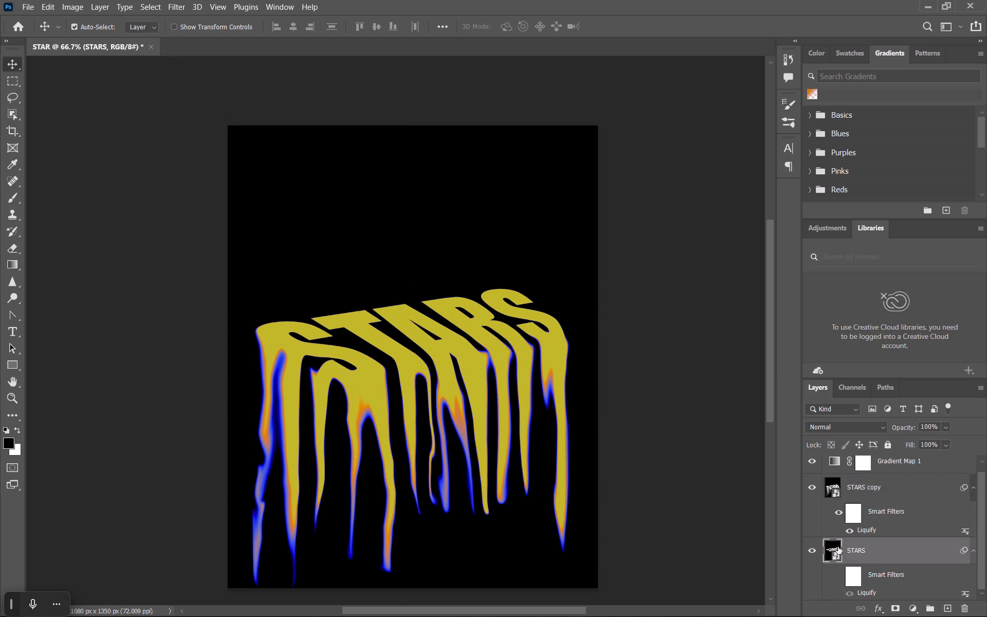
pyautogui.moveTo(445, 372); pyautogui.dragTo(577, 359)
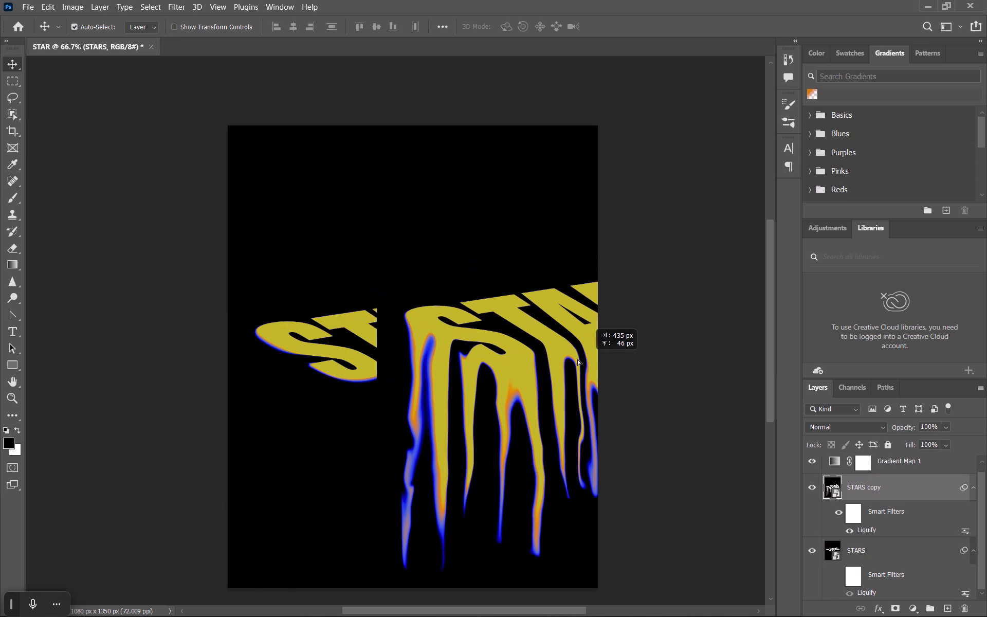
pyautogui.moveTo(577, 359); pyautogui.dragTo(496, 339)
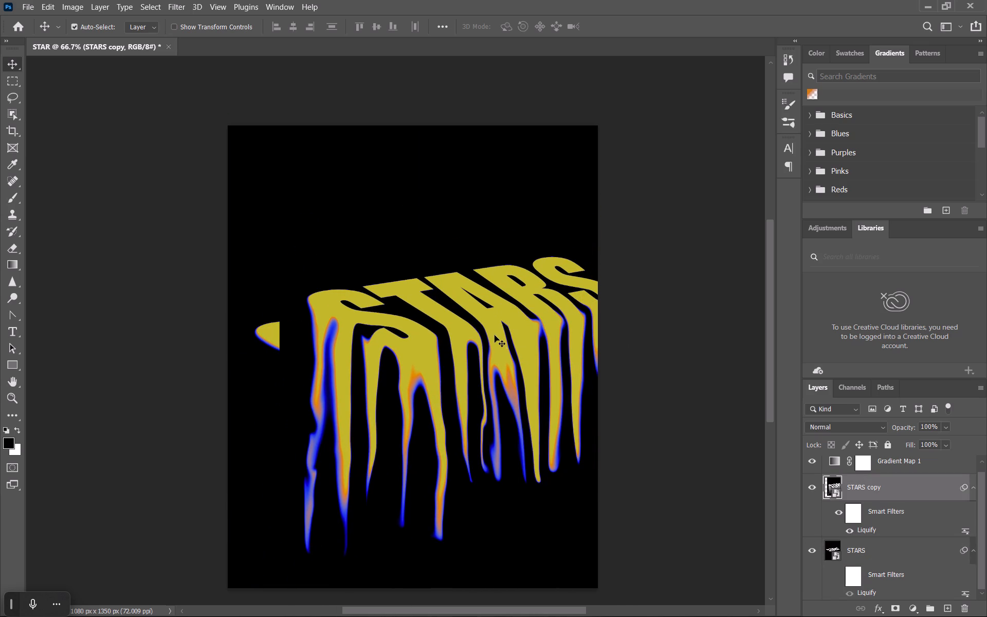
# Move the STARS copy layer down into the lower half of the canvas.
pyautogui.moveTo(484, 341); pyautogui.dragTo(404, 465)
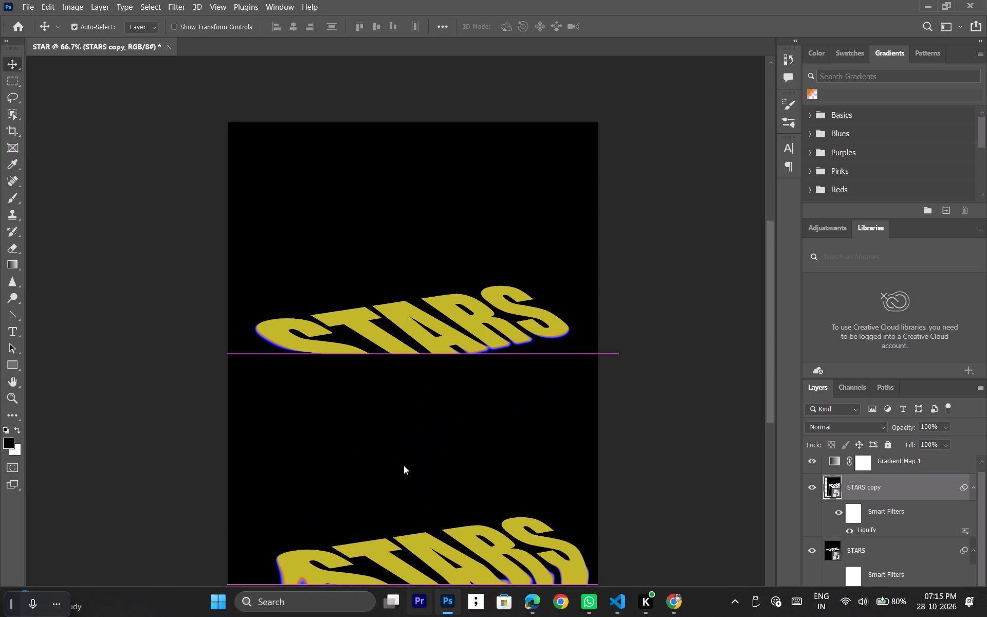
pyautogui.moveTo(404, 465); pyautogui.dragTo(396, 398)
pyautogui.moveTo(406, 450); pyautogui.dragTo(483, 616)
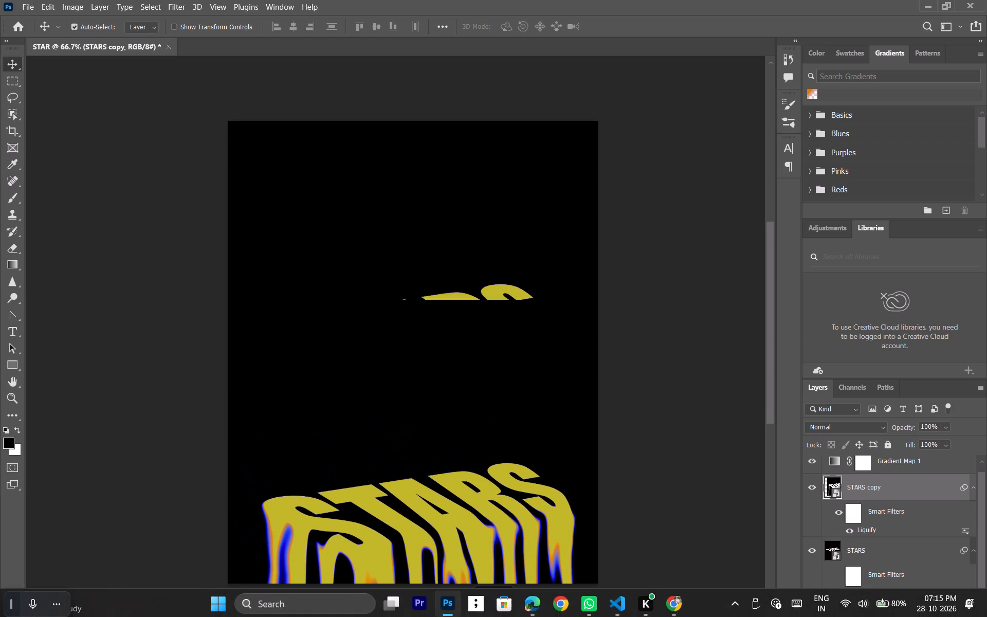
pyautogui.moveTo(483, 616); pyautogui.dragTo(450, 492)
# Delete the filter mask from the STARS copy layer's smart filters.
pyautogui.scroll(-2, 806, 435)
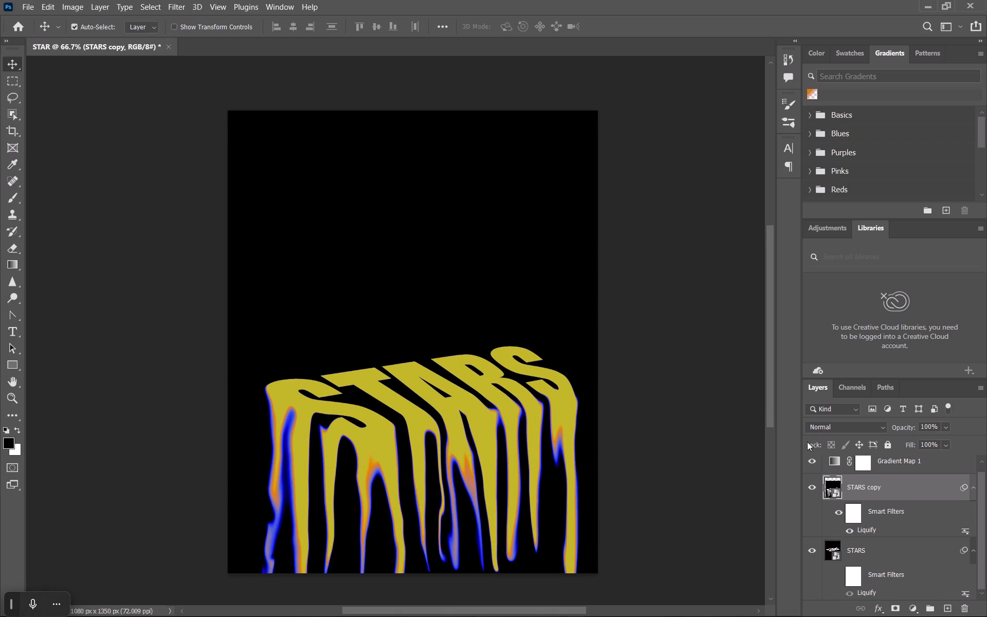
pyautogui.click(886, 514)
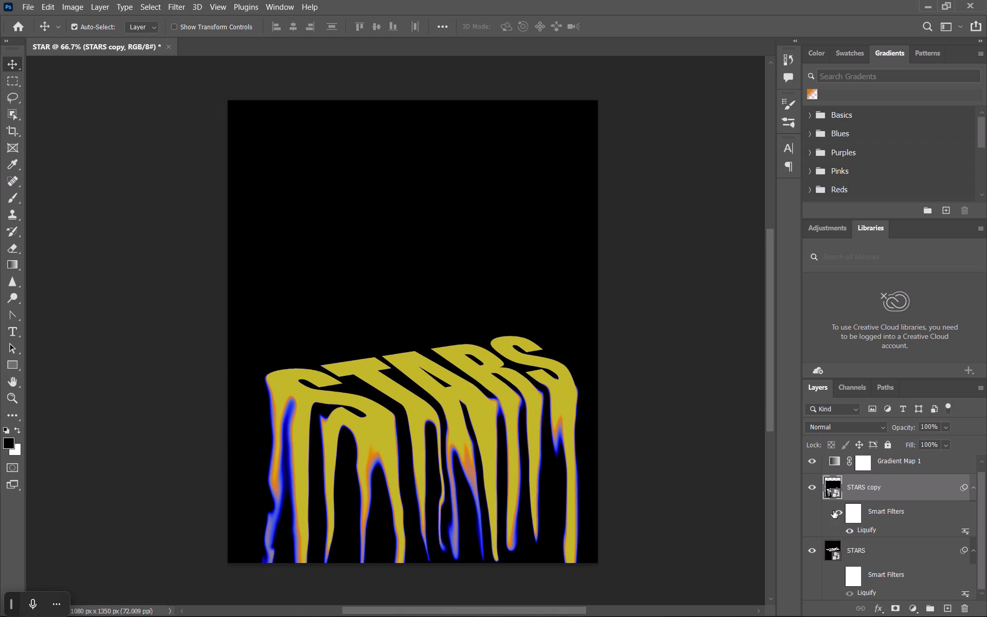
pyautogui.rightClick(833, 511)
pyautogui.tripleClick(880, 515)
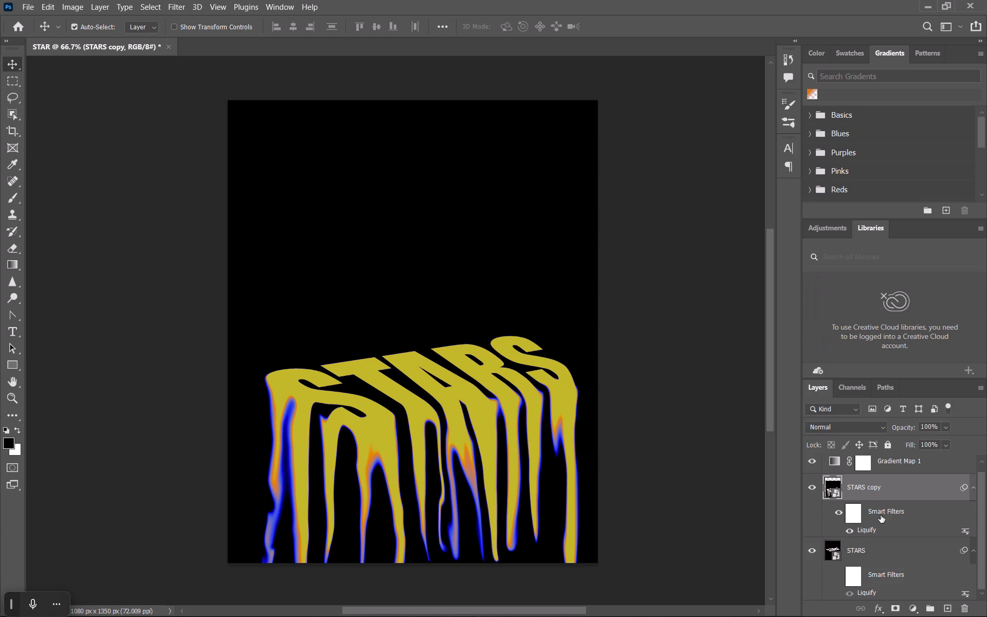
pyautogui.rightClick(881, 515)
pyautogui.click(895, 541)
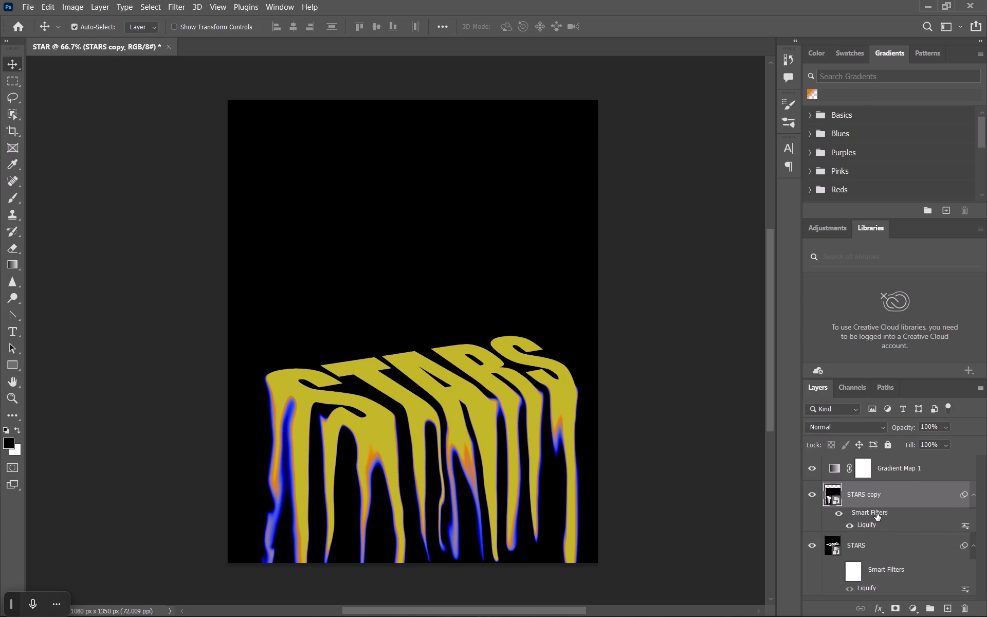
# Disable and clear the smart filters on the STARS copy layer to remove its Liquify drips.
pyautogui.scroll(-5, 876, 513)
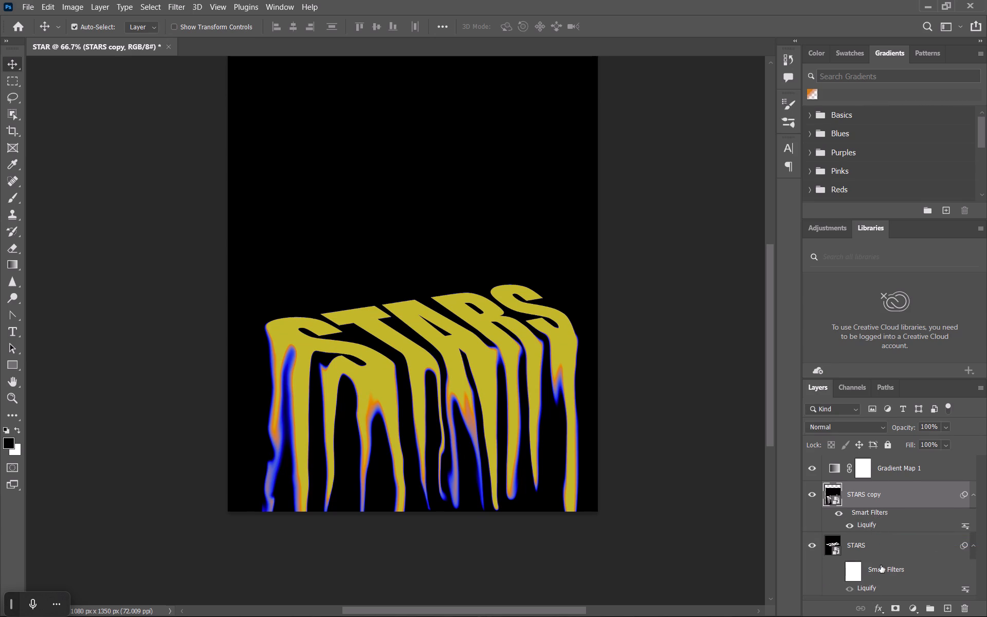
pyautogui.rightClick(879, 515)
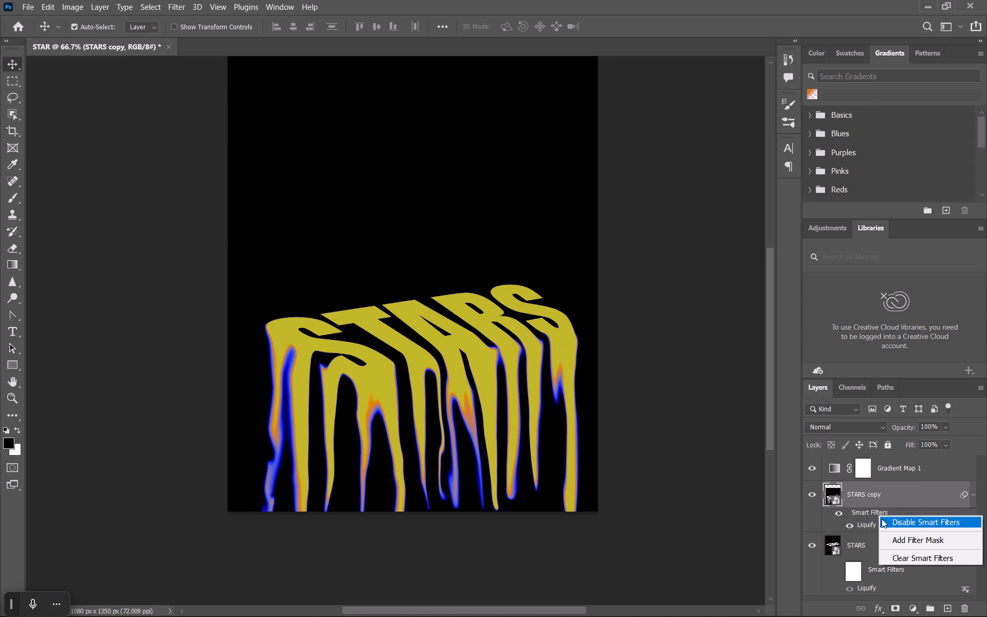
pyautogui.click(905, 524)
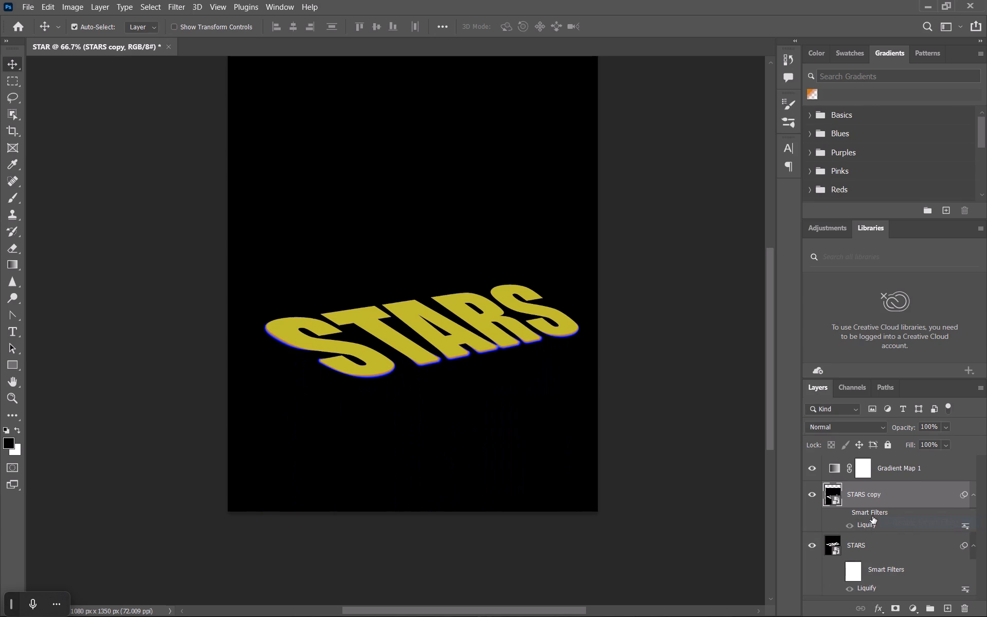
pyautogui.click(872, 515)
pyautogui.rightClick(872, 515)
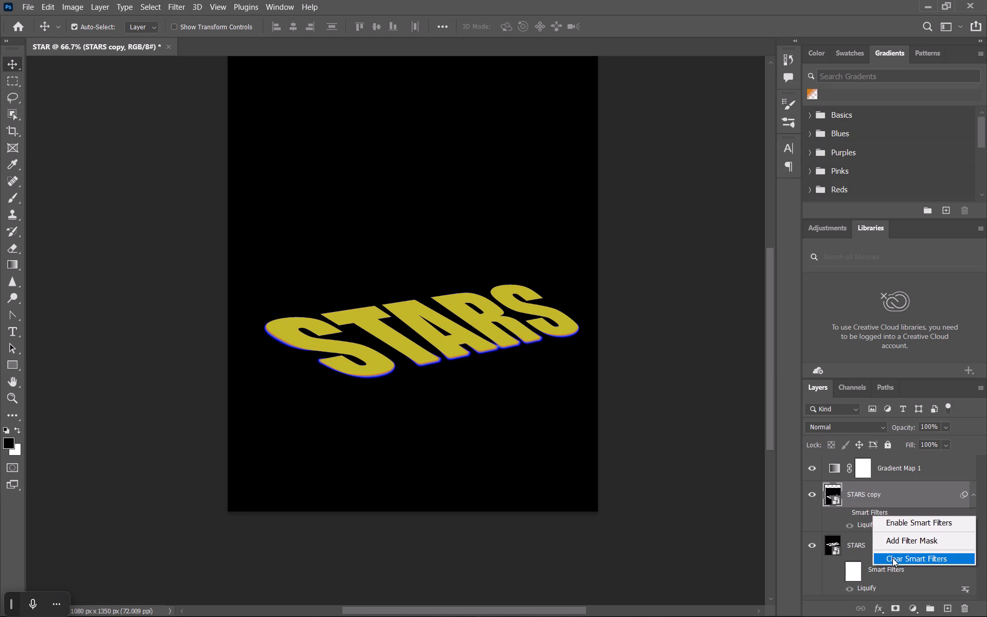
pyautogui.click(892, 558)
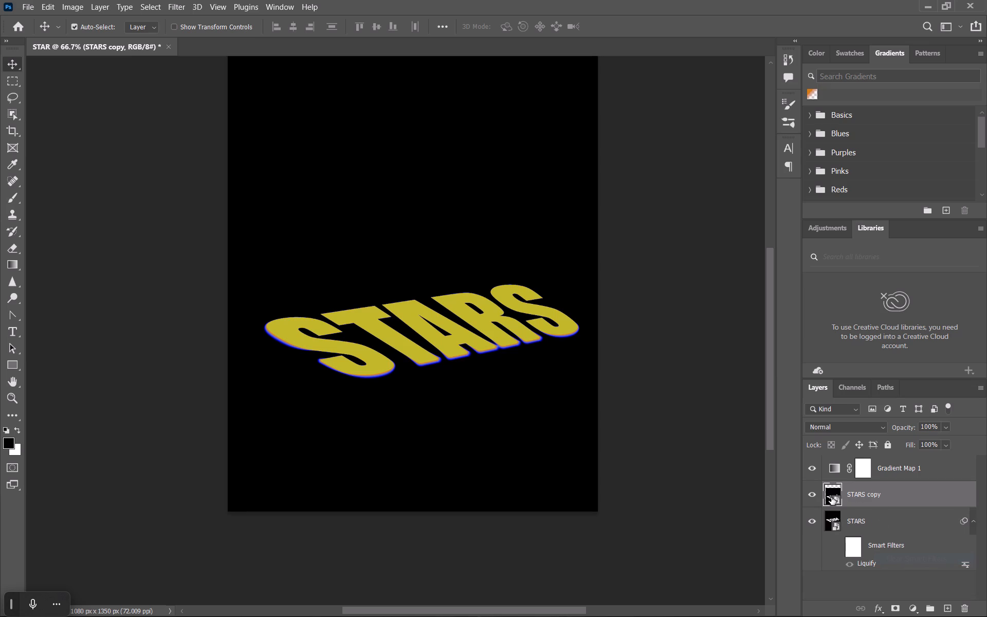
# Open the STARS copy smart object's contents for a look and return to the STAR document.
pyautogui.rightClick(835, 499)
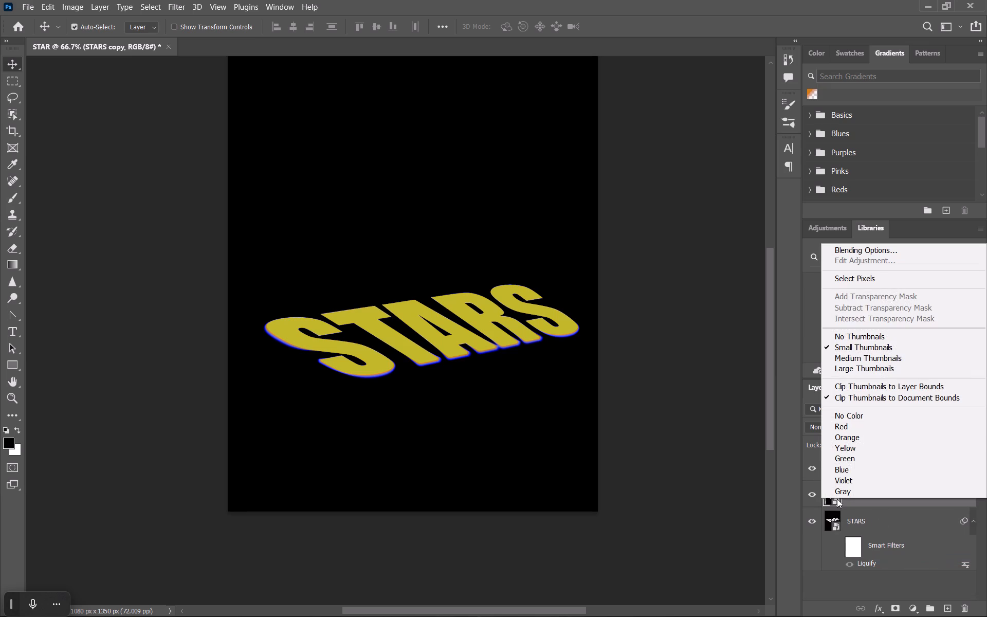
pyautogui.doubleClick(837, 499)
pyautogui.tripleClick(837, 499)
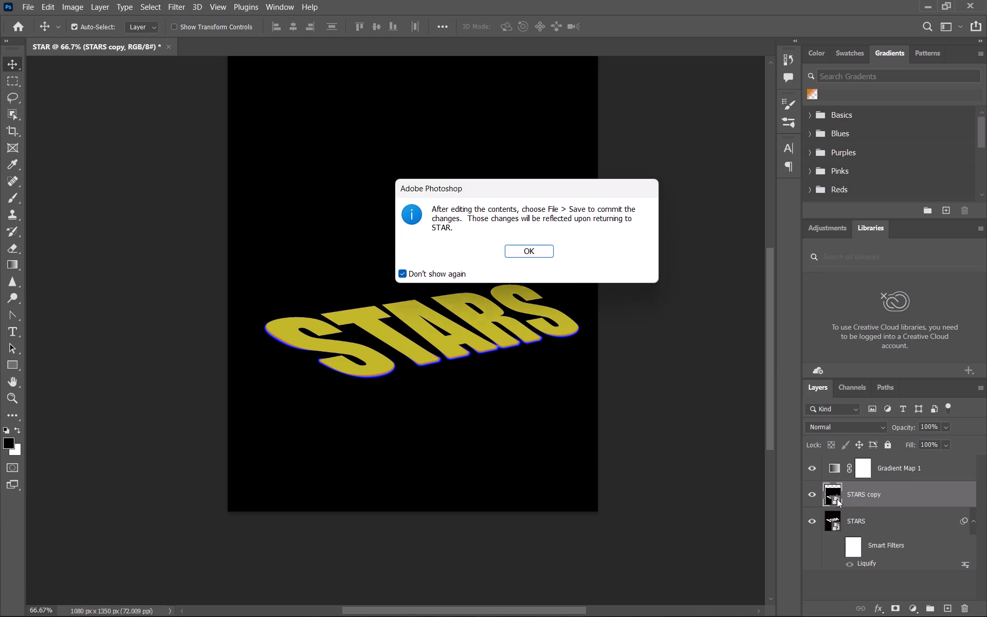
pyautogui.click(539, 248)
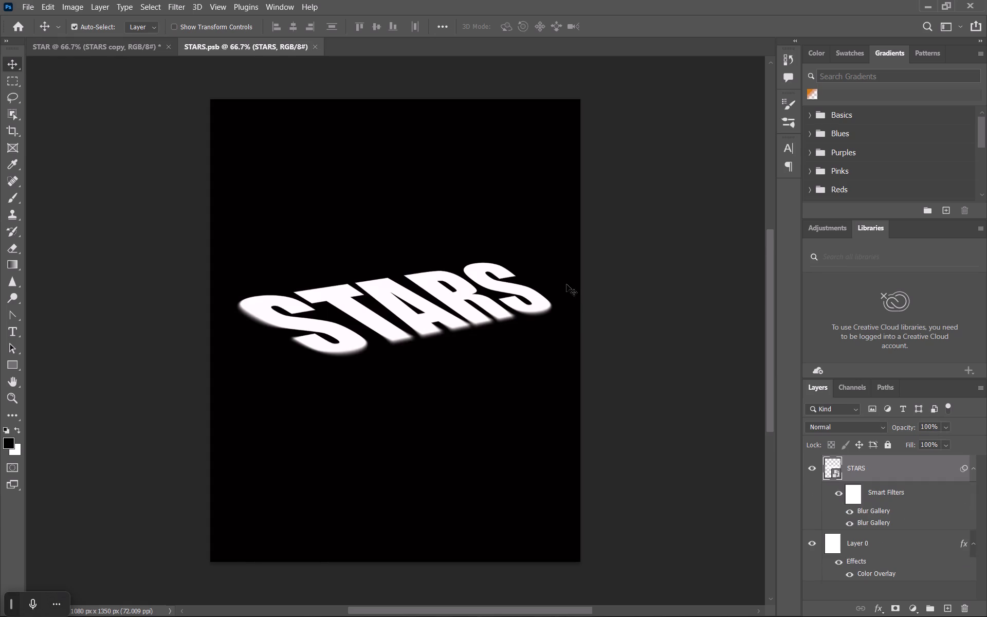
pyautogui.click(95, 52)
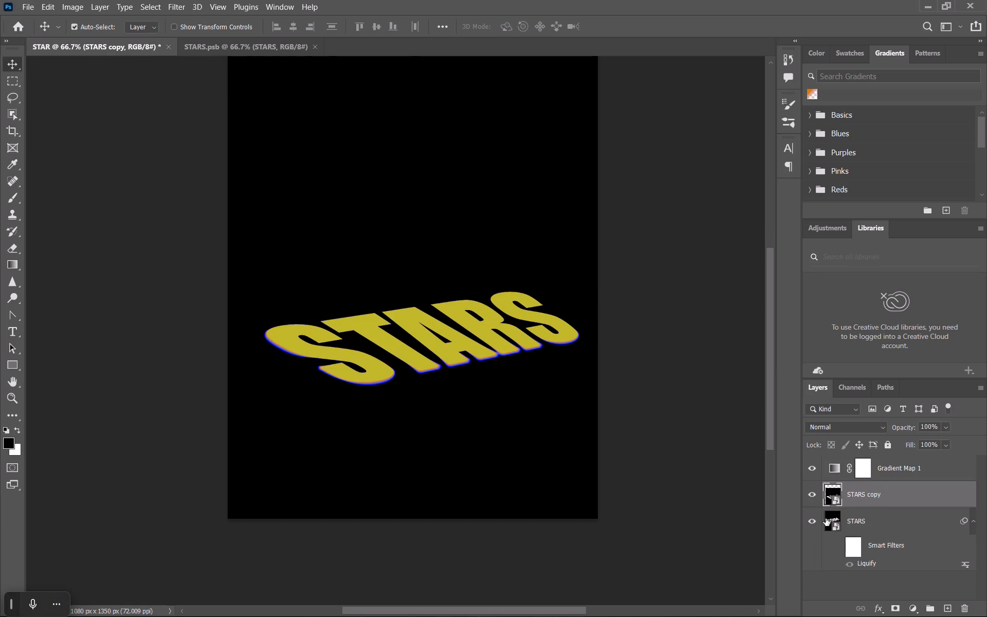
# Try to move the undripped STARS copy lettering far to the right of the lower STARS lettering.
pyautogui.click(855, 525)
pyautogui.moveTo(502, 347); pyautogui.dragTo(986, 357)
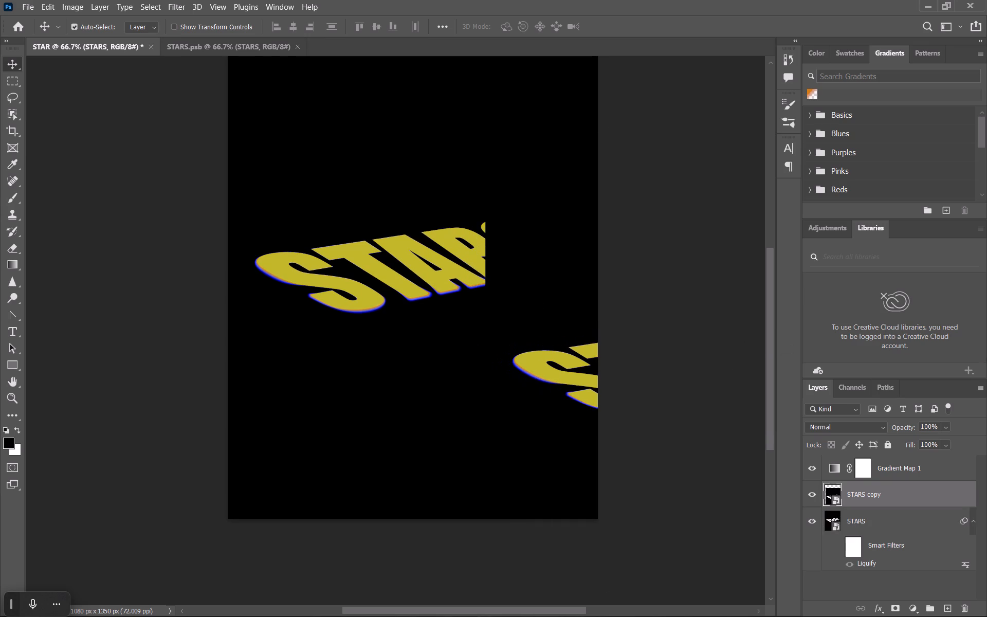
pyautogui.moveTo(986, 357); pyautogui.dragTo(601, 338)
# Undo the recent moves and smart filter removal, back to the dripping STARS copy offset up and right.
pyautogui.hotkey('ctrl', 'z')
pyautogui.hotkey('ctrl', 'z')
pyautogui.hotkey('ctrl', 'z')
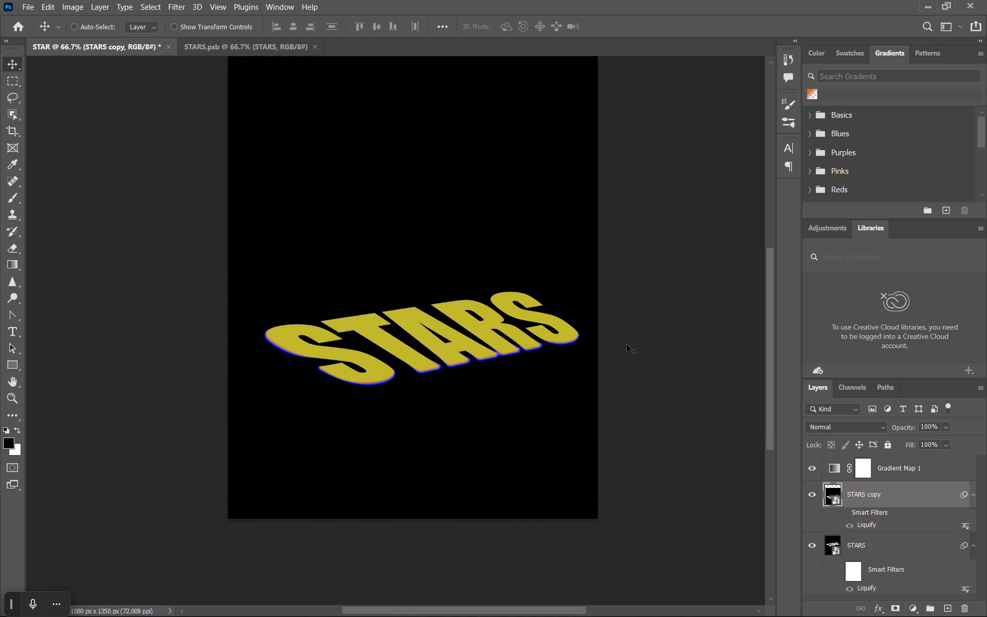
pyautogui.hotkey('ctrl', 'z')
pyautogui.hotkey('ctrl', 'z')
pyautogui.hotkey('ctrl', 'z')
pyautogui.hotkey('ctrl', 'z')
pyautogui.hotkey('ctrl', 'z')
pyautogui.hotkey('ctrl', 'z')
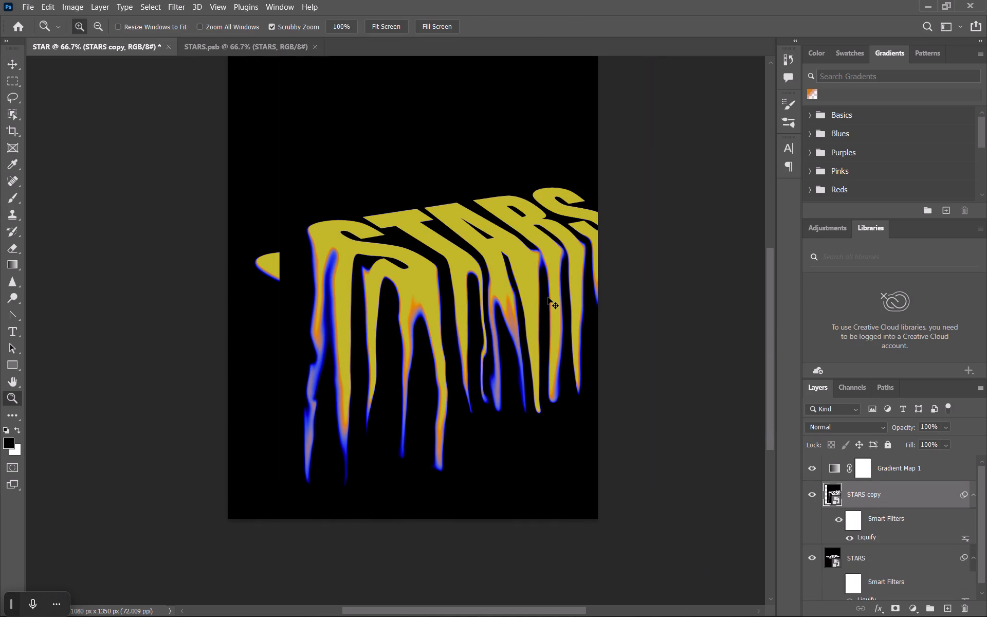
# Delete the STARS copy layer.
pyautogui.scroll(-1, 778, 539)
pyautogui.keyDown('ctrl'); pyautogui.click(899, 538); pyautogui.keyUp('ctrl')
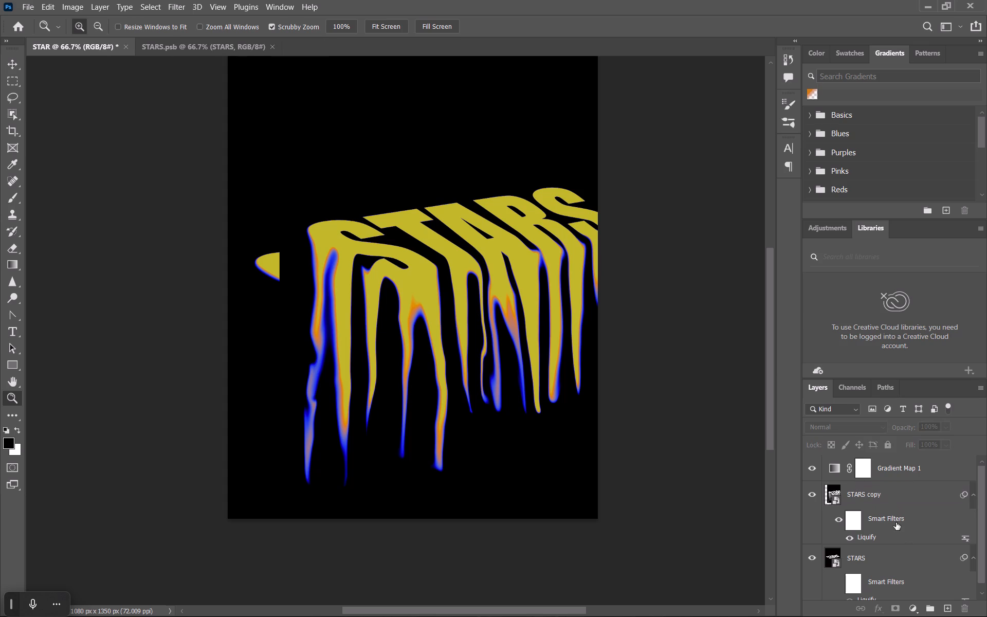
pyautogui.keyDown('shift'); pyautogui.click(895, 522); pyautogui.keyUp('shift')
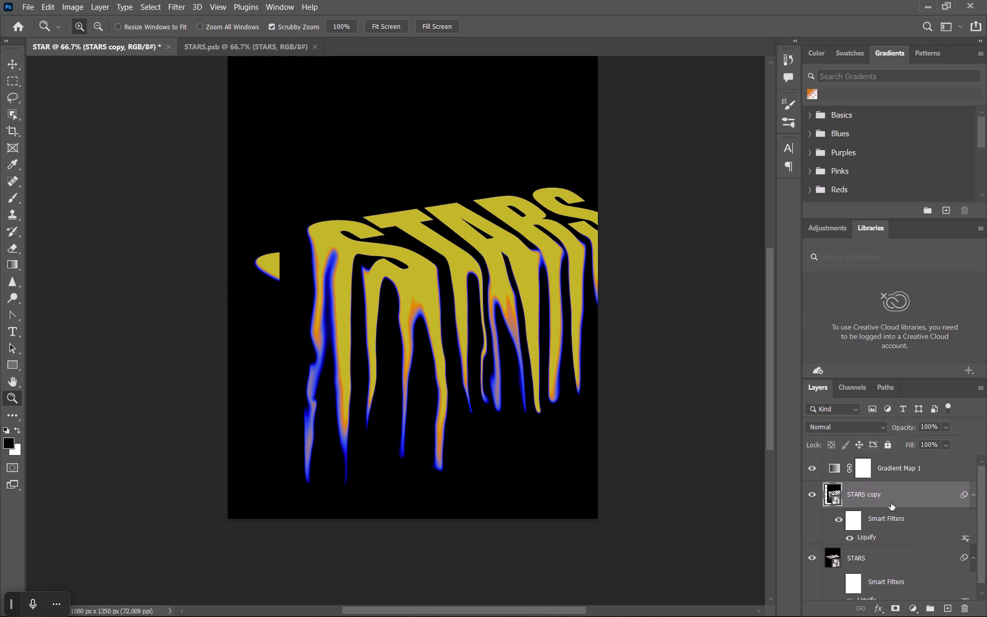
pyautogui.press('Delete')
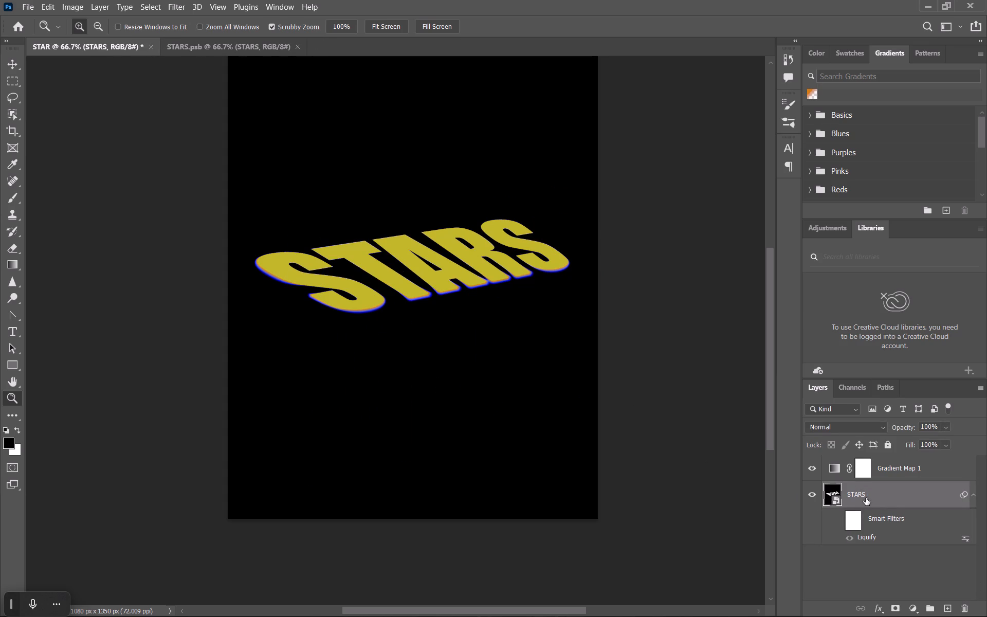
# Turn the Liquify smart filter back on for the remaining STARS layer to restore its drips.
pyautogui.click(866, 497)
pyautogui.click(853, 565)
pyautogui.click(879, 538)
pyautogui.doubleClick(835, 518)
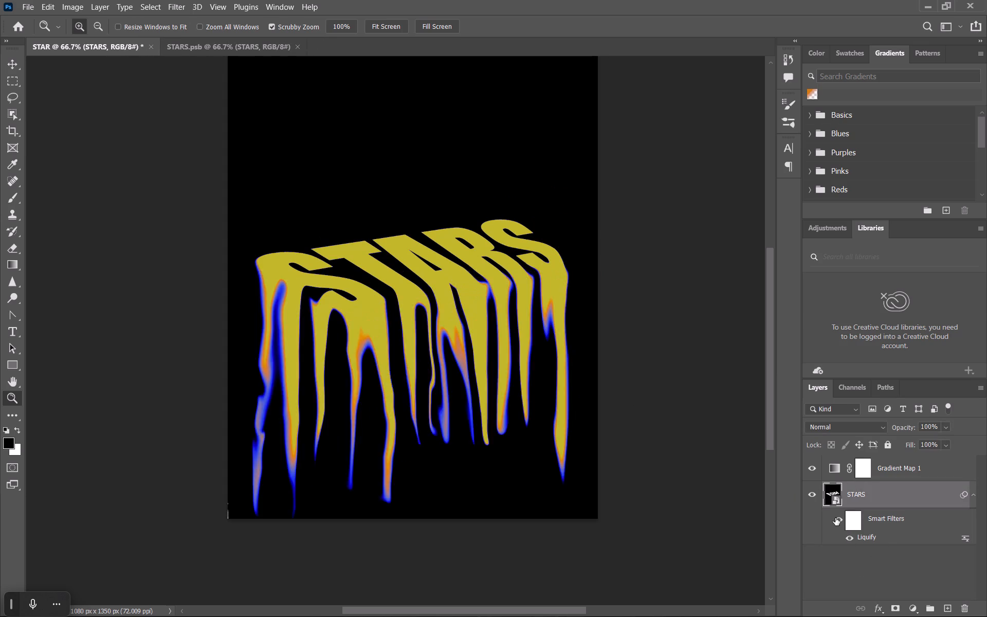
pyautogui.click(835, 518)
pyautogui.click(850, 578)
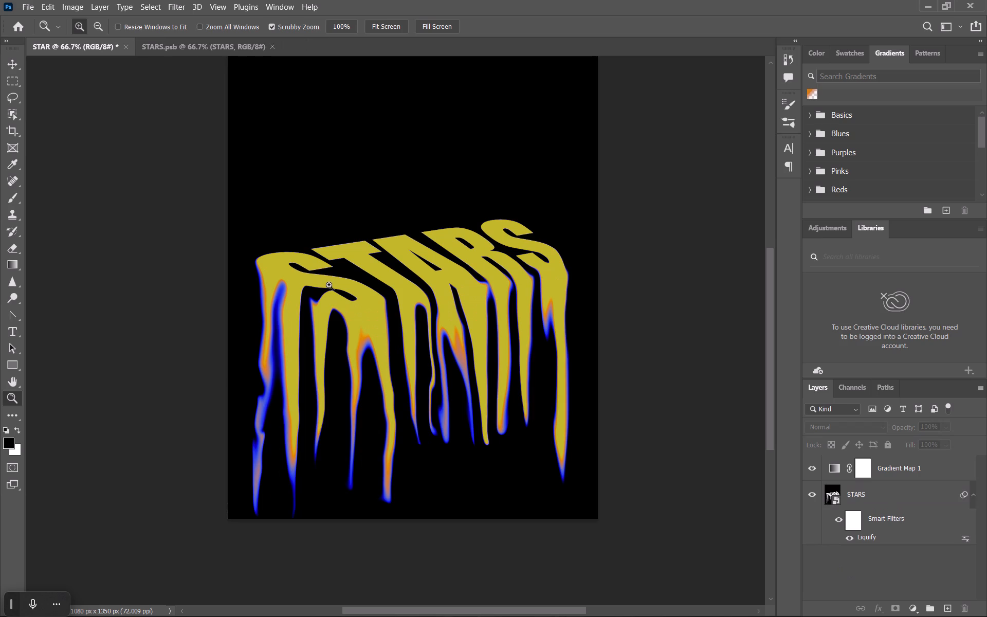
# Add a white 155 pt Impact text line reading STARS just above the dripping lettering.
pyautogui.moveTo(336, 302); pyautogui.dragTo(339, 347)
pyautogui.scroll(4, 422, 242)
pyautogui.scroll(-1, 422, 242)
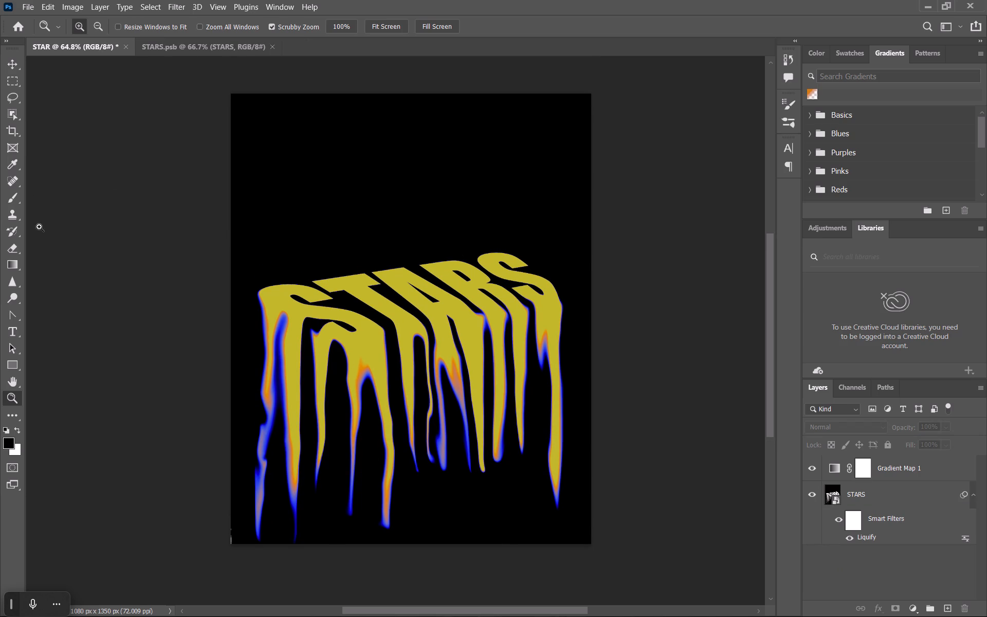
pyautogui.click(17, 332)
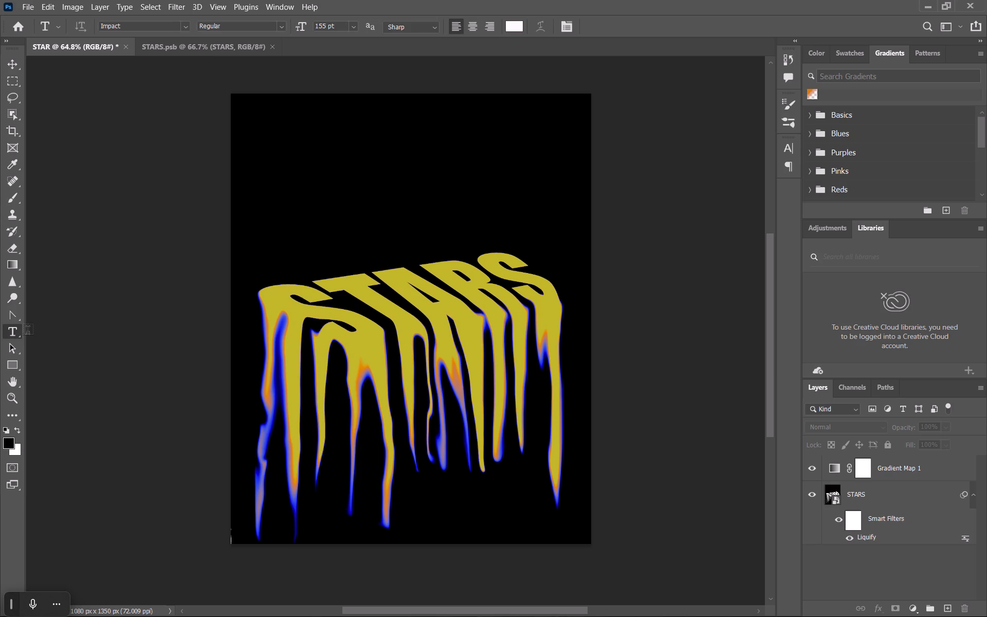
pyautogui.click(270, 255)
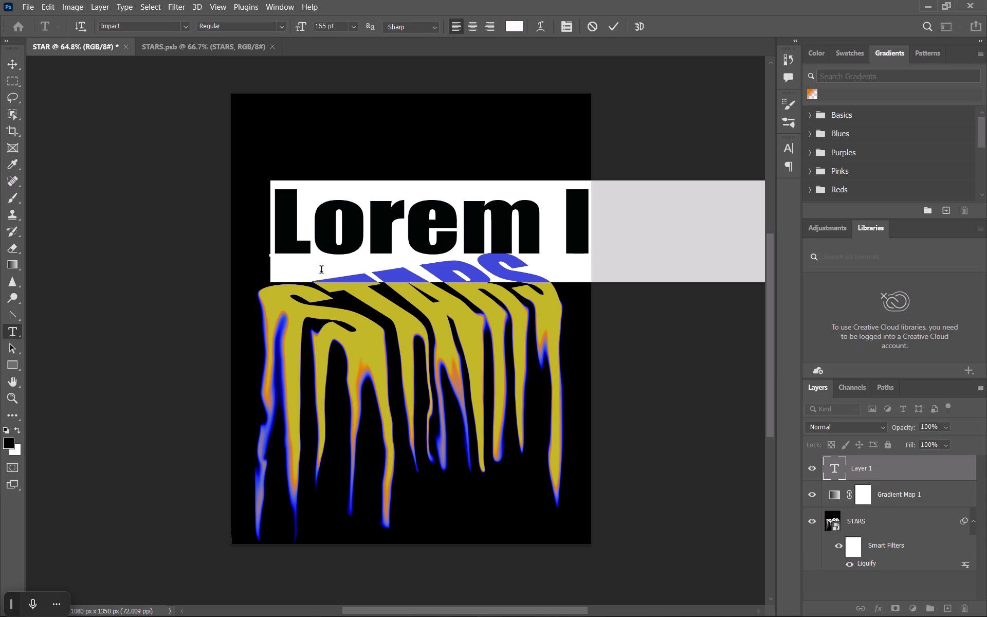
pyautogui.write('START')
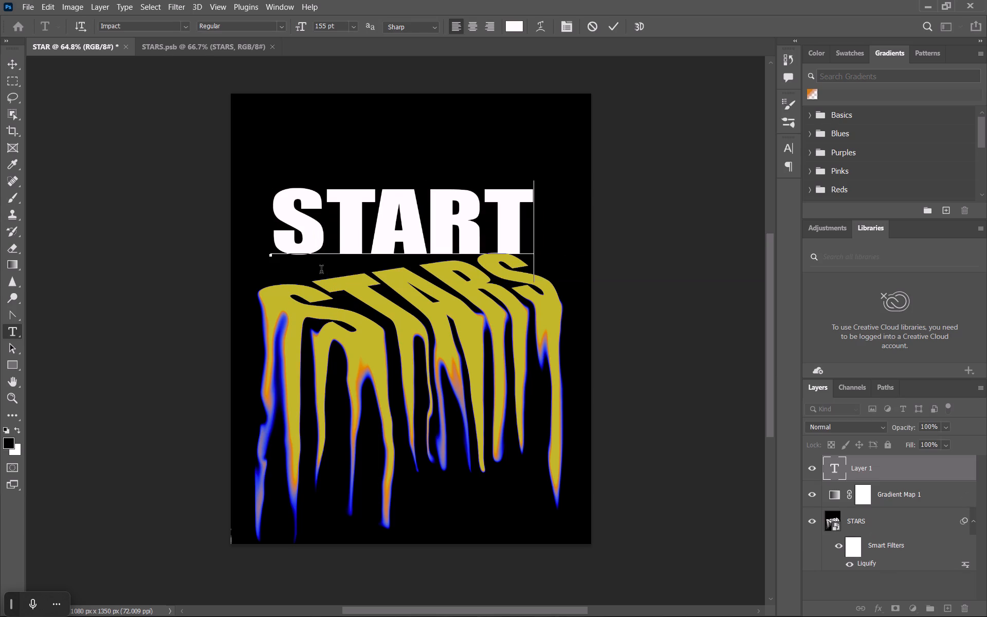
pyautogui.hotkey('shift', 'BackSpace')
pyautogui.hotkey('shift', 's')
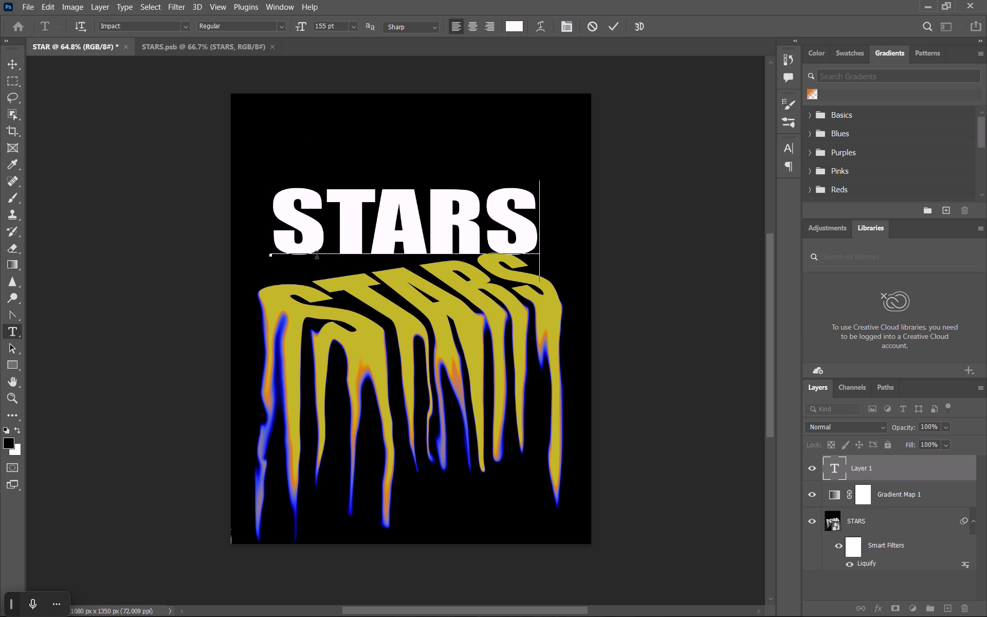
# Scale up the white STARS text to about 189 pt, extending it up and to the left.
pyautogui.hotkey('ctrl', 't')
pyautogui.keyDown('ctrl'); pyautogui.moveTo(273, 180); pyautogui.dragTo(255, 158); pyautogui.keyUp('ctrl')
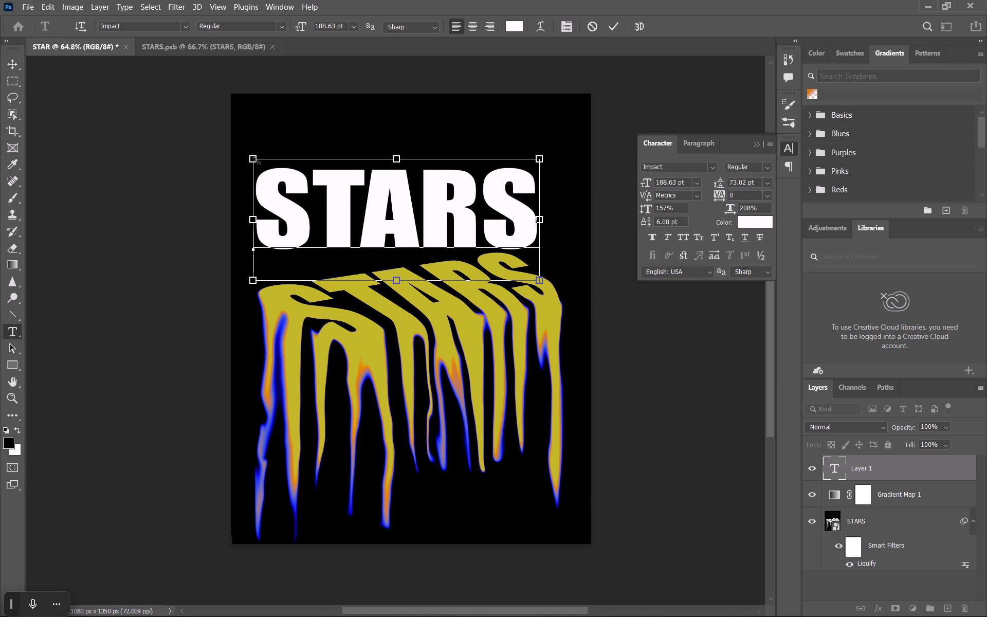
pyautogui.hotkey('ctrl', 't')
pyautogui.hotkey('ctrl', 't')
pyautogui.hotkey('ctrl', 't')
pyautogui.hotkey('ctrl', 't')
pyautogui.hotkey('ctrl', 't')
pyautogui.hotkey('ctrl', 't')
pyautogui.hotkey('ctrl', 't')
pyautogui.hotkey('ctrl', 't')
pyautogui.hotkey('ctrl', 't')
pyautogui.hotkey('ctrl', 't')
pyautogui.hotkey('ctrl', 't')
pyautogui.hotkey('ctrl', 't')
pyautogui.hotkey('ctrl', 't')
pyautogui.hotkey('ctrl', 't')
pyautogui.hotkey('ctrl', 't')
pyautogui.hotkey('ctrl', 't')
pyautogui.hotkey('ctrl', 't')
pyautogui.hotkey('ctrl', 't')
pyautogui.hotkey('ctrl', 't')
pyautogui.hotkey('ctrl', 't')
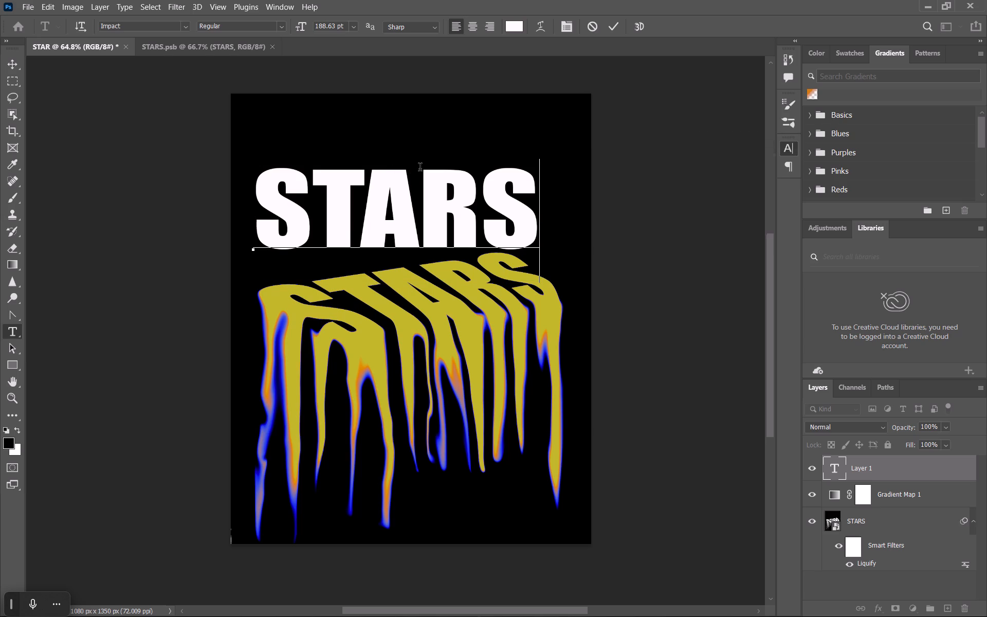
pyautogui.hotkey('ctrl', 't')
pyautogui.hotkey('ctrl', 't')
pyautogui.hotkey('ctrl', 't')
pyautogui.hotkey('ctrl', 't')
pyautogui.hotkey('ctrl', 't')
pyautogui.hotkey('ctrl', 't')
pyautogui.hotkey('ctrl', 't')
pyautogui.hotkey('ctrl', 't')
pyautogui.hotkey('ctrl', 't')
pyautogui.hotkey('ctrl', 't')
pyautogui.hotkey('ctrl', 't')
pyautogui.hotkey('ctrl', 't')
pyautogui.hotkey('ctrl', 't')
pyautogui.hotkey('ctrl', 't')
pyautogui.hotkey('ctrl', 't')
pyautogui.hotkey('ctrl', 't')
pyautogui.hotkey('ctrl', 't')
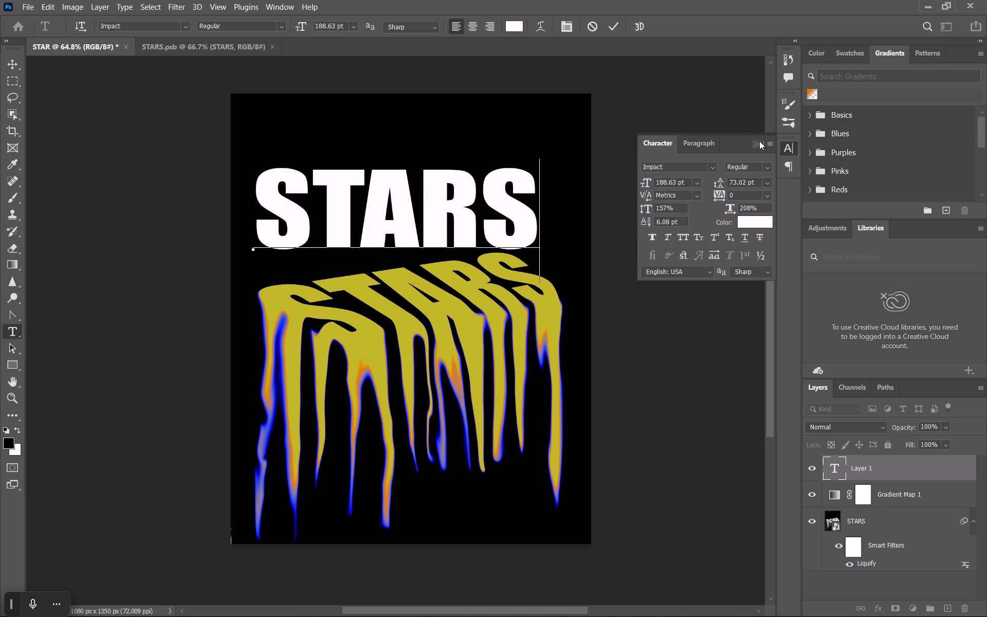
# Set the white STARS text's font size to 186 pt and its leading to 69 pt.
pyautogui.moveTo(717, 185); pyautogui.dragTo(726, 185)
pyautogui.moveTo(726, 185); pyautogui.dragTo(722, 185)
pyautogui.moveTo(531, 218); pyautogui.dragTo(236, 226)
pyautogui.click(645, 186)
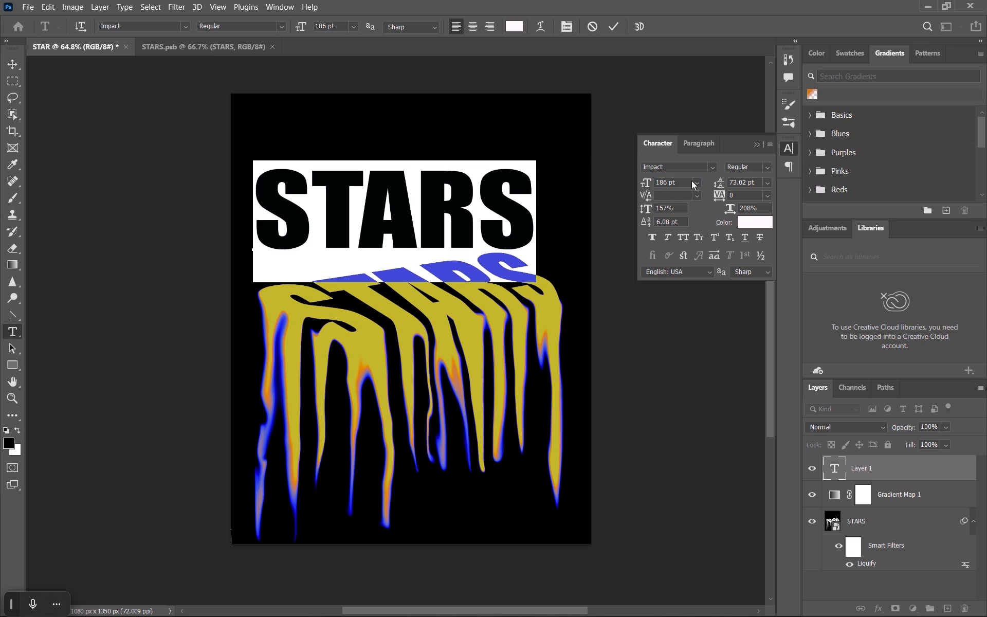
pyautogui.moveTo(720, 178); pyautogui.dragTo(716, 179)
pyautogui.moveTo(716, 179); pyautogui.dragTo(725, 179)
pyautogui.moveTo(718, 184); pyautogui.dragTo(709, 185)
# Set the white STARS text's vertical scale to 175% and horizontal scale to 198%.
pyautogui.moveTo(643, 211); pyautogui.dragTo(648, 211)
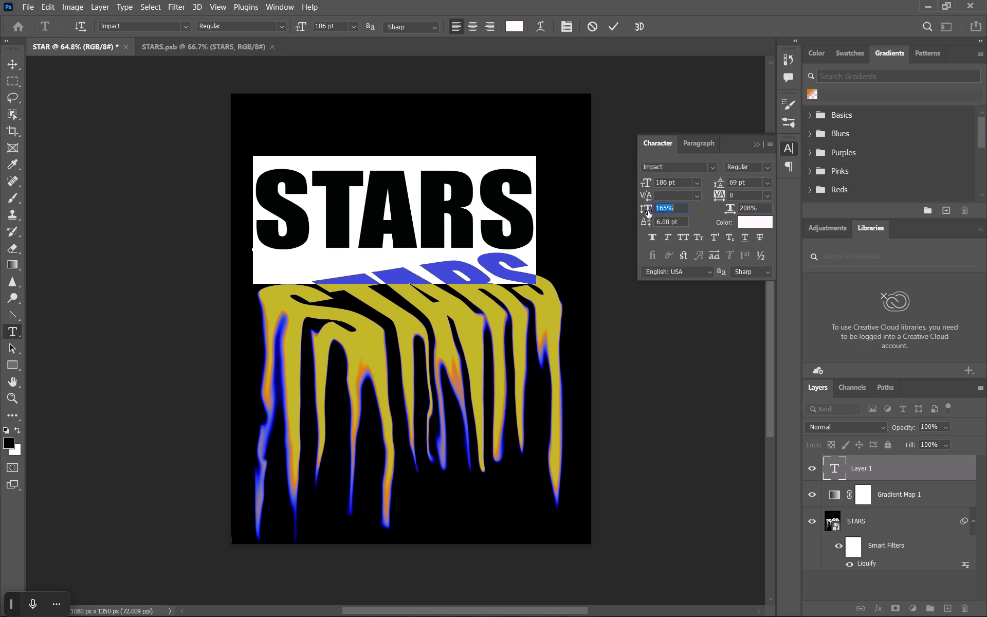
pyautogui.moveTo(648, 211); pyautogui.dragTo(649, 211)
pyautogui.moveTo(649, 211); pyautogui.dragTo(654, 211)
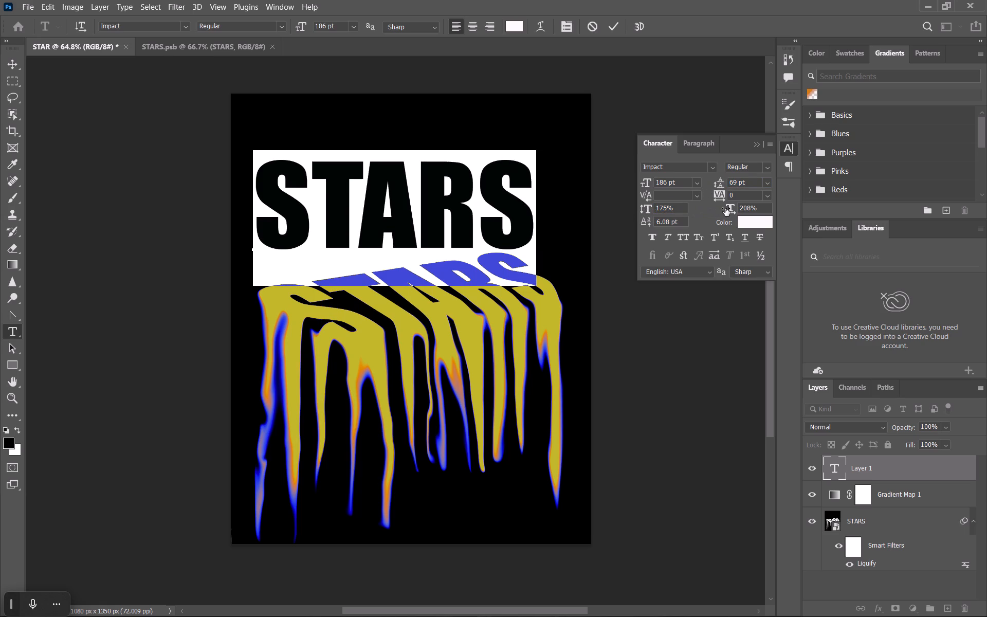
pyautogui.click(725, 208)
pyautogui.moveTo(729, 208); pyautogui.dragTo(723, 209)
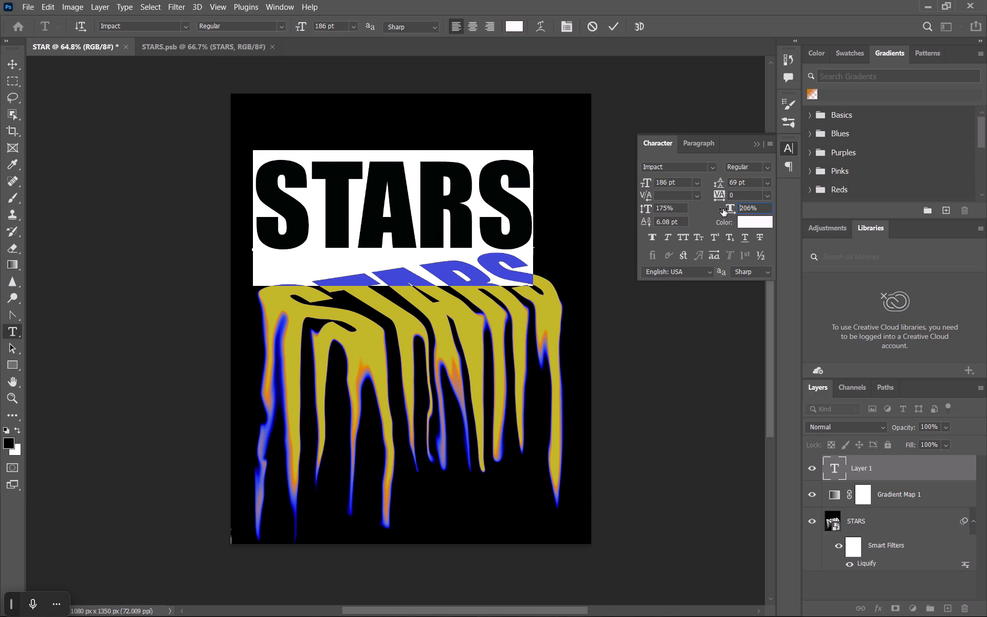
pyautogui.moveTo(723, 209); pyautogui.dragTo(718, 209)
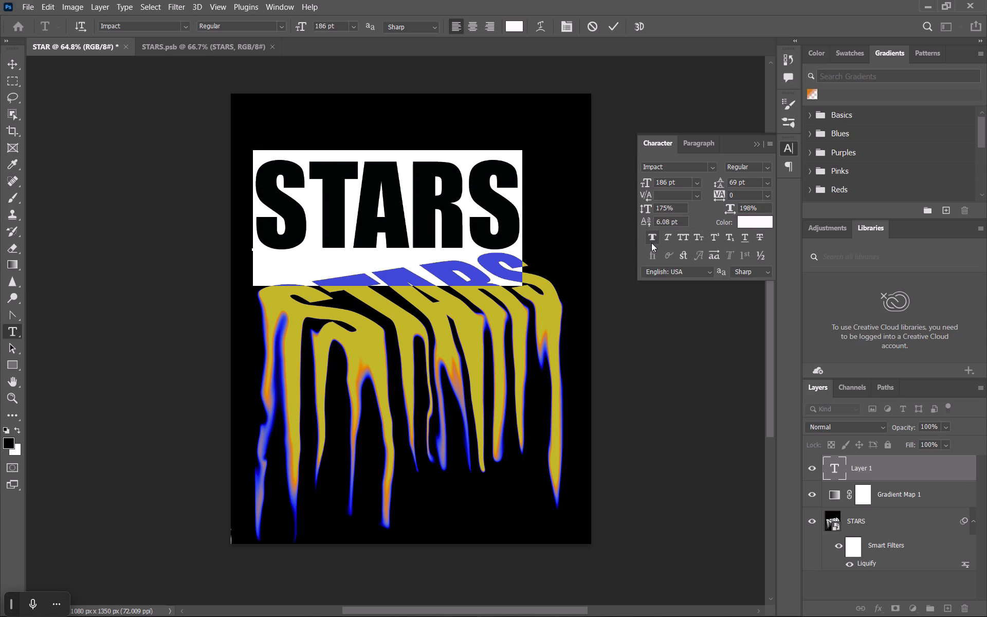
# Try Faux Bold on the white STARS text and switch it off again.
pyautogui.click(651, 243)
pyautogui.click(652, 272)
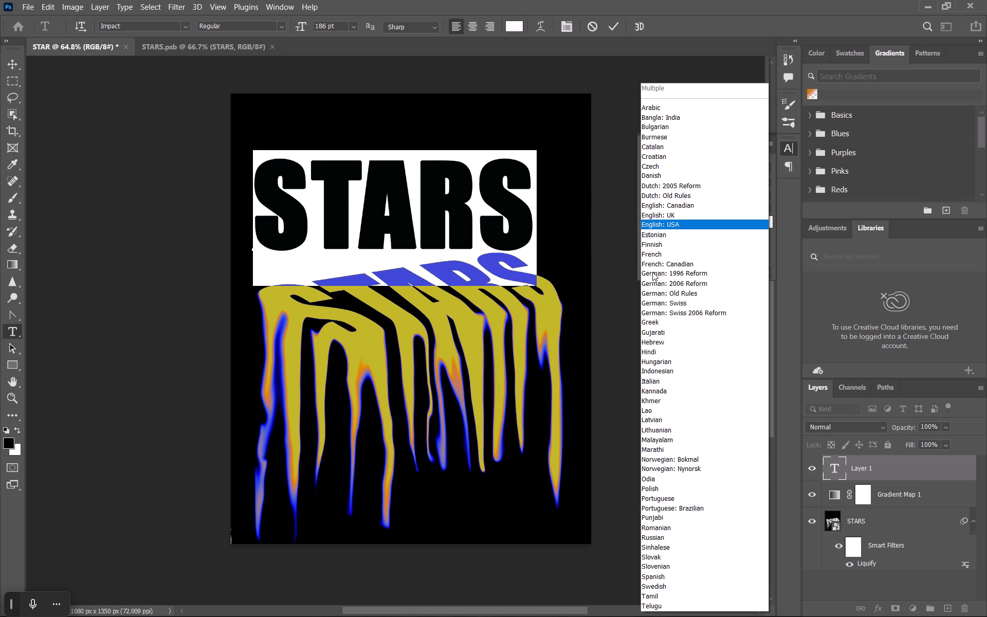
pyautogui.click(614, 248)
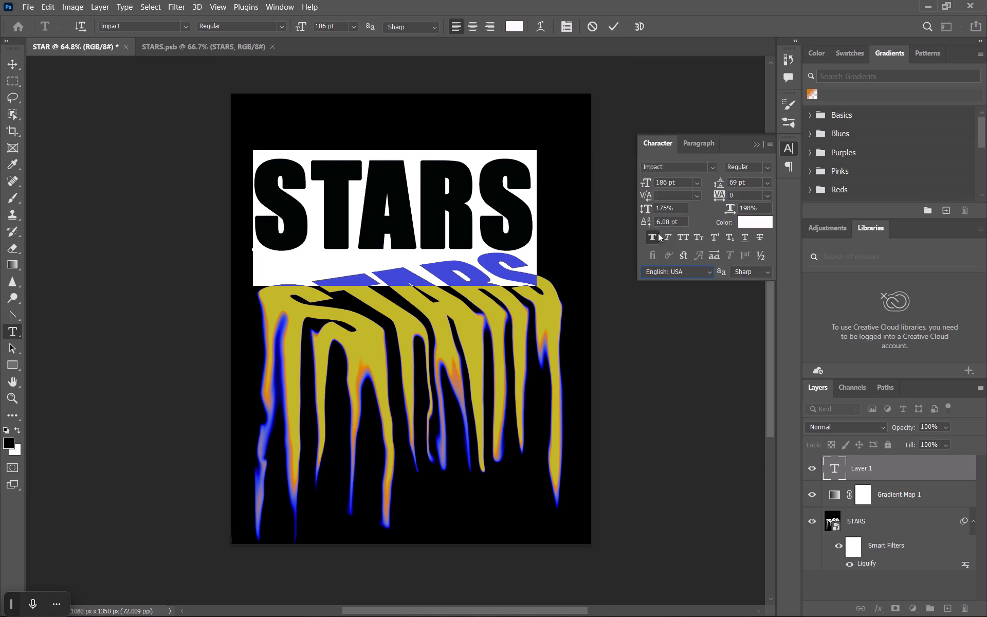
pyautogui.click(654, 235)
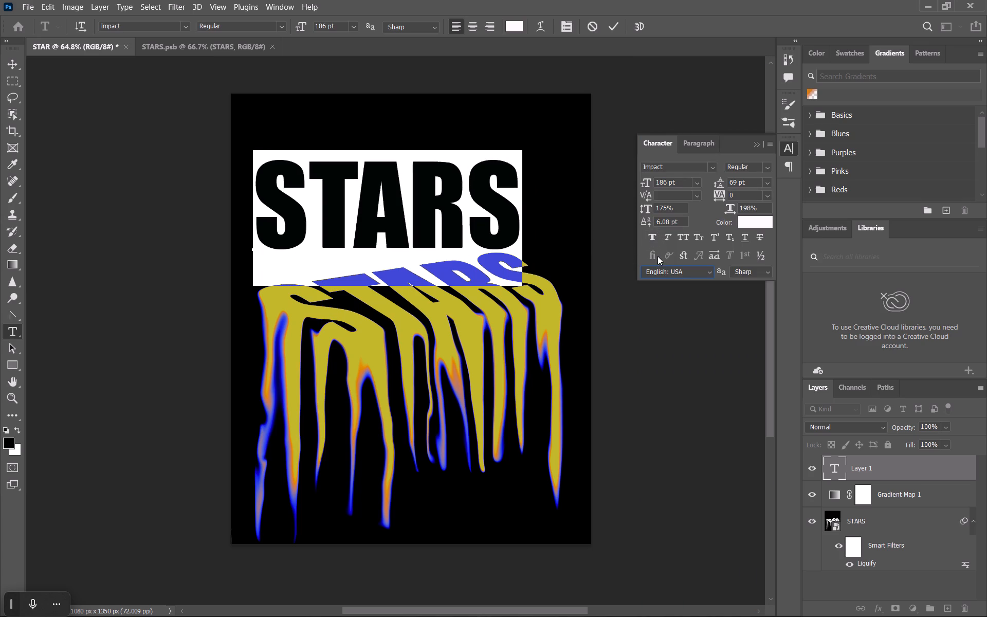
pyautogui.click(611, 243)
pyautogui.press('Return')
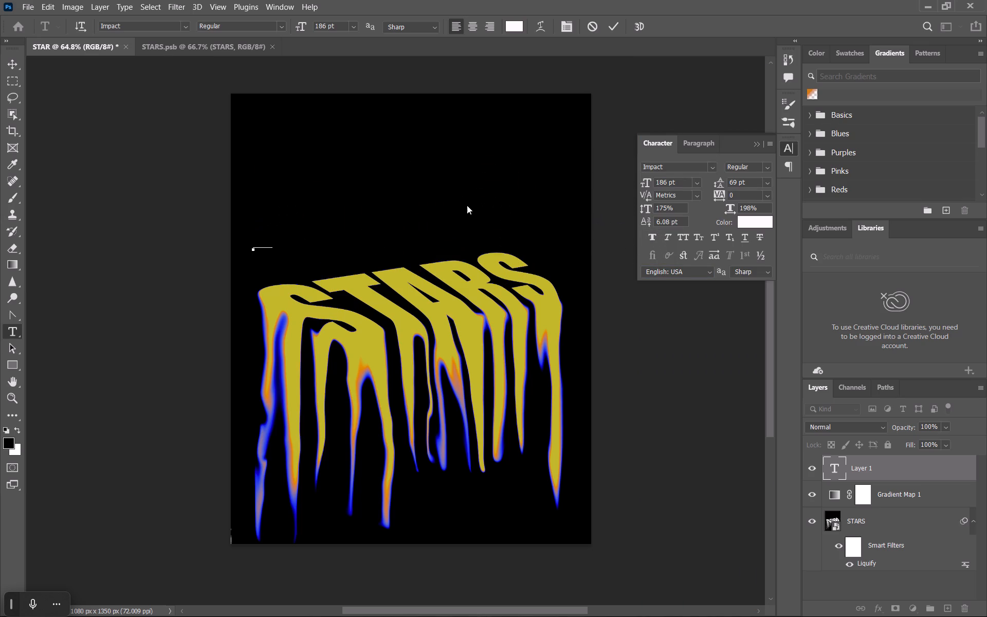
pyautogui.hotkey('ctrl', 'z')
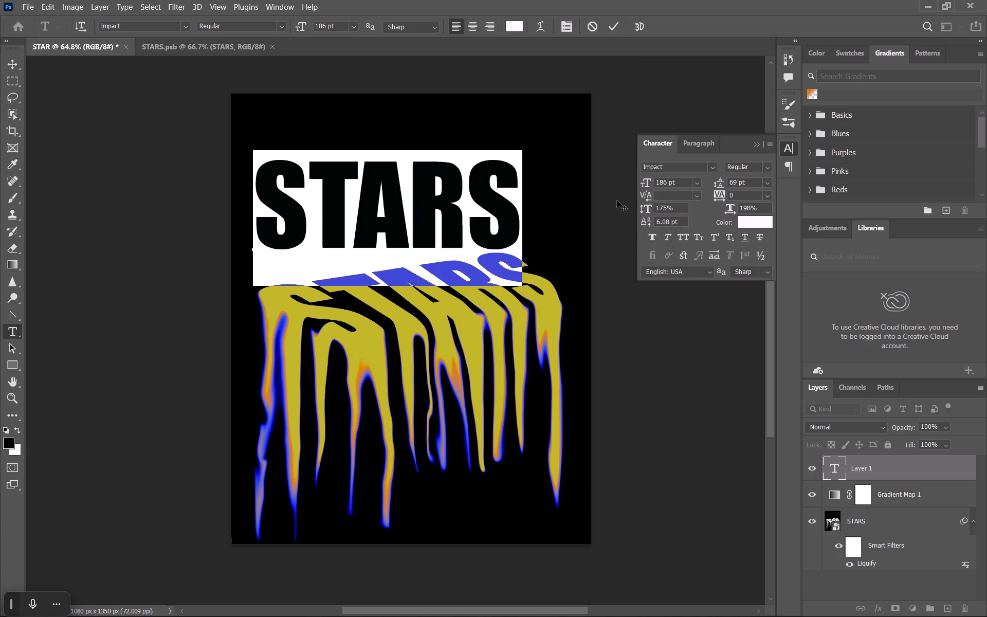
# Commit the white STARS text and nudge it into position just above the dripping lettering.
pyautogui.click(617, 201)
pyautogui.click(757, 143)
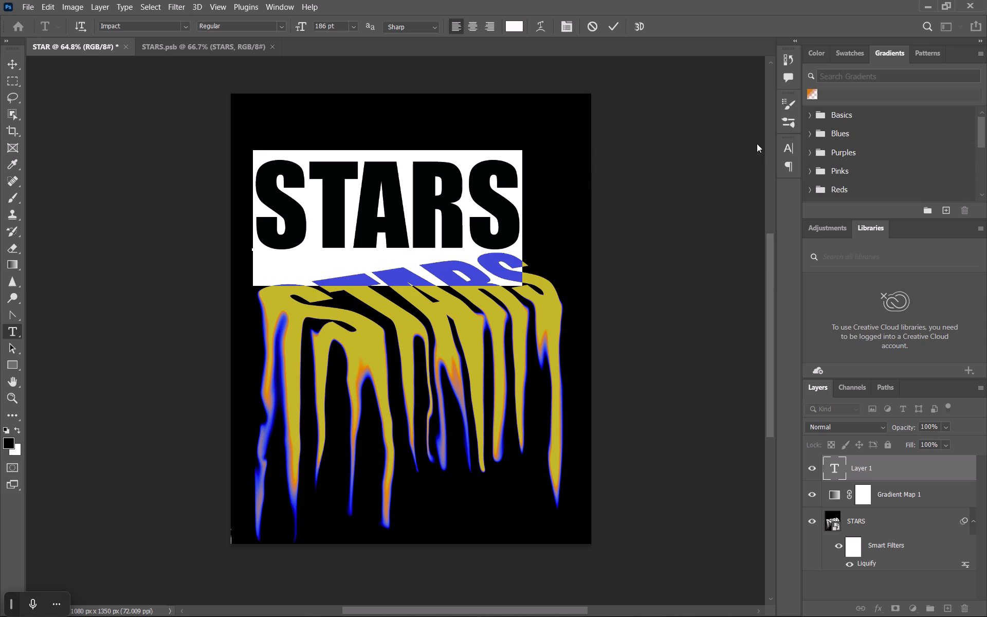
pyautogui.click(579, 221)
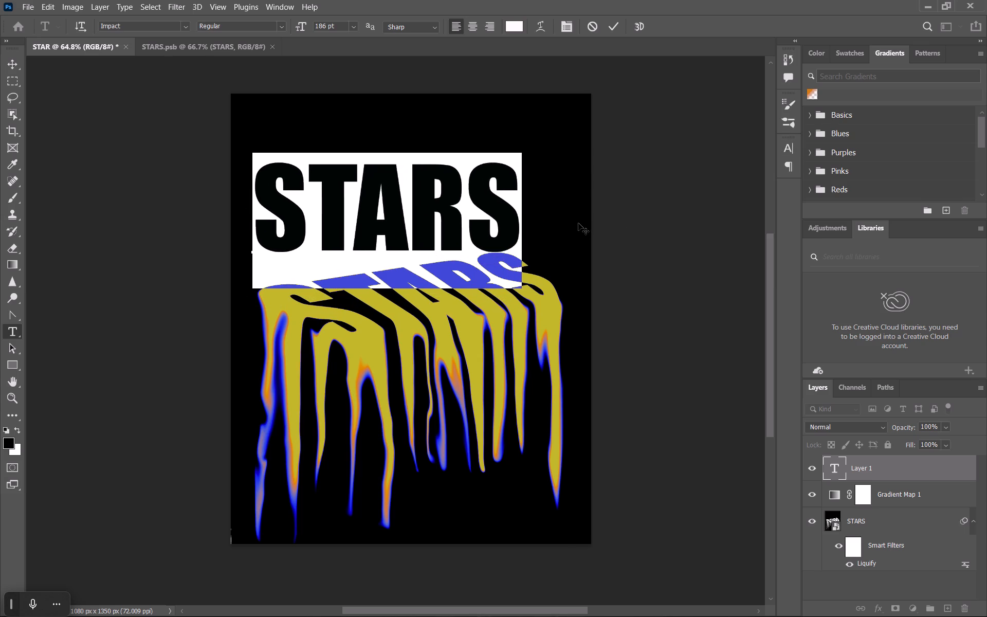
pyautogui.click(532, 293)
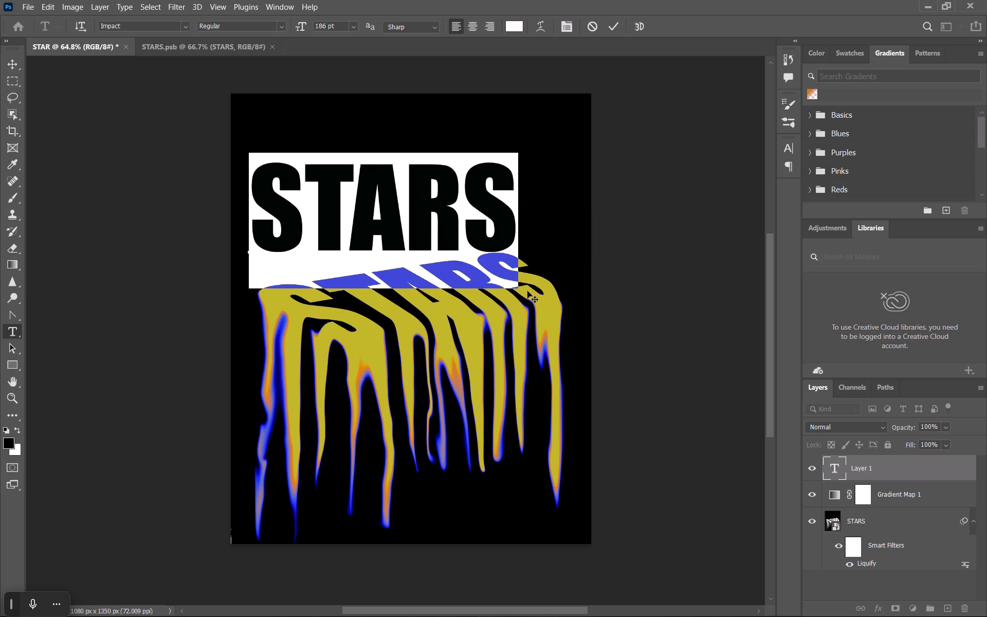
pyautogui.click(437, 171)
pyautogui.click(562, 244)
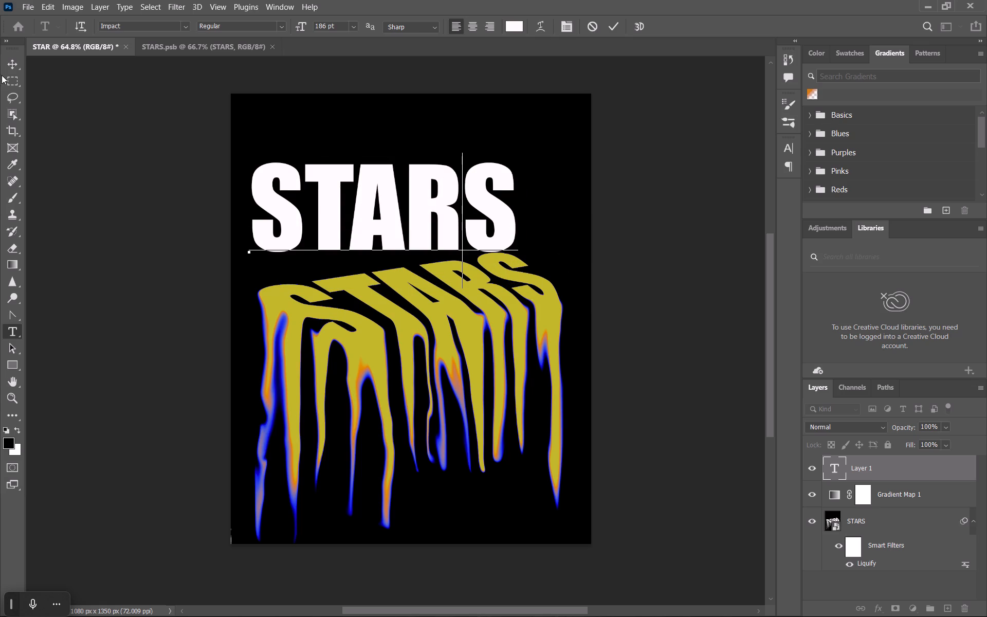
pyautogui.click(10, 66)
pyautogui.click(367, 184)
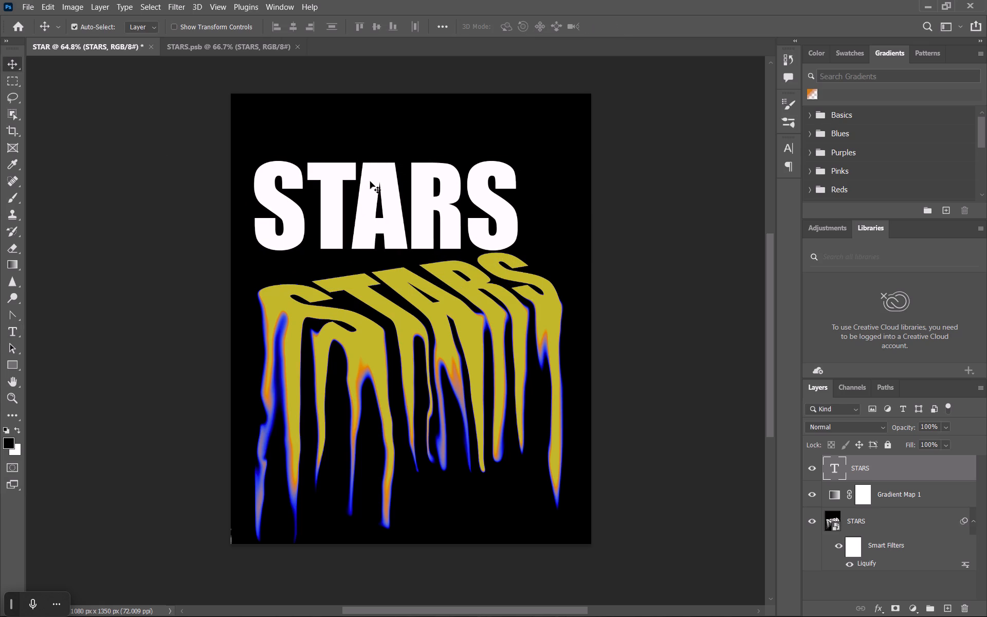
# Free-transform the white STARS text, rotating it about -8.25° with a -4.4° horizontal skew, so it slopes along the dripping lettering.
pyautogui.hotkey('ctrl', 't')
pyautogui.hotkey('ctrl', 't')
pyautogui.hotkey('ctrl', 't')
pyautogui.hotkey('ctrl', 't')
pyautogui.hotkey('ctrl', 't')
pyautogui.hotkey('ctrl', 't')
pyautogui.hotkey('ctrl', 't')
pyautogui.hotkey('ctrl', 't')
pyautogui.hotkey('ctrl', 't')
pyautogui.hotkey('ctrl', 't')
pyautogui.hotkey('ctrl', 't')
pyautogui.hotkey('ctrl', 't')
pyautogui.hotkey('ctrl', 't')
pyautogui.hotkey('ctrl', 't')
pyautogui.hotkey('ctrl', 't')
pyautogui.hotkey('ctrl', 't')
pyautogui.hotkey('ctrl', 't')
pyautogui.hotkey('ctrl', 't')
pyautogui.hotkey('ctrl', 't')
pyautogui.hotkey('ctrl', 't')
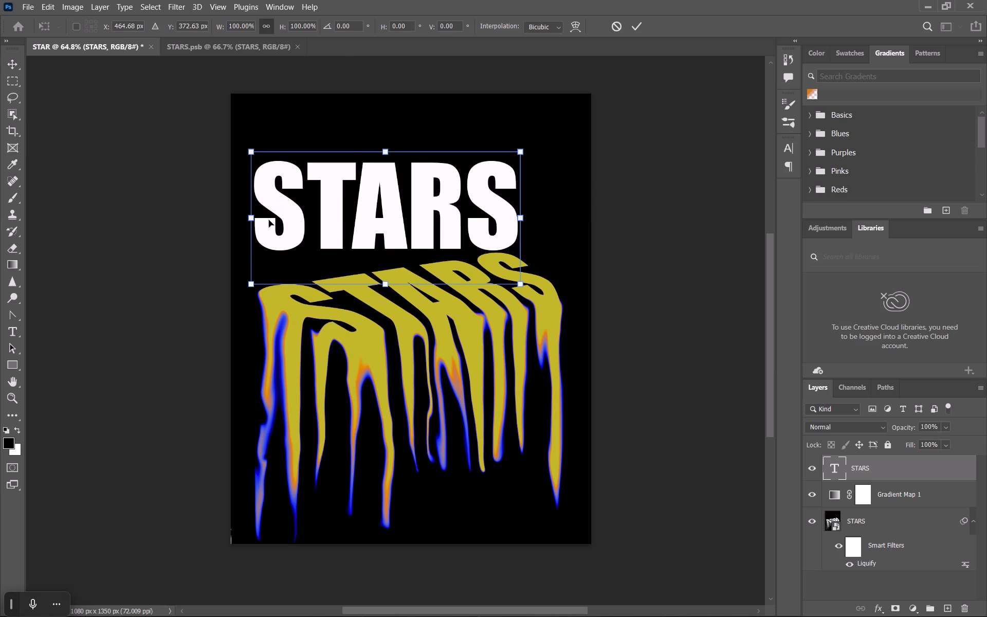
pyautogui.keyDown('ctrl'); pyautogui.moveTo(251, 284); pyautogui.dragTo(254, 314); pyautogui.keyUp('ctrl')
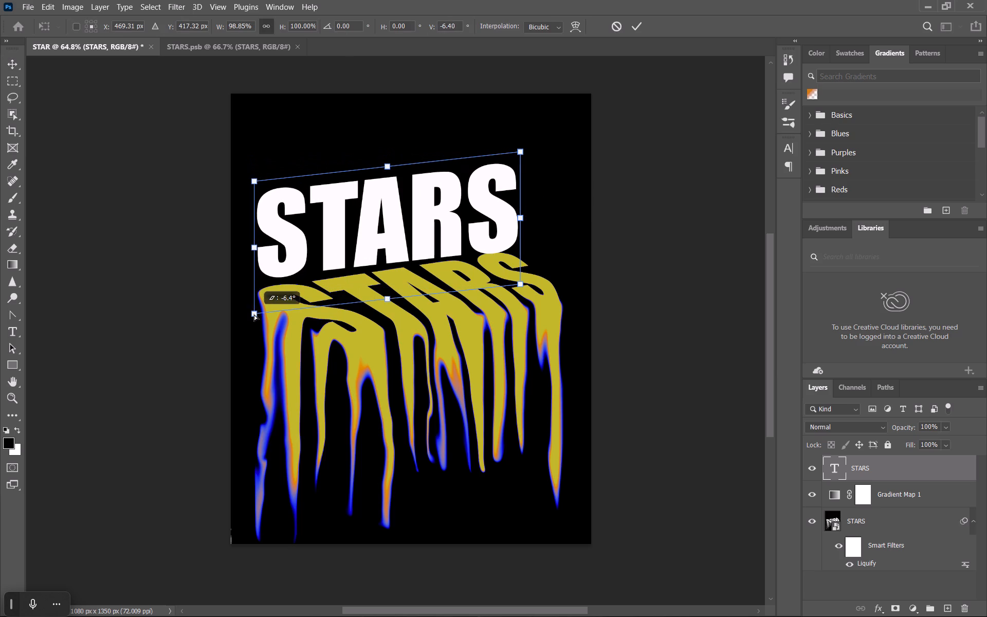
pyautogui.keyDown('ctrl'); pyautogui.moveTo(254, 314); pyautogui.dragTo(245, 322); pyautogui.keyUp('ctrl')
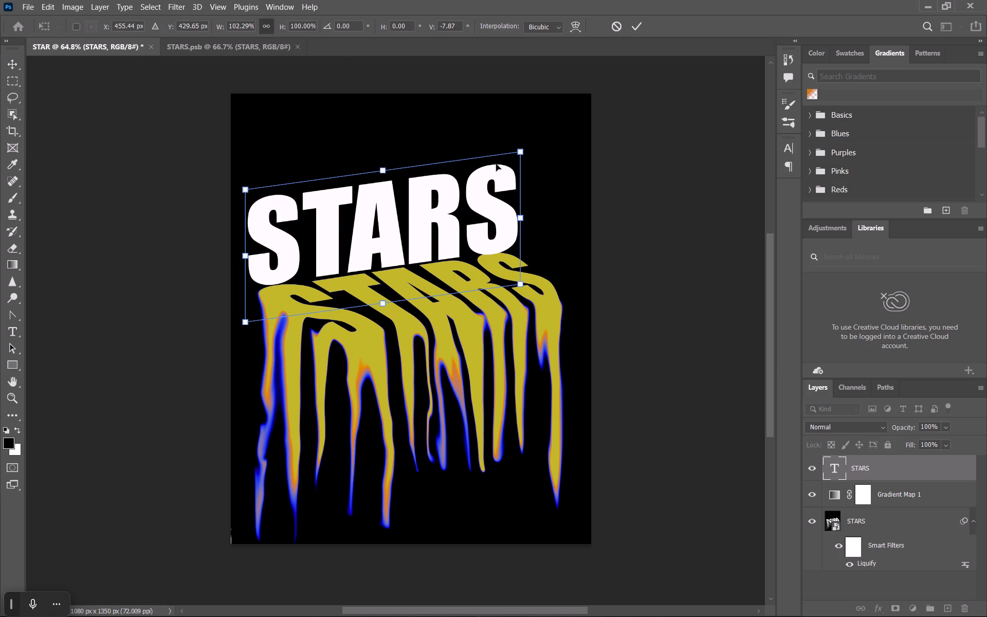
pyautogui.keyDown('ctrl'); pyautogui.moveTo(519, 151); pyautogui.dragTo(509, 140); pyautogui.keyUp('ctrl')
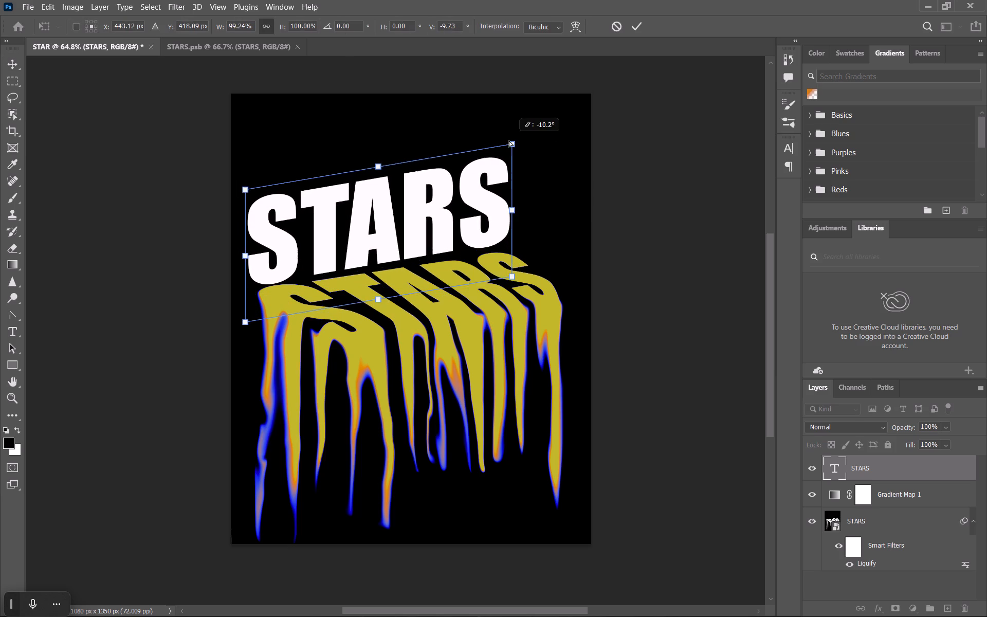
pyautogui.keyDown('ctrl'); pyautogui.moveTo(509, 140); pyautogui.dragTo(508, 145); pyautogui.keyUp('ctrl')
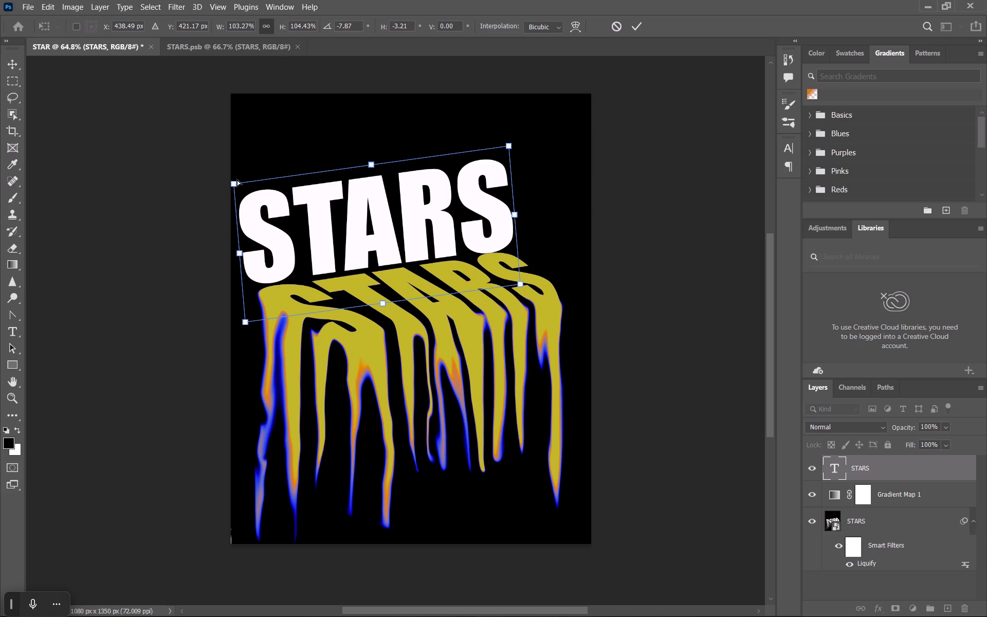
pyautogui.keyDown('ctrl'); pyautogui.click(237, 179); pyautogui.keyUp('ctrl')
pyautogui.keyDown('ctrl'); pyautogui.click(235, 182); pyautogui.keyUp('ctrl')
pyautogui.rightClick(360, 236)
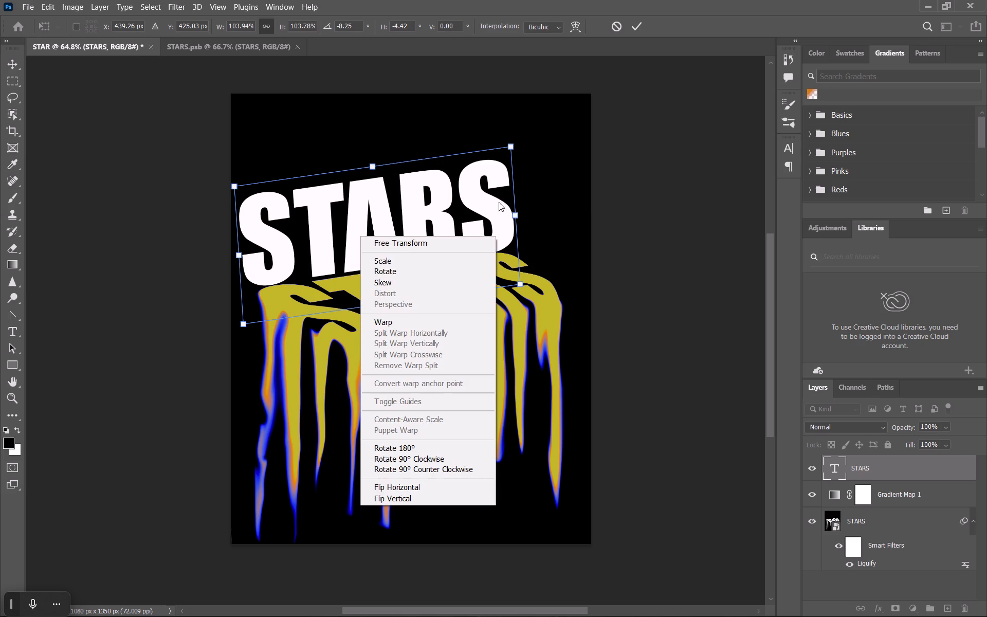
pyautogui.rightClick(889, 466)
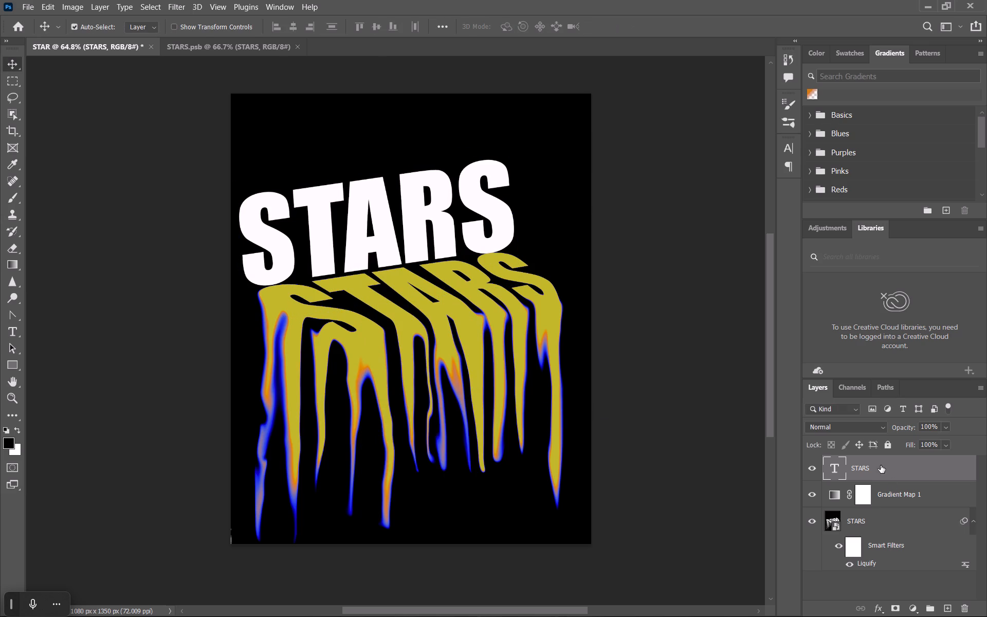
# Convert the white STARS text layer to a shape.
pyautogui.rightClick(881, 465)
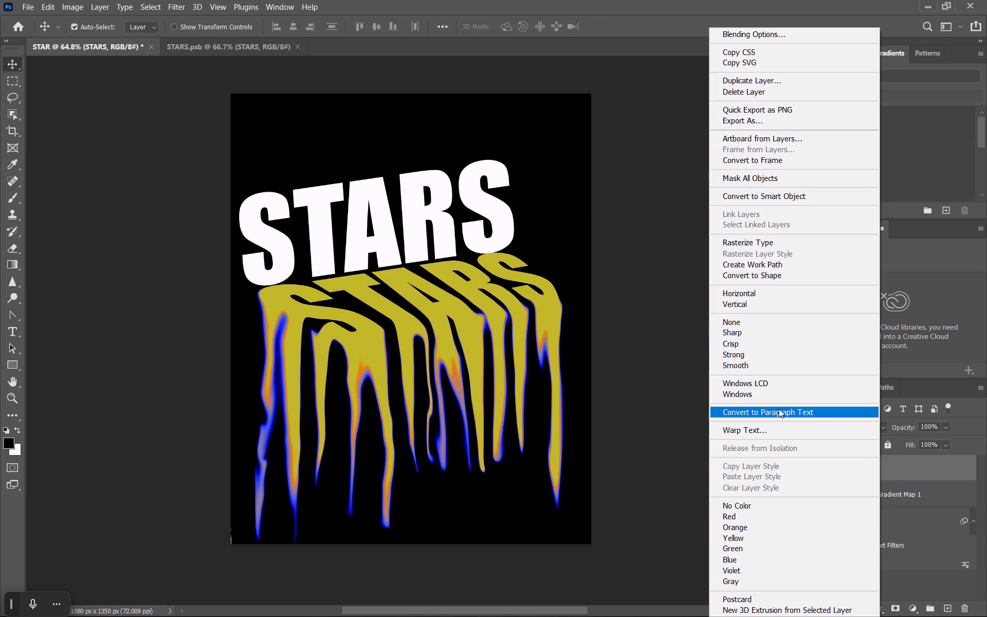
pyautogui.click(754, 277)
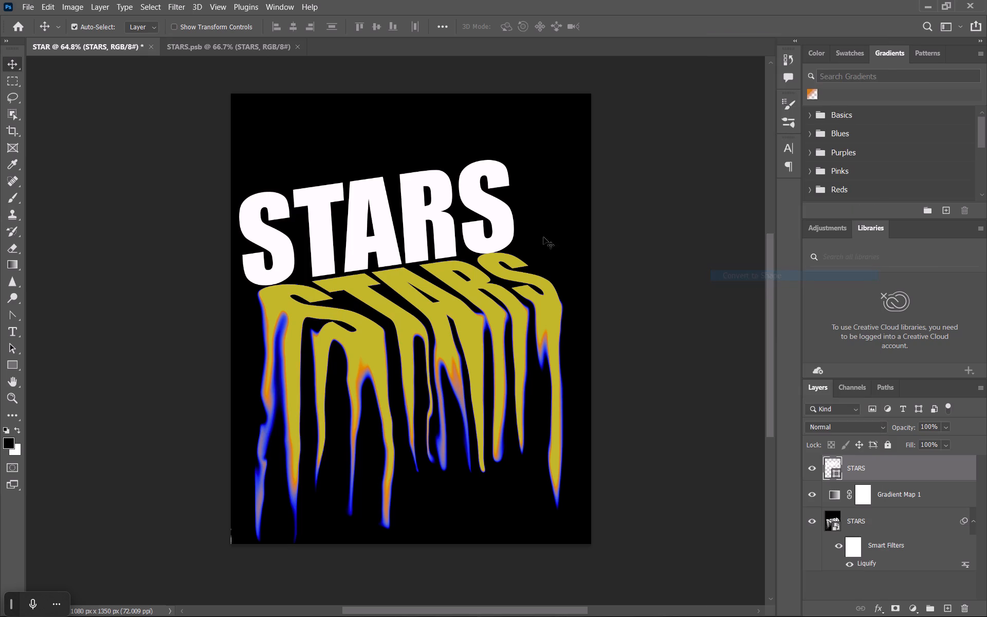
# Free-transform the white STARS shape to about 97% width and 107% height with a slight 0.8° skew, and apply the transformation.
pyautogui.click(447, 238)
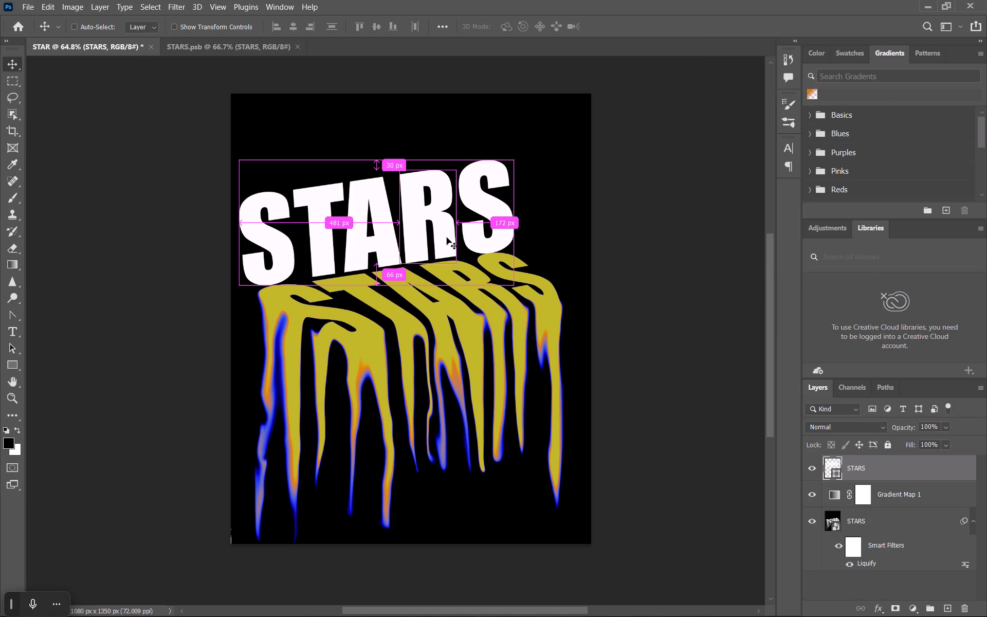
pyautogui.hotkey('ctrl', 't')
pyautogui.hotkey('ctrl', 't')
pyautogui.hotkey('ctrl', 't')
pyautogui.hotkey('ctrl', 't')
pyautogui.hotkey('ctrl', 't')
pyautogui.hotkey('ctrl', 't')
pyautogui.hotkey('ctrl', 't')
pyautogui.hotkey('ctrl', 't')
pyautogui.hotkey('ctrl', 't')
pyautogui.hotkey('ctrl', 't')
pyautogui.hotkey('ctrl', 't')
pyautogui.hotkey('ctrl', 't')
pyautogui.hotkey('ctrl', 't')
pyautogui.hotkey('ctrl', 't')
pyautogui.hotkey('ctrl', 't')
pyautogui.hotkey('ctrl', 't')
pyautogui.hotkey('ctrl', 't')
pyautogui.hotkey('ctrl', 't')
pyautogui.hotkey('ctrl', 't')
pyautogui.hotkey('ctrl', 't')
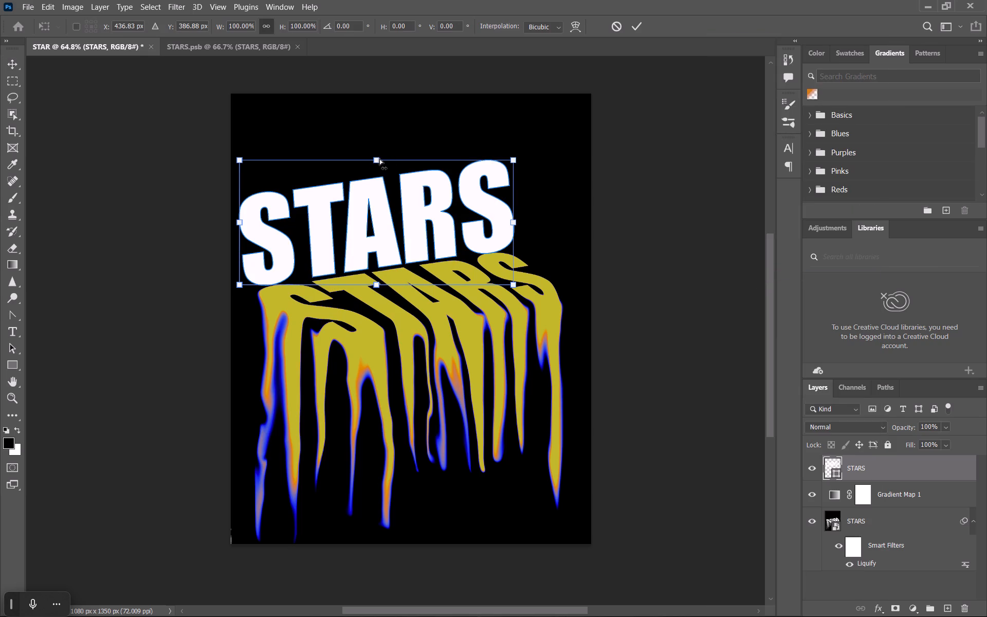
pyautogui.keyDown('ctrl'); pyautogui.moveTo(374, 159); pyautogui.dragTo(361, 150); pyautogui.keyUp('ctrl')
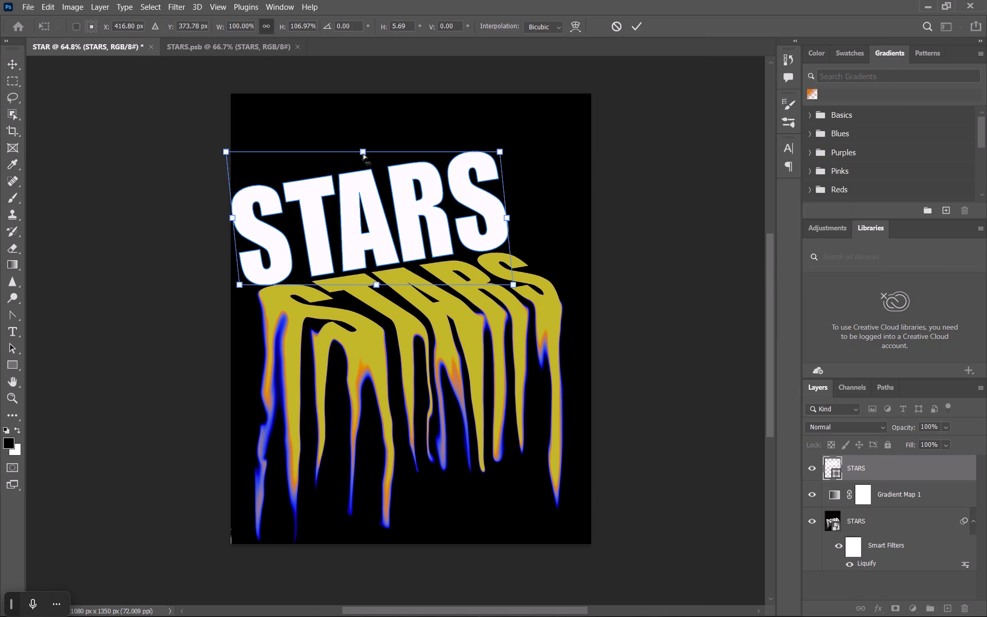
pyautogui.keyDown('ctrl'); pyautogui.moveTo(362, 151); pyautogui.dragTo(374, 151); pyautogui.keyUp('ctrl')
pyautogui.keyDown('ctrl'); pyautogui.moveTo(237, 219); pyautogui.dragTo(243, 220); pyautogui.keyUp('ctrl')
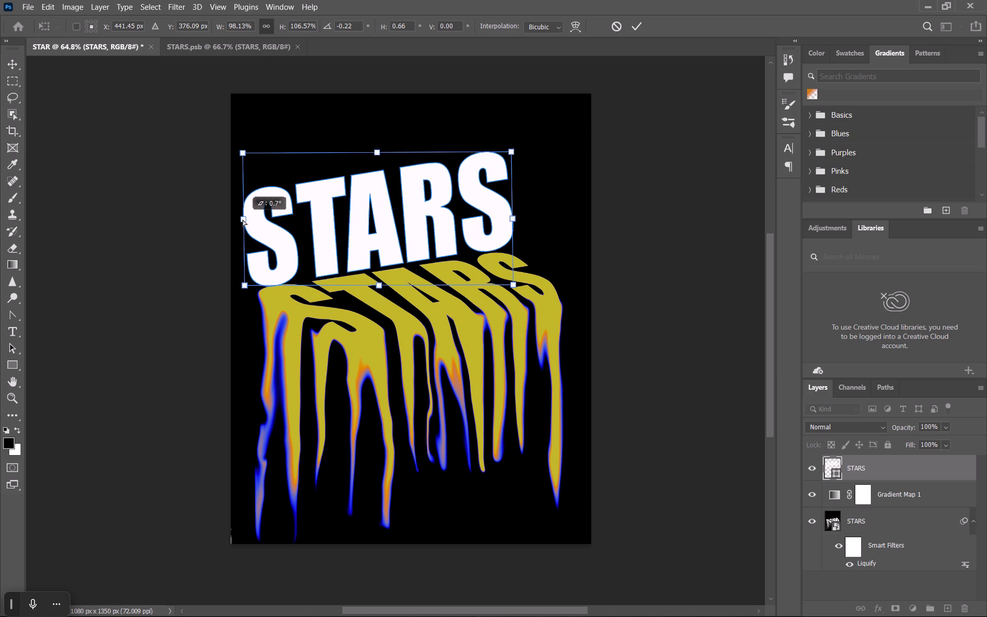
pyautogui.keyDown('ctrl'); pyautogui.moveTo(243, 220); pyautogui.dragTo(243, 219); pyautogui.keyUp('ctrl')
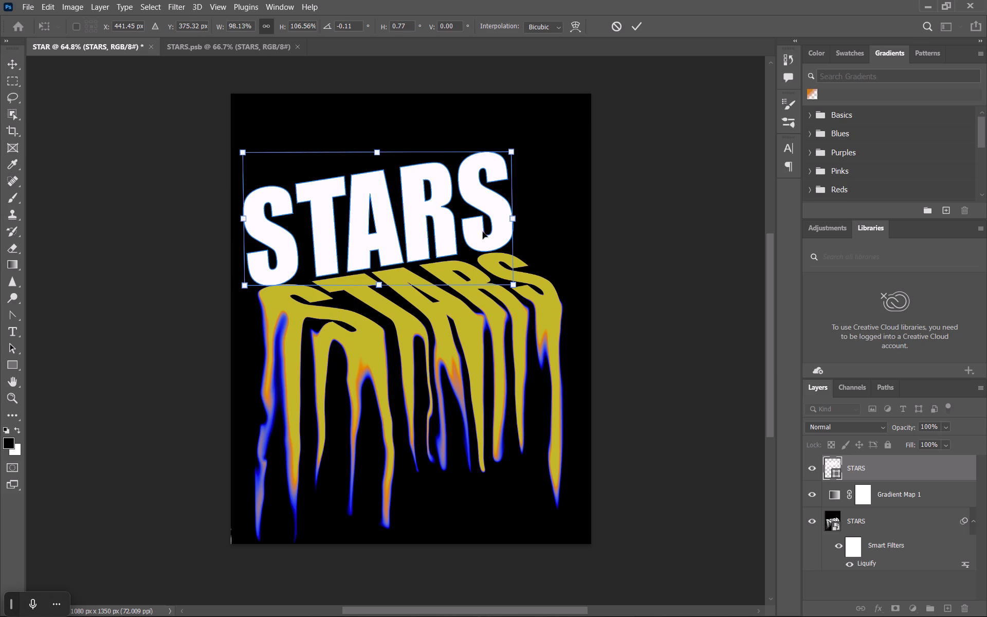
pyautogui.keyDown('ctrl'); pyautogui.click(511, 217); pyautogui.keyUp('ctrl')
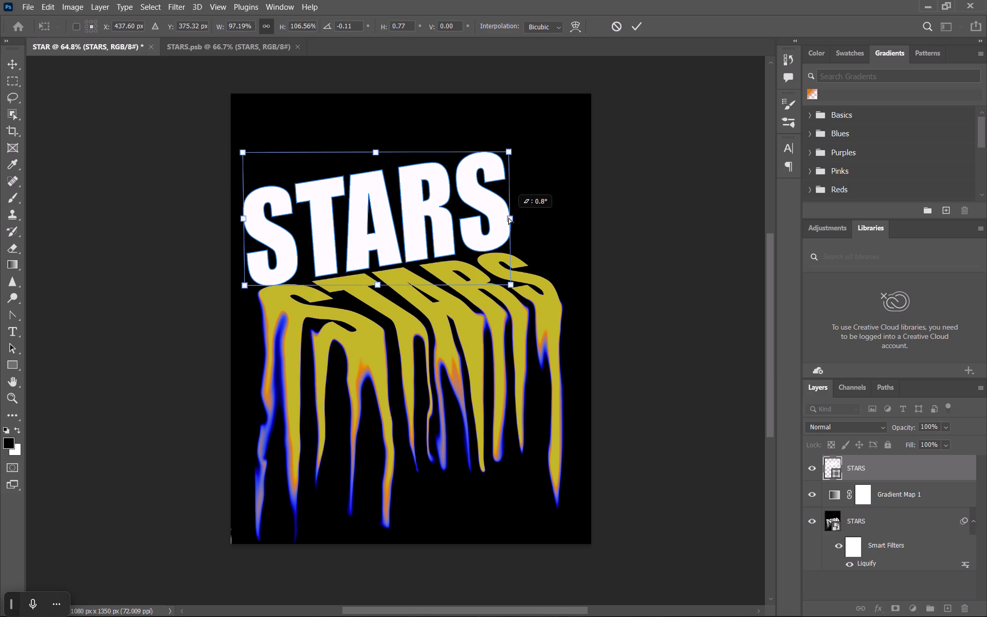
pyautogui.click(333, 219)
pyautogui.hotkey('ctrl', 's')
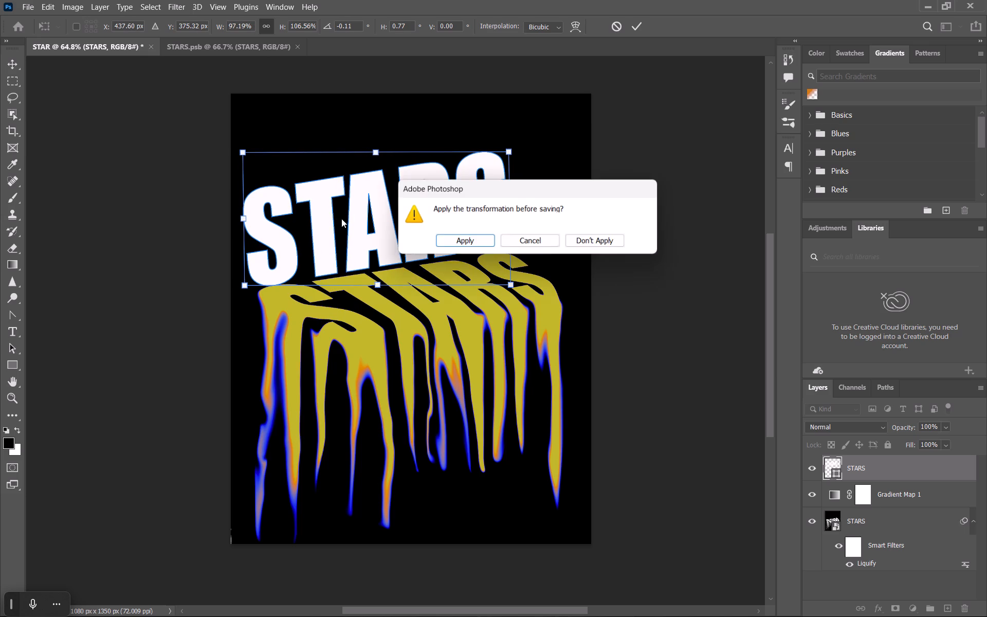
pyautogui.hotkey('ctrl', 'a')
pyautogui.click(467, 245)
pyautogui.click(392, 225)
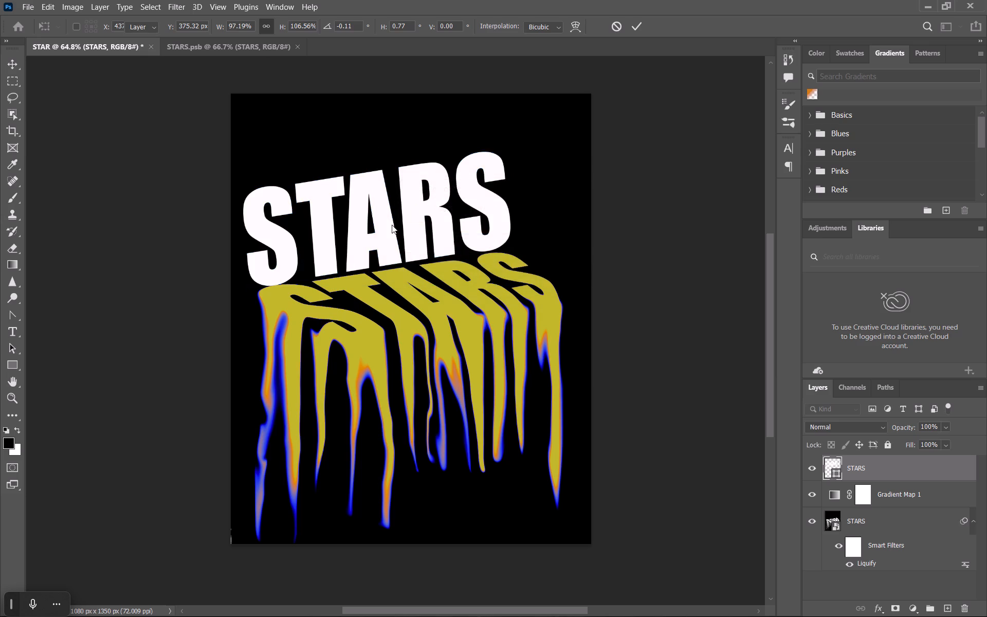
pyautogui.click(823, 9)
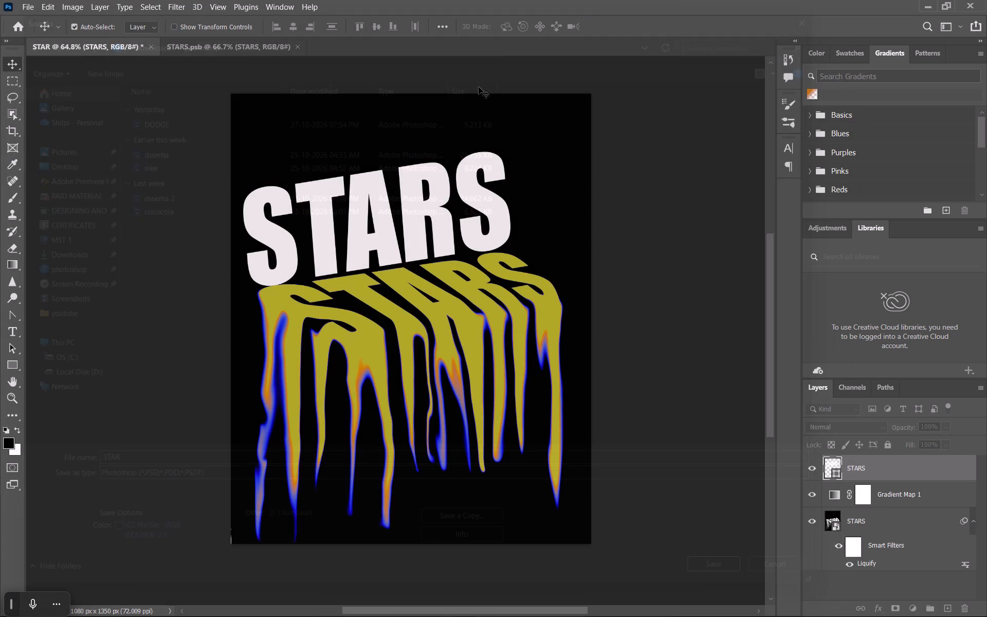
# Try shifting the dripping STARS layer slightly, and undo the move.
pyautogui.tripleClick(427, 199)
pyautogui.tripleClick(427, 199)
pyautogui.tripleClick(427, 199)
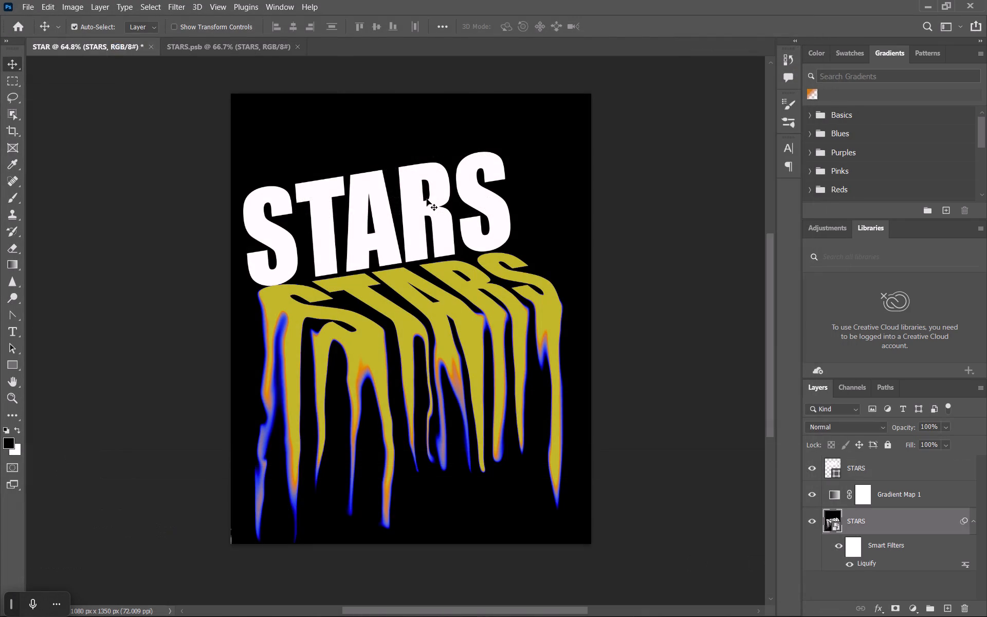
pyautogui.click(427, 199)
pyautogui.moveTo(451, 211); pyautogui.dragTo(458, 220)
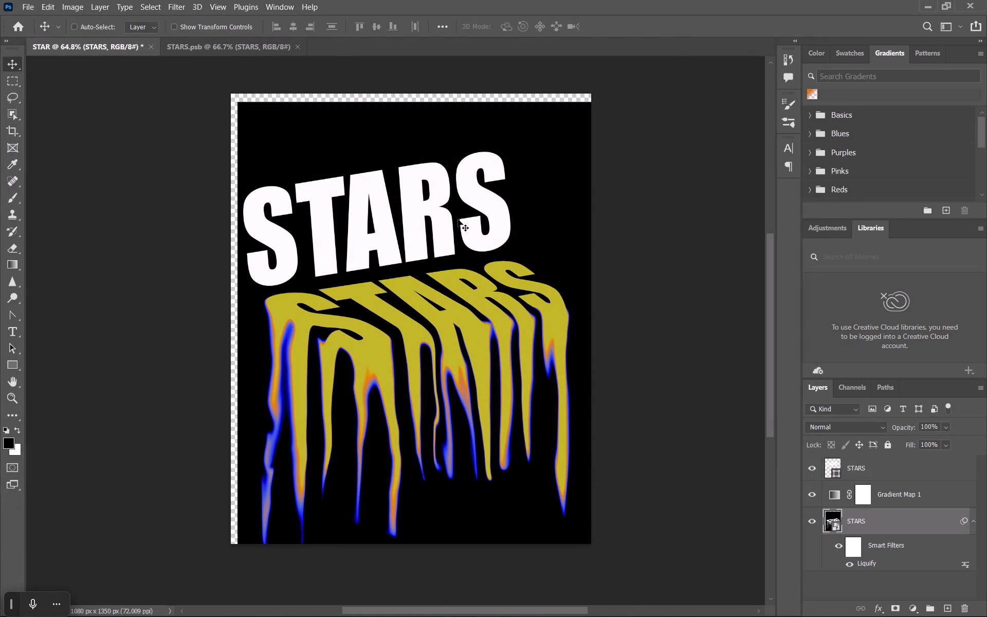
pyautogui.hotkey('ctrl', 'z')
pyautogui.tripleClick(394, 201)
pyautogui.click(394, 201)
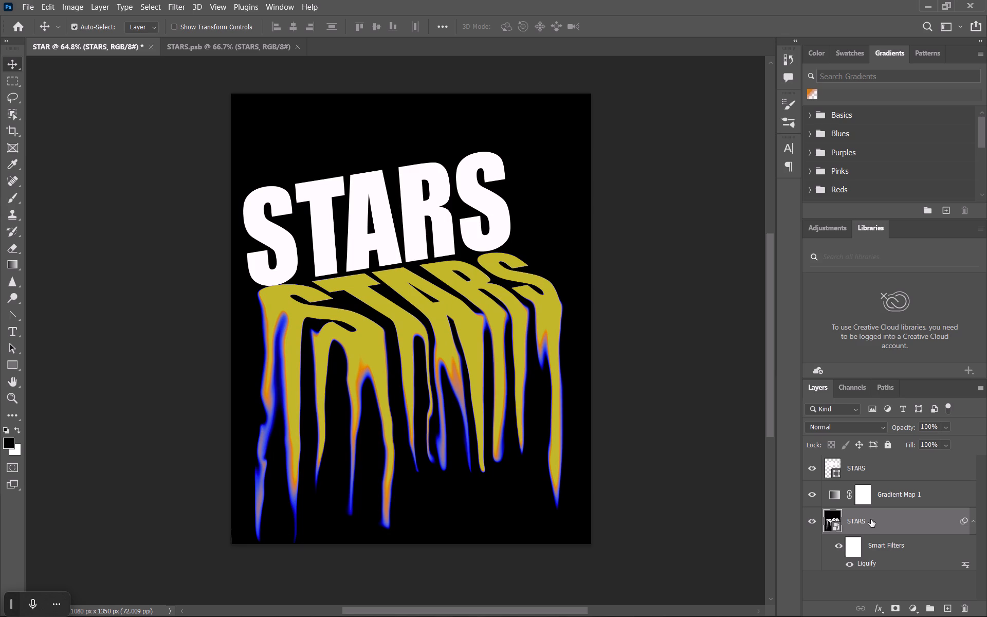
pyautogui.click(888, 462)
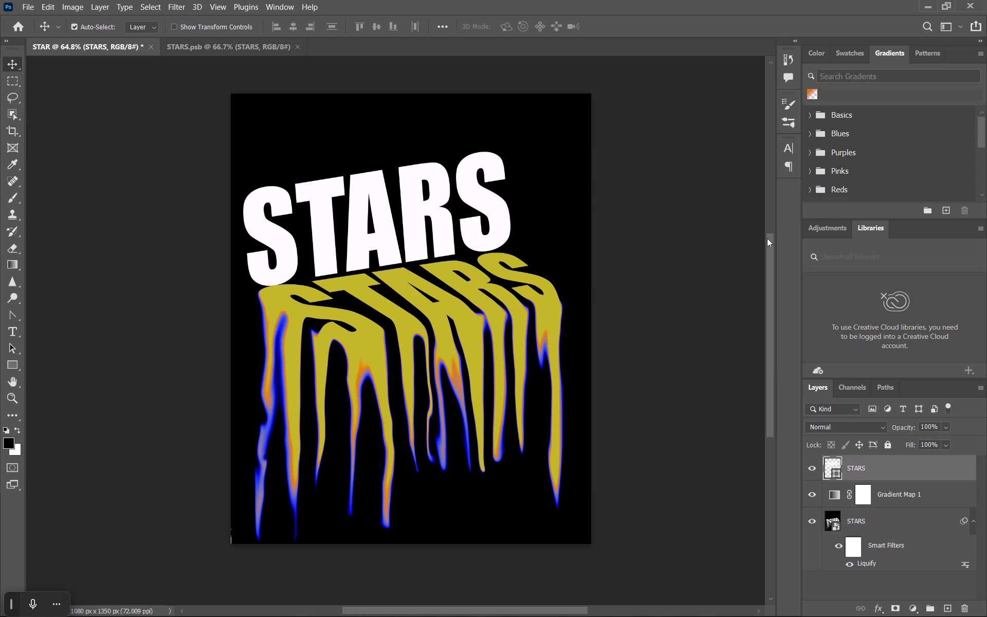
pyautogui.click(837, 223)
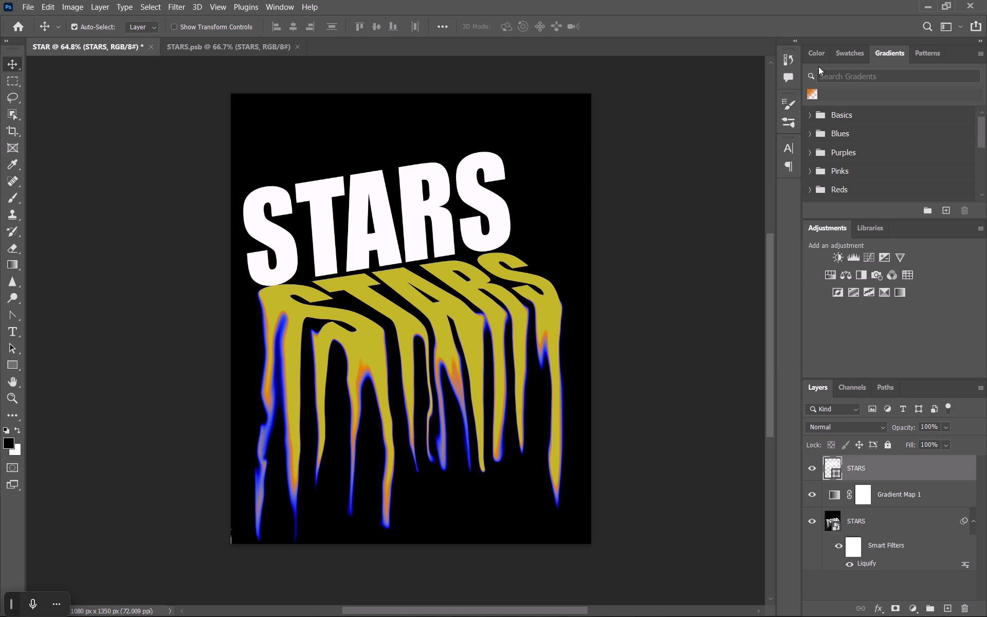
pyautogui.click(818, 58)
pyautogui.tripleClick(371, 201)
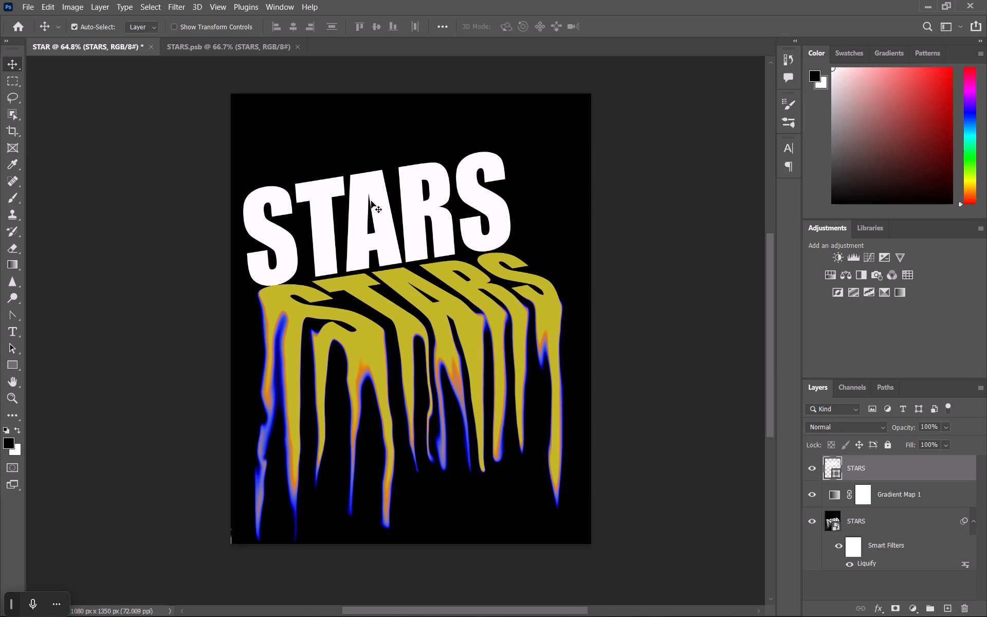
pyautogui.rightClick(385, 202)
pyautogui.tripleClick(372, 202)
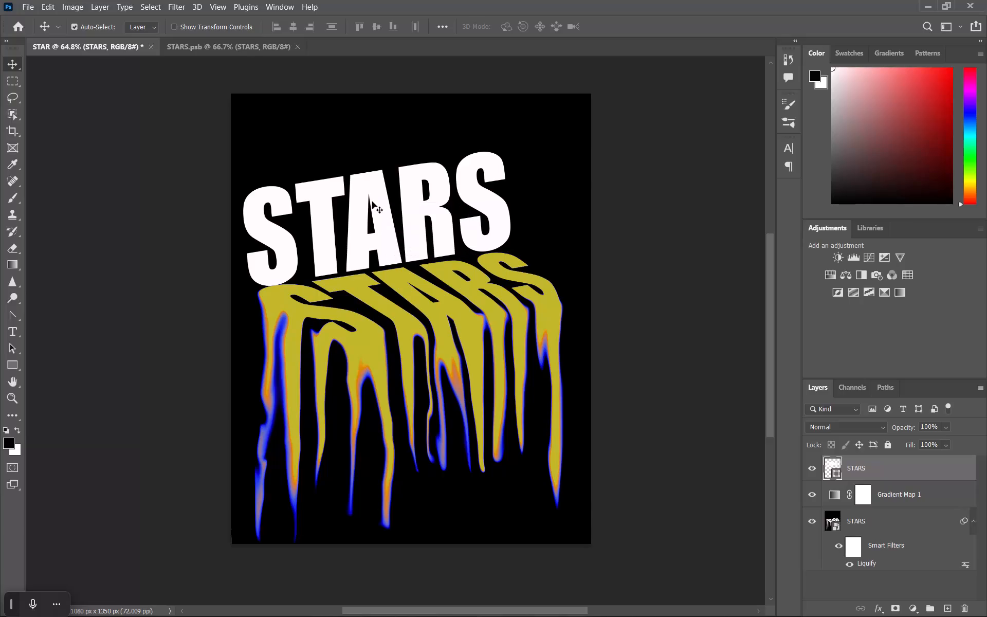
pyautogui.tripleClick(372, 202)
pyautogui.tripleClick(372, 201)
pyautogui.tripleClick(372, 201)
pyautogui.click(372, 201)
# Add a Color Overlay layer style to the white STARS shape in bright yellow fcff03, Normal blend mode at 100% opacity.
pyautogui.tripleClick(908, 466)
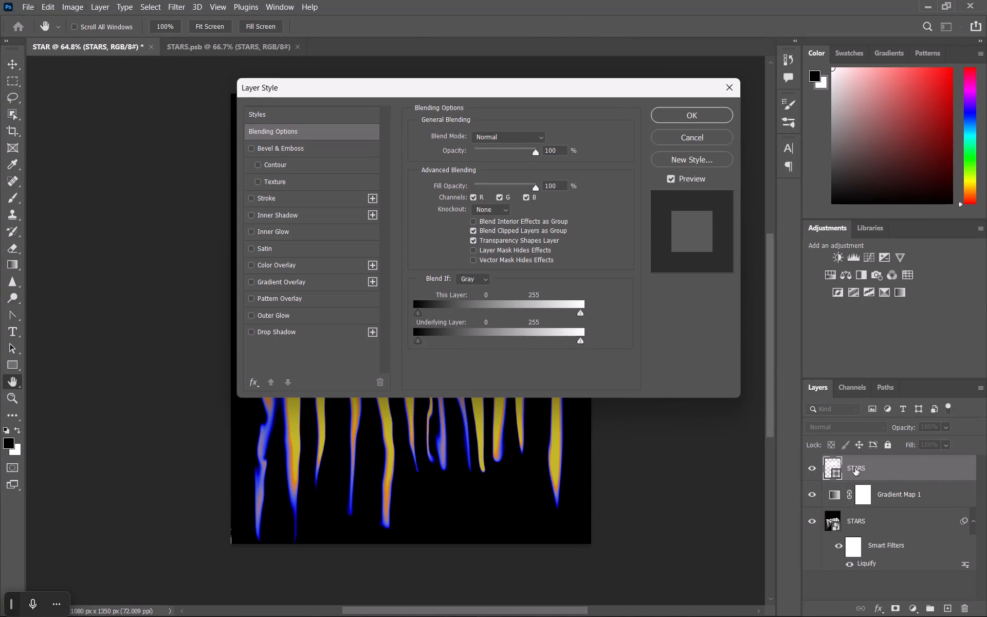
pyautogui.click(286, 266)
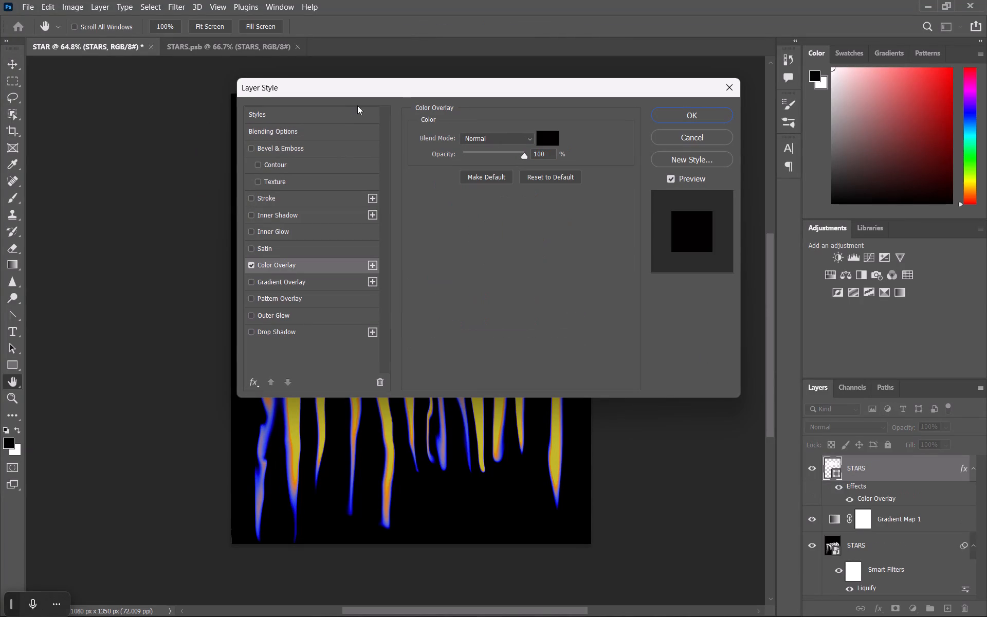
pyautogui.moveTo(403, 89); pyautogui.dragTo(527, 265)
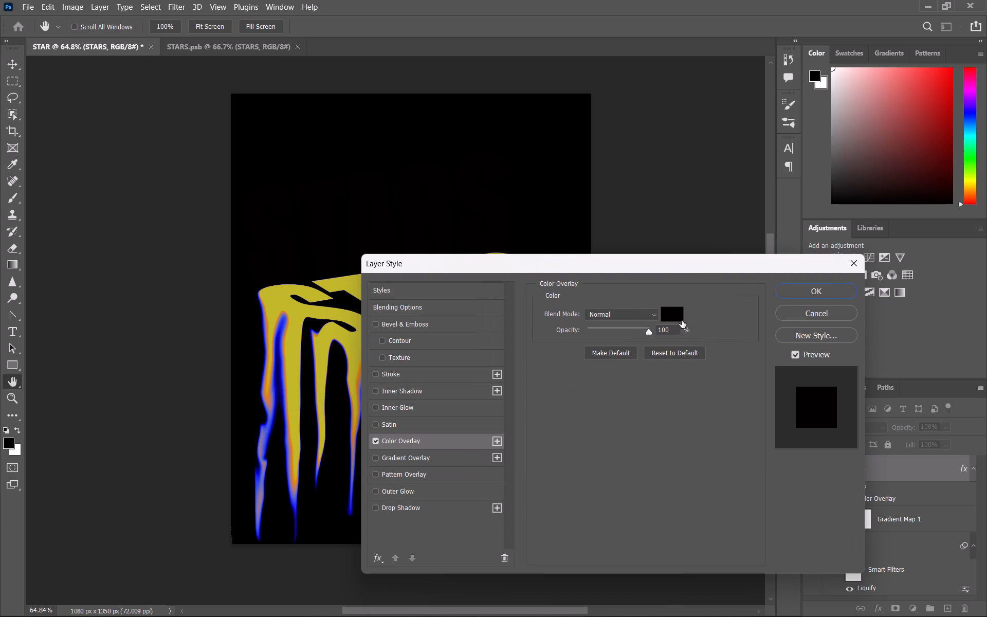
pyautogui.click(668, 316)
pyautogui.click(488, 356)
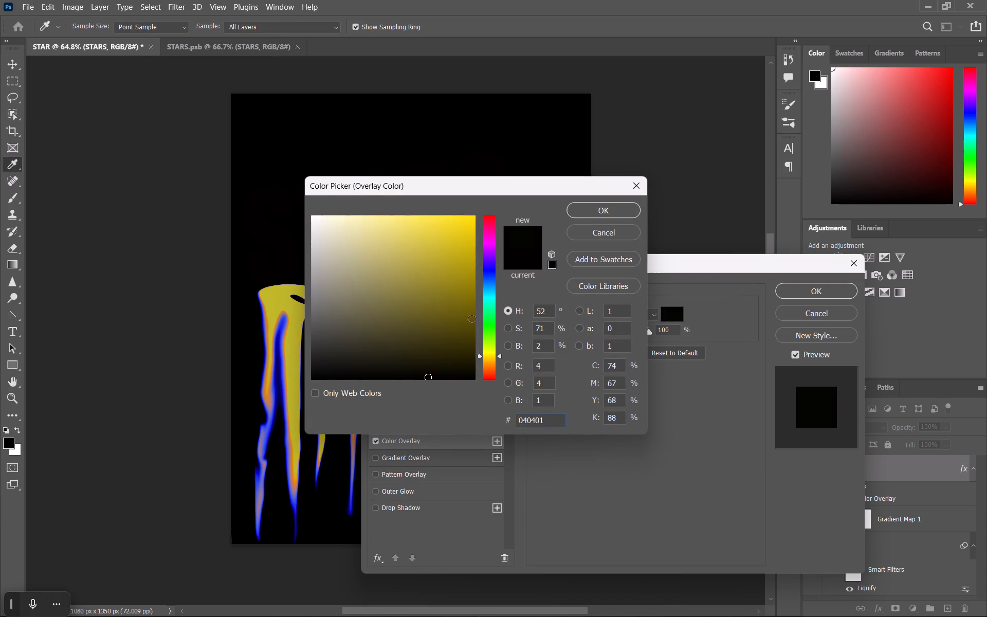
pyautogui.moveTo(440, 260); pyautogui.dragTo(445, 255)
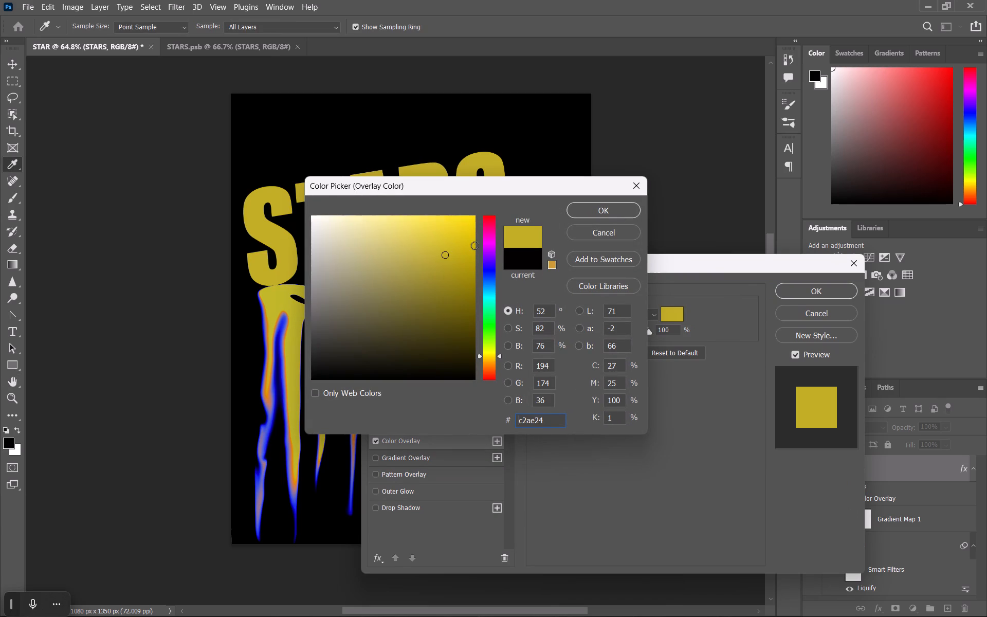
pyautogui.moveTo(444, 230); pyautogui.dragTo(473, 202)
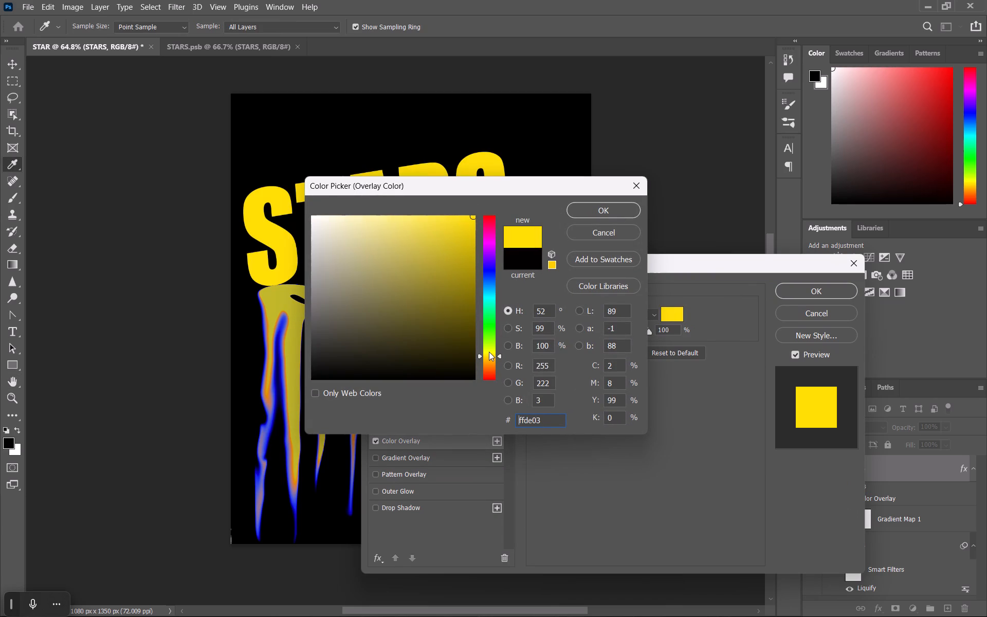
pyautogui.click(489, 352)
pyautogui.click(605, 209)
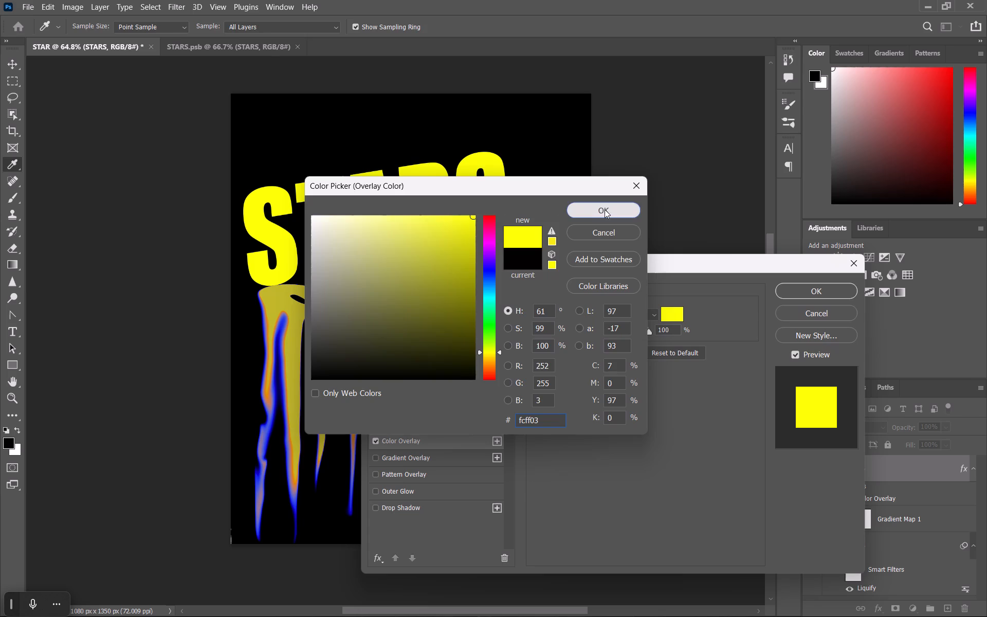
pyautogui.click(831, 286)
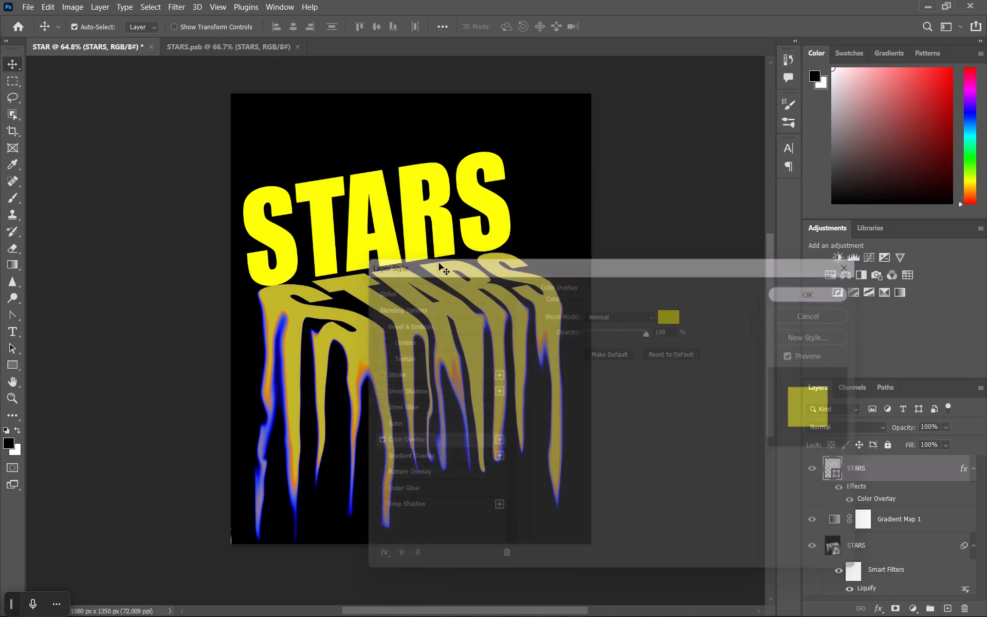
pyautogui.click(433, 225)
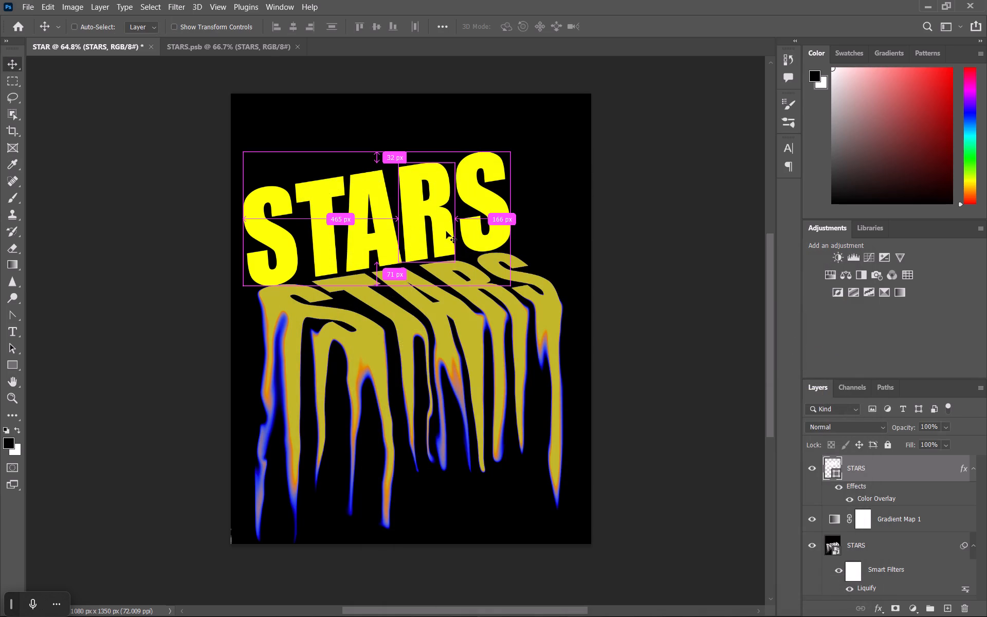
# Free-transform the yellow STARS shape with a vertical skew of about 0.3° and reposition it at about X 458 px, Y 368 px.
pyautogui.hotkey('ctrl', 't')
pyautogui.hotkey('ctrl', 't')
pyautogui.hotkey('ctrl', 't')
pyautogui.hotkey('ctrl', 't')
pyautogui.hotkey('ctrl', 't')
pyautogui.hotkey('ctrl', 't')
pyautogui.hotkey('ctrl', 't')
pyautogui.hotkey('ctrl', 't')
pyautogui.hotkey('ctrl', 't')
pyautogui.hotkey('ctrl', 't')
pyautogui.hotkey('ctrl', 't')
pyautogui.hotkey('ctrl', 't')
pyautogui.hotkey('ctrl', 't')
pyautogui.hotkey('ctrl', 't')
pyautogui.hotkey('ctrl', 't')
pyautogui.hotkey('ctrl', 't')
pyautogui.hotkey('ctrl', 't')
pyautogui.hotkey('ctrl', 't')
pyautogui.hotkey('ctrl', 't')
pyautogui.hotkey('ctrl', 't')
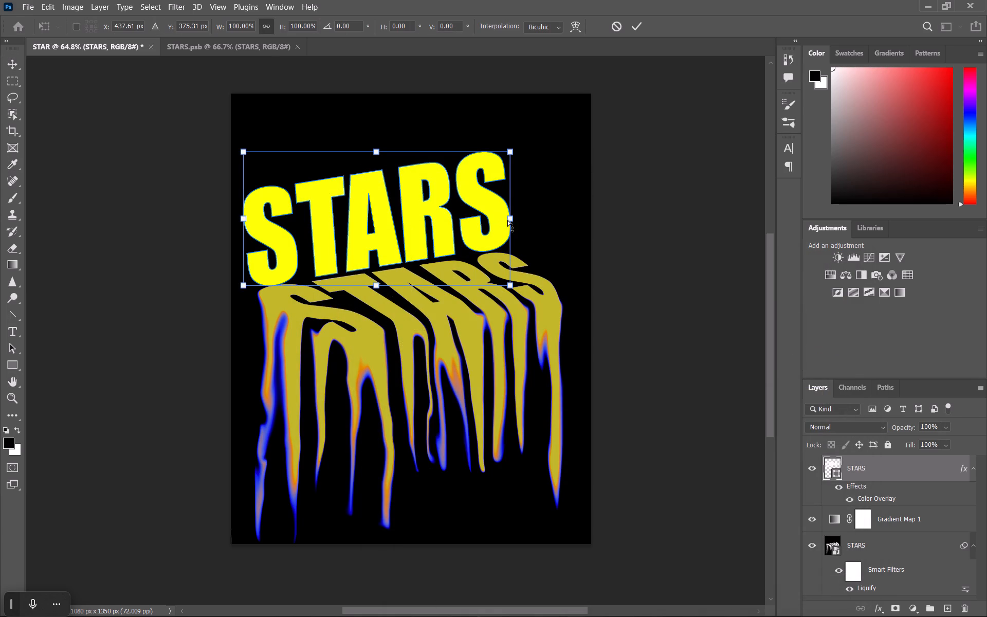
pyautogui.keyDown('ctrl'); pyautogui.click(510, 216); pyautogui.keyUp('ctrl')
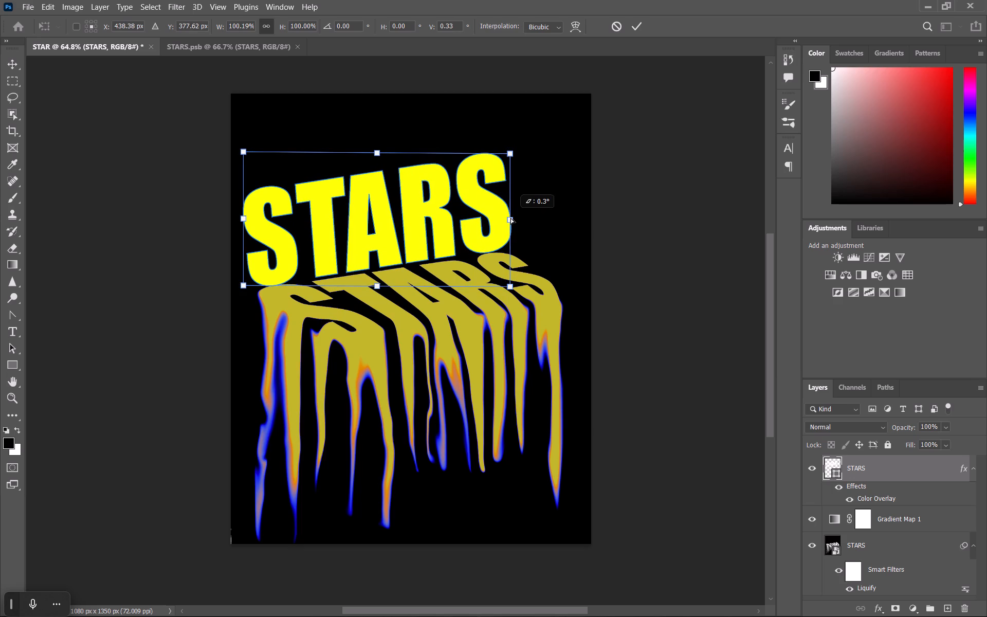
pyautogui.keyDown('ctrl'); pyautogui.moveTo(402, 242); pyautogui.dragTo(414, 235); pyautogui.keyUp('ctrl')
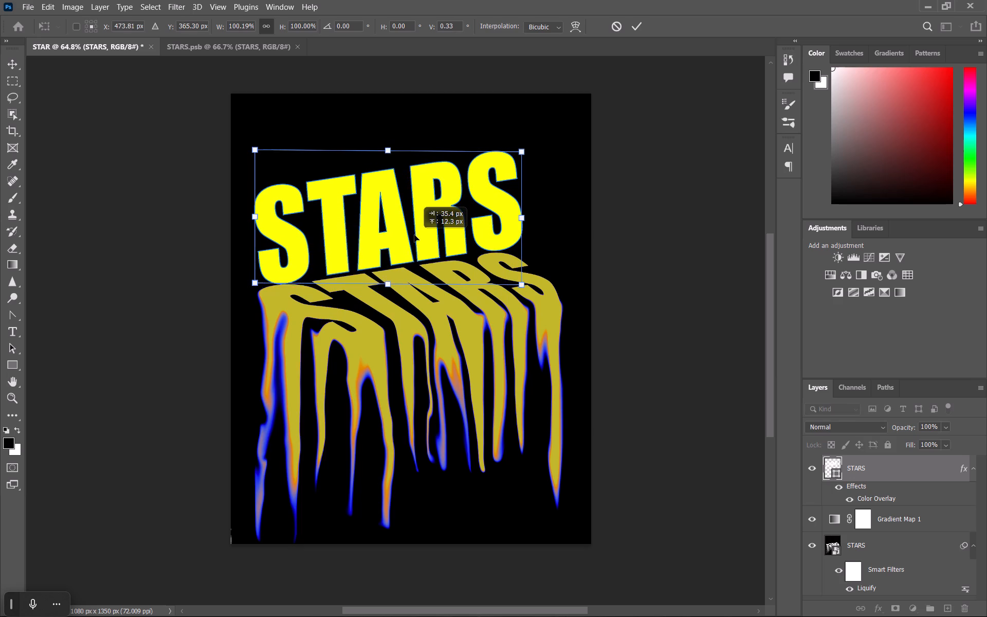
pyautogui.keyDown('ctrl'); pyautogui.moveTo(414, 235); pyautogui.dragTo(408, 237); pyautogui.keyUp('ctrl')
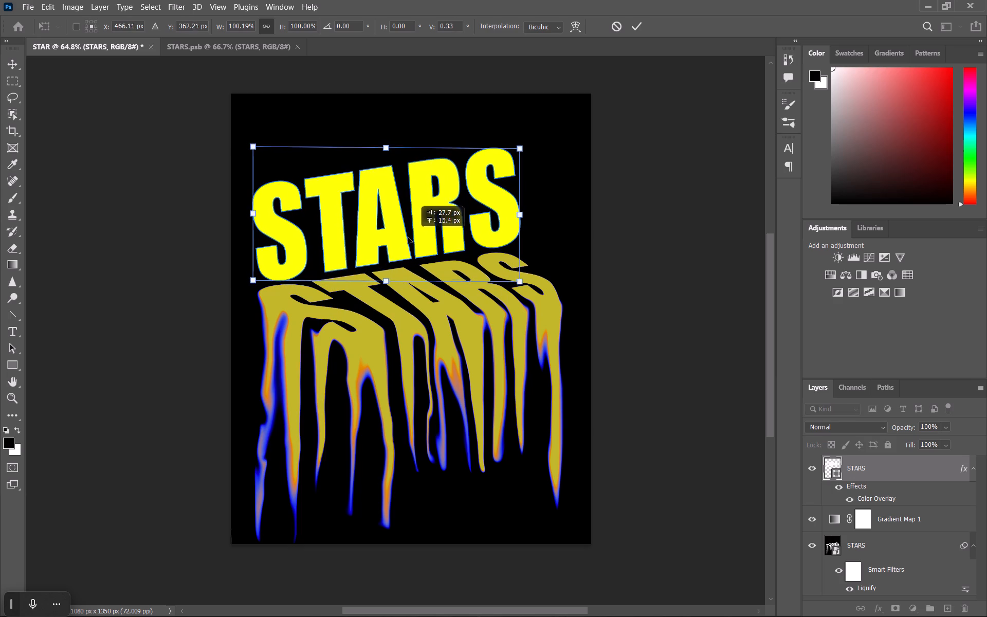
pyautogui.keyDown('ctrl'); pyautogui.moveTo(408, 237); pyautogui.dragTo(405, 239); pyautogui.keyUp('ctrl')
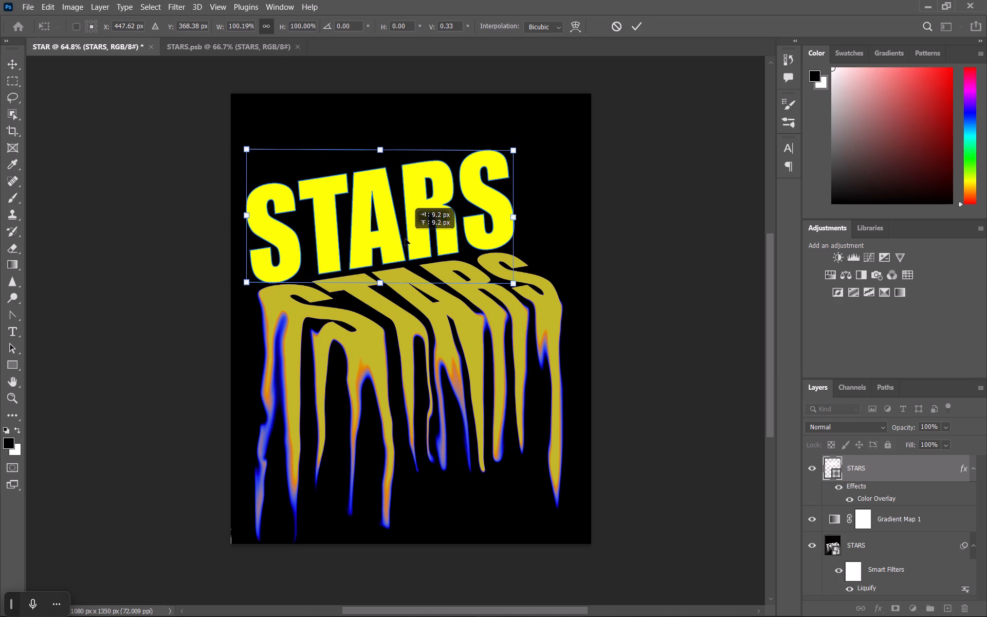
pyautogui.keyDown('ctrl'); pyautogui.moveTo(405, 239); pyautogui.dragTo(409, 239); pyautogui.keyUp('ctrl')
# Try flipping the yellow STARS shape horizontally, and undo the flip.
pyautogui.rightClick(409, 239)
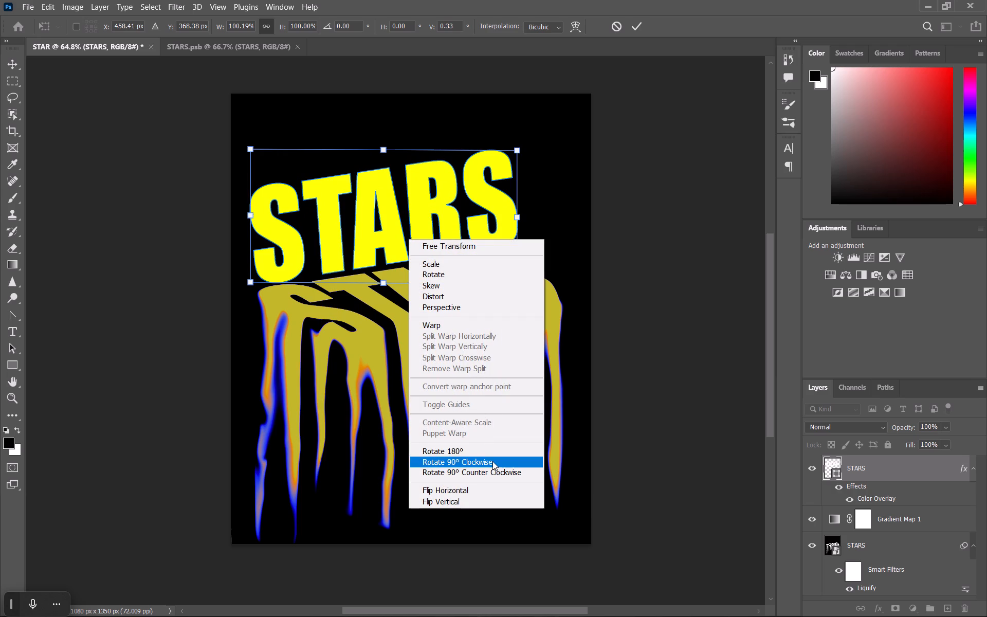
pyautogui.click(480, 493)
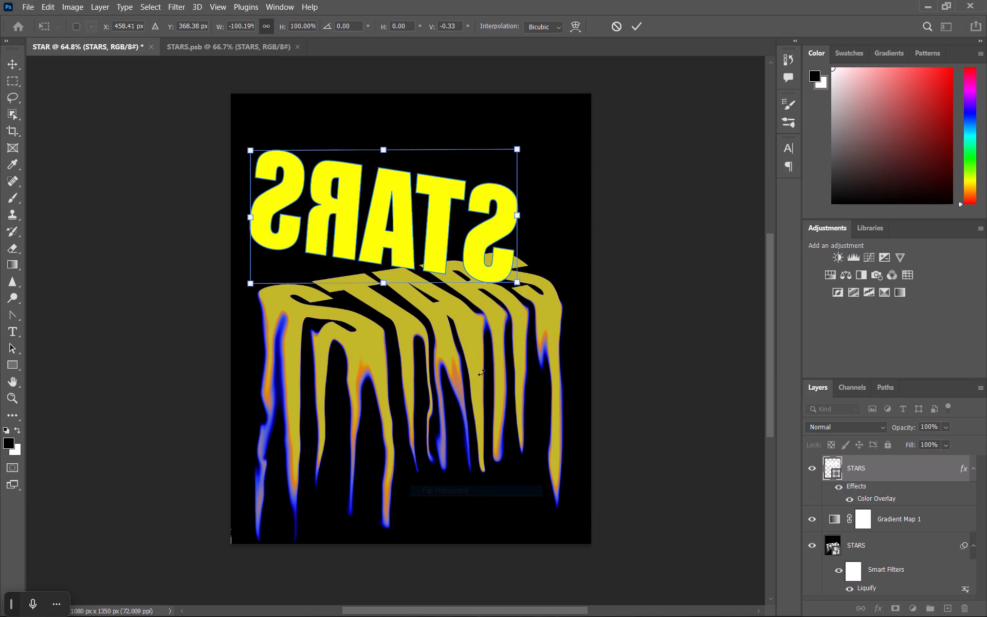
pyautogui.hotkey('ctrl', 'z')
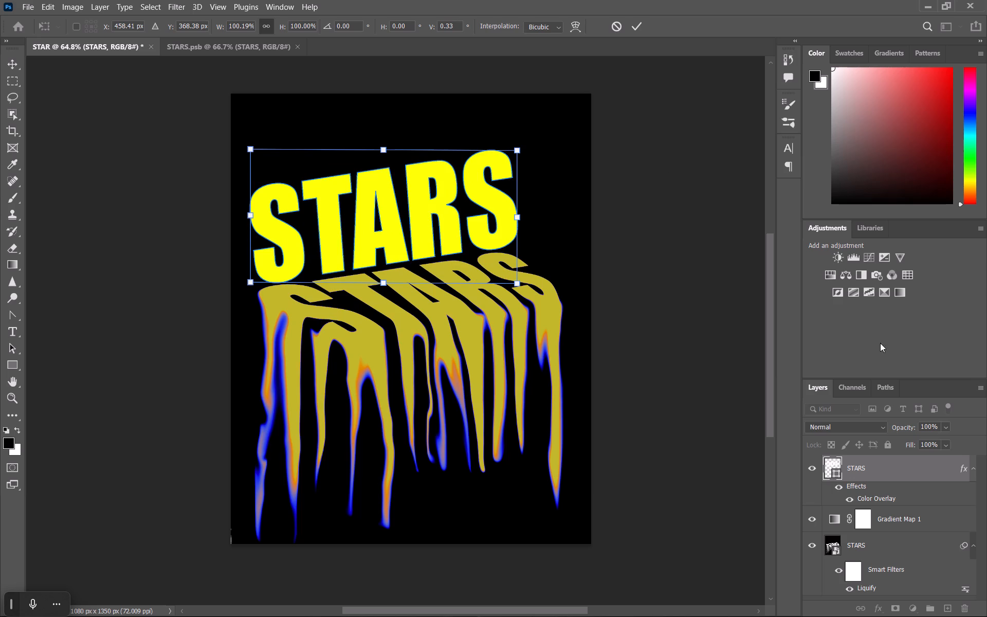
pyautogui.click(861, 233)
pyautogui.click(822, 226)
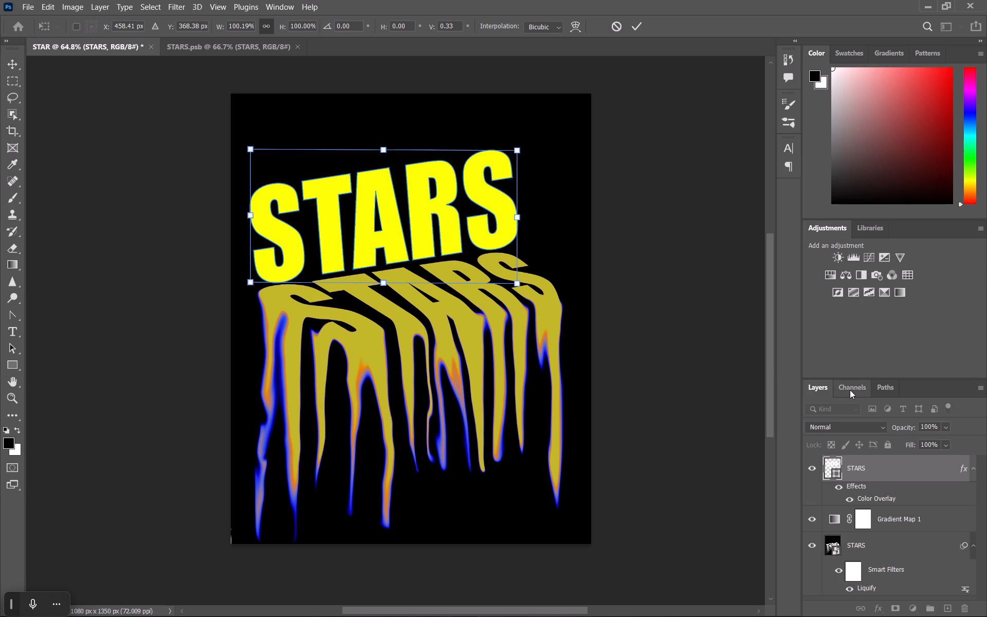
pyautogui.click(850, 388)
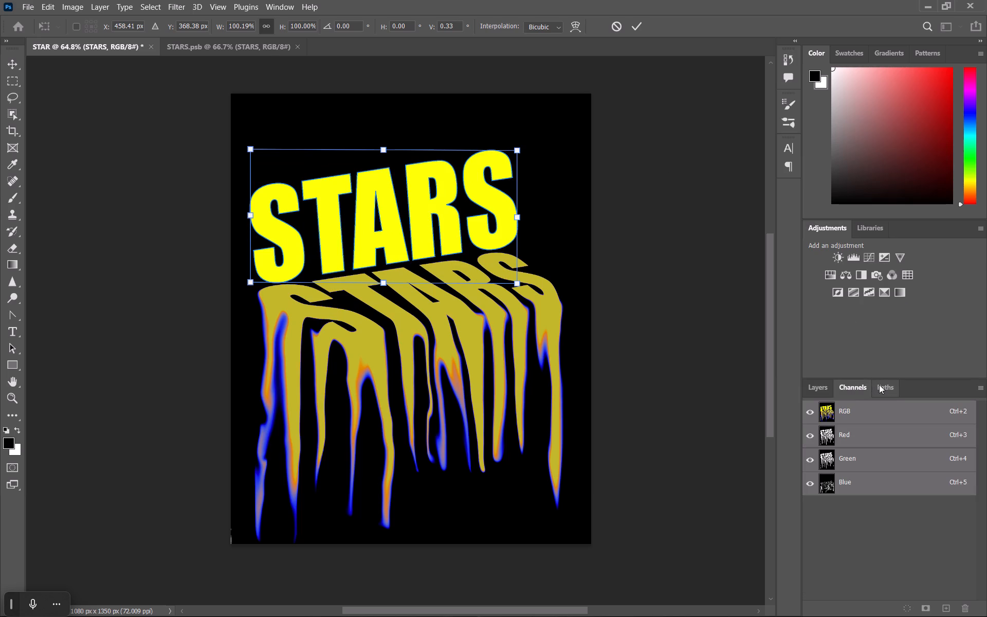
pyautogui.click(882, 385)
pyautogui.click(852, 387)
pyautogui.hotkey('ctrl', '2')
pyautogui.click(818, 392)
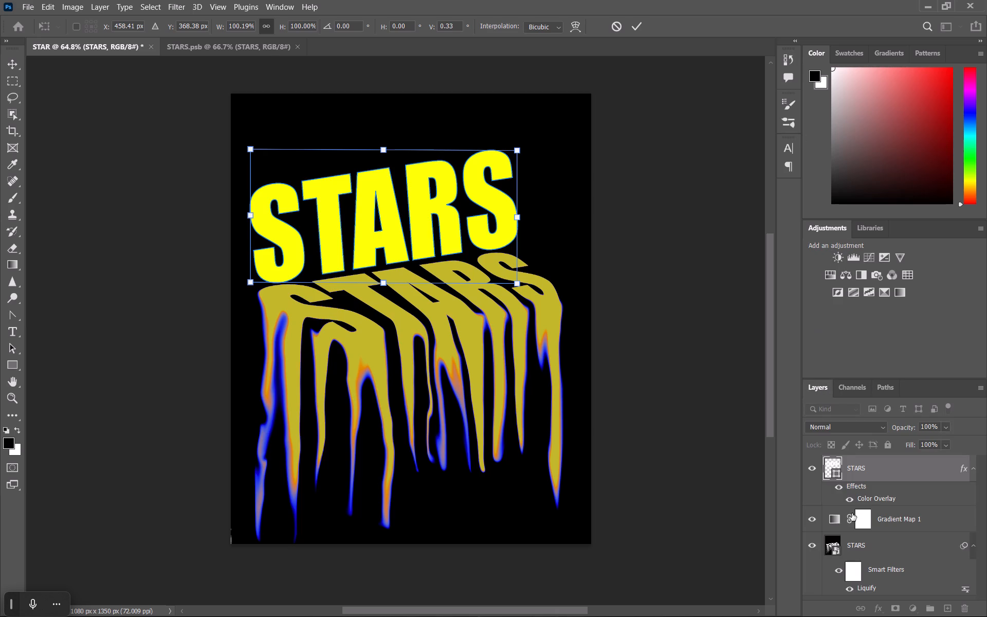
# Apply the transformation and open the yellow STARS shape's layer style blending options, moving the dialog away from the lettering.
pyautogui.scroll(-4, 857, 532)
pyautogui.tripleClick(885, 463)
pyautogui.click(885, 463)
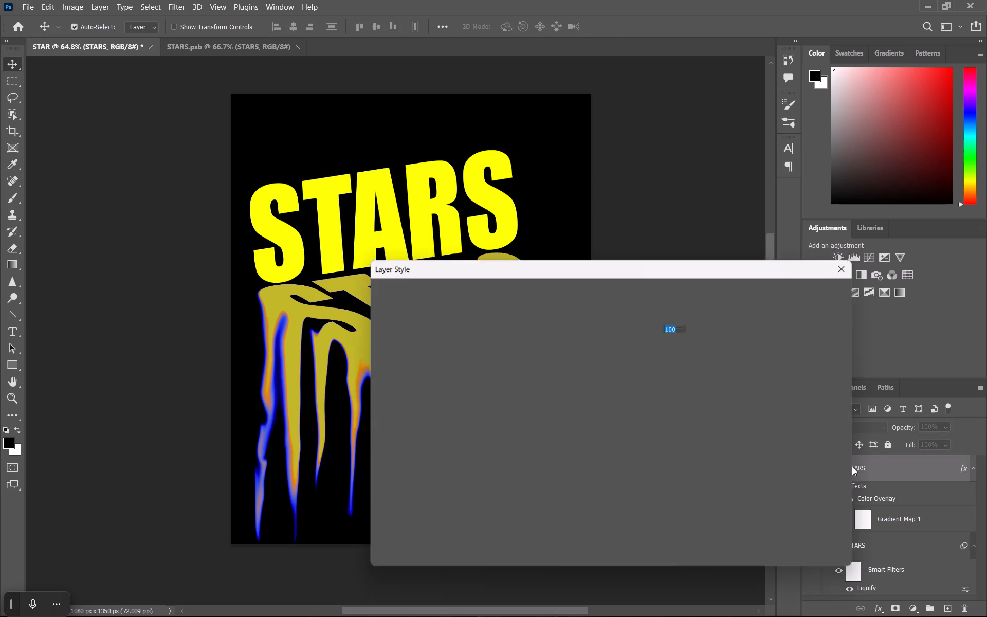
pyautogui.moveTo(631, 267); pyautogui.dragTo(632, 267)
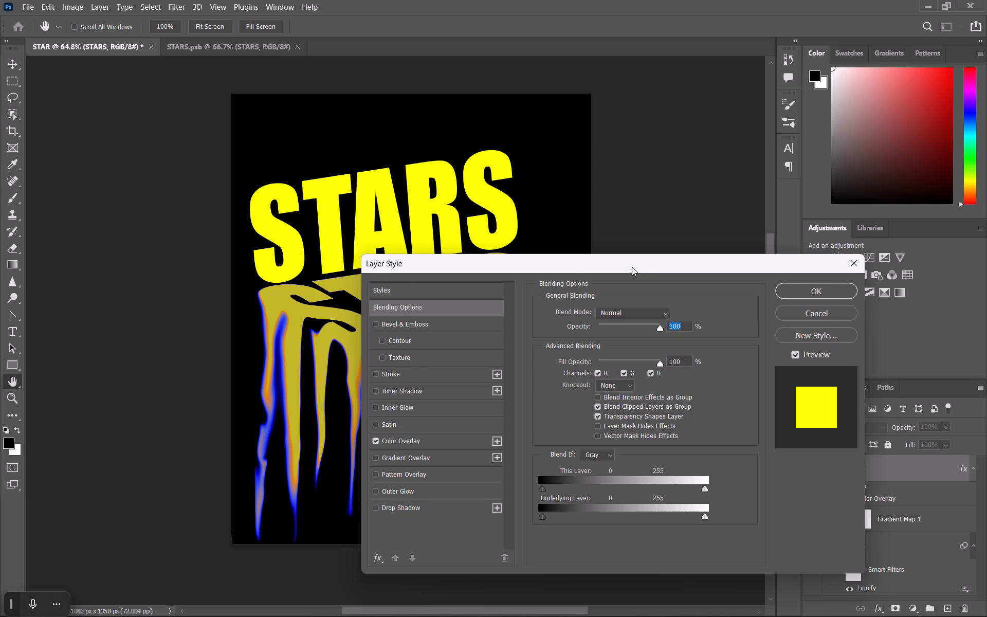
pyautogui.moveTo(632, 267); pyautogui.dragTo(690, 302)
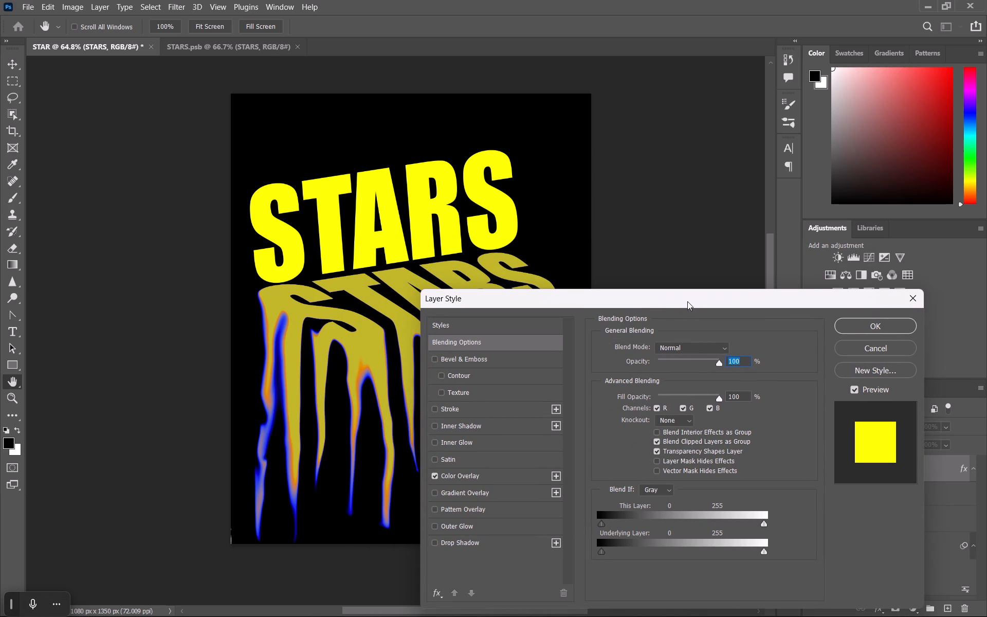
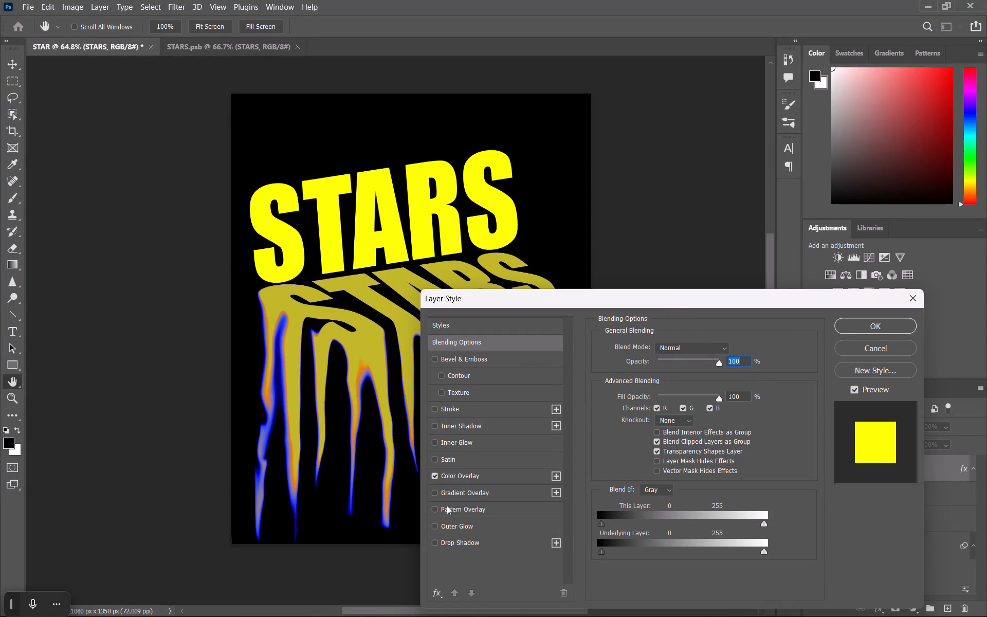
# Change the Color Overlay of the upright yellow STARS shape to the darker olive yellow b3b528 and apply the layer style.
pyautogui.click(451, 473)
pyautogui.click(727, 349)
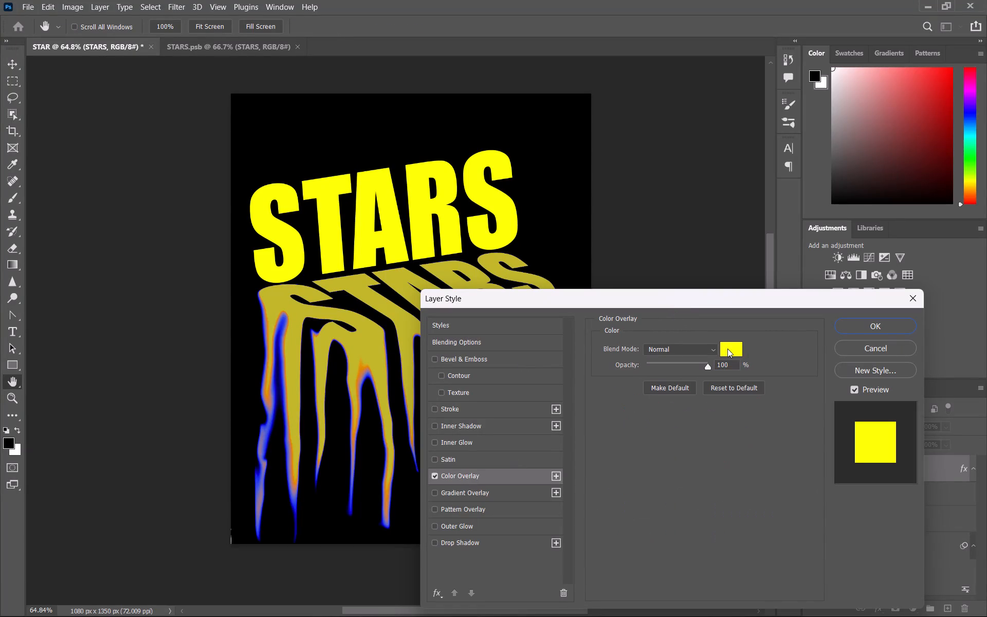
pyautogui.moveTo(456, 242); pyautogui.dragTo(439, 263)
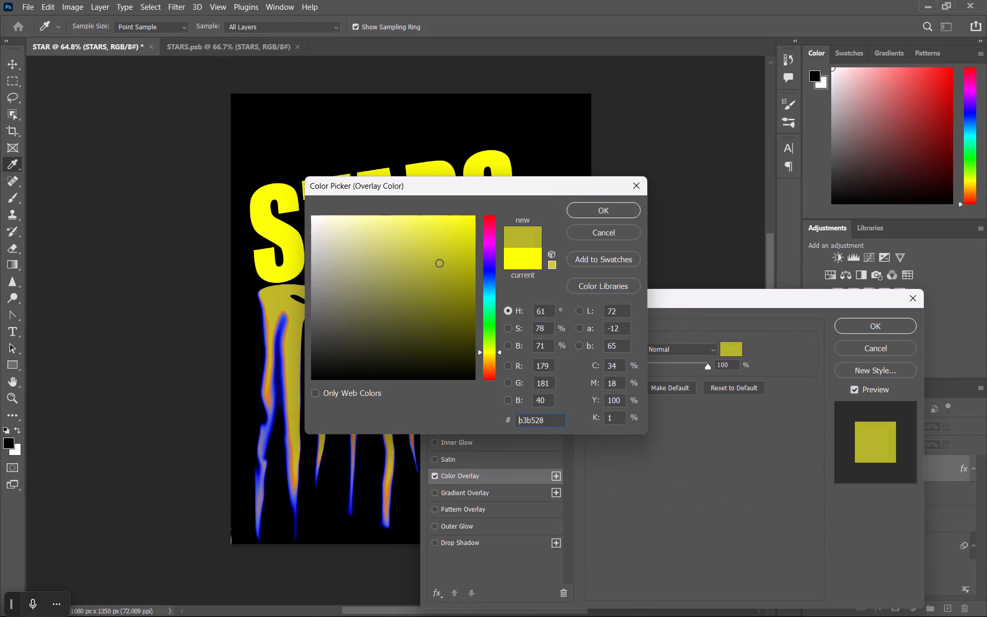
pyautogui.click(615, 209)
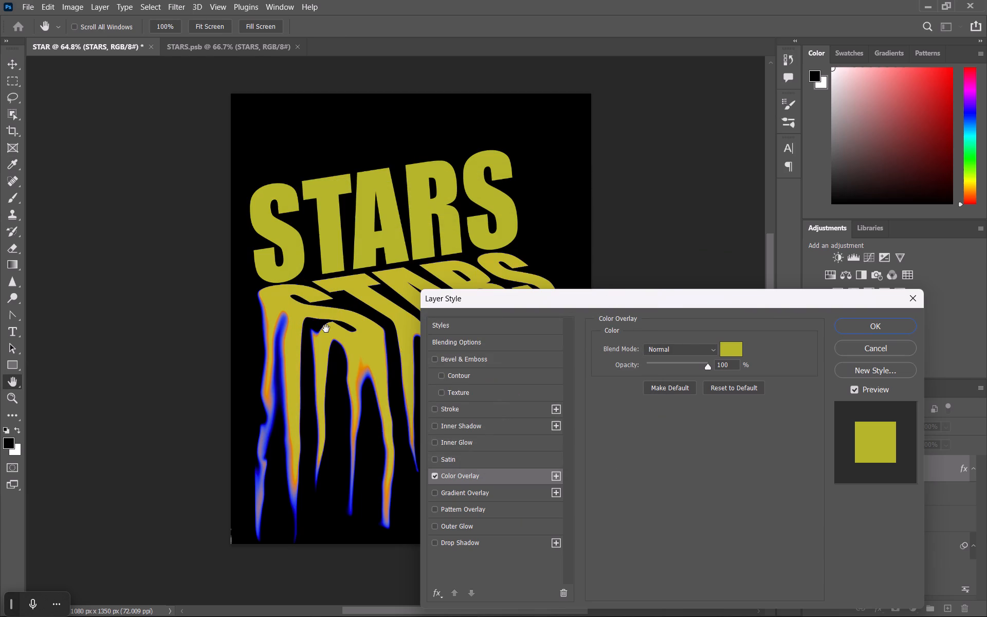
pyautogui.click(874, 324)
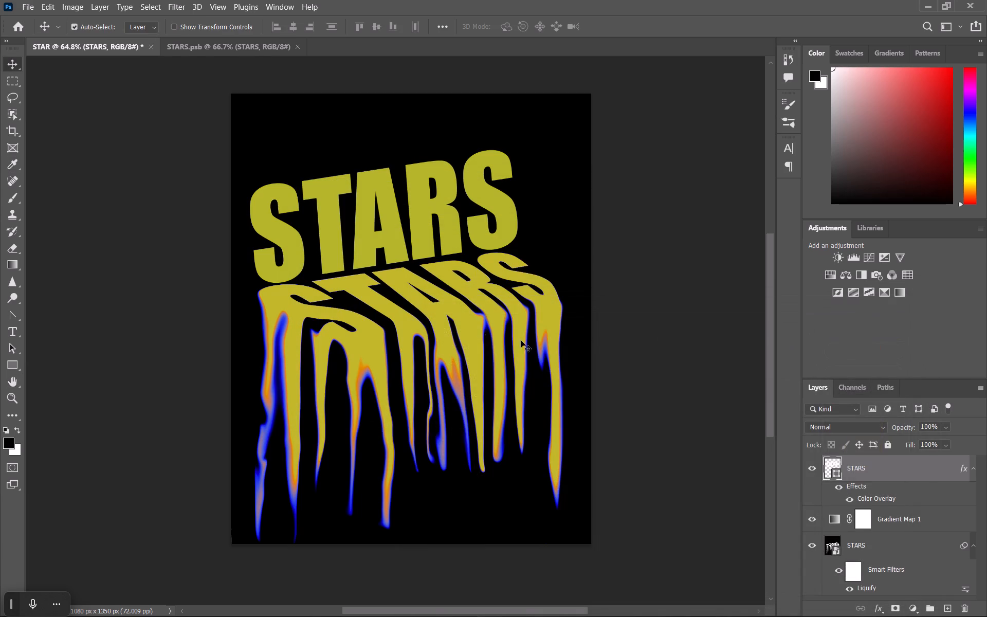
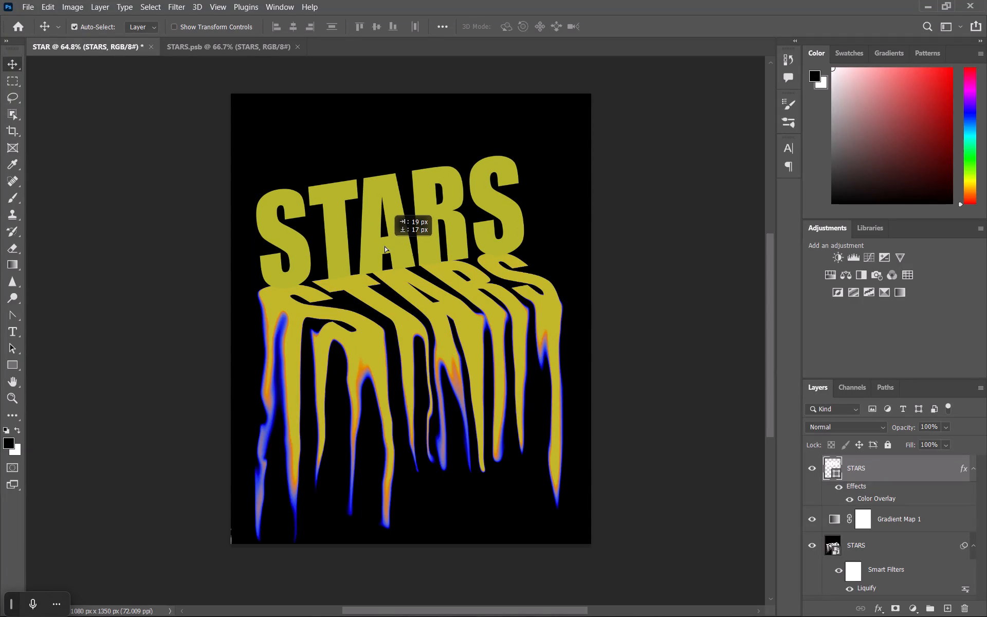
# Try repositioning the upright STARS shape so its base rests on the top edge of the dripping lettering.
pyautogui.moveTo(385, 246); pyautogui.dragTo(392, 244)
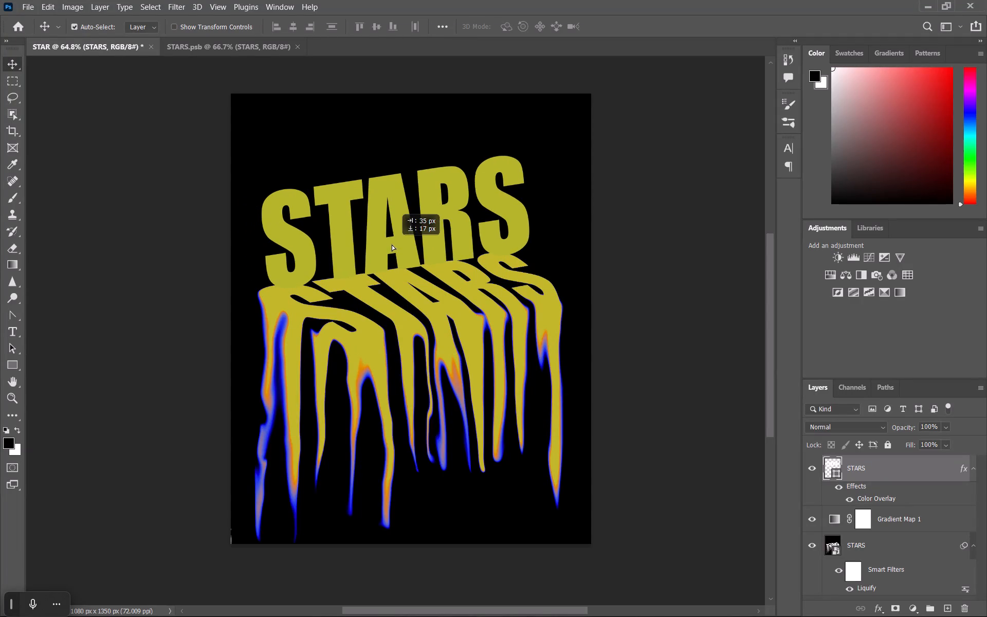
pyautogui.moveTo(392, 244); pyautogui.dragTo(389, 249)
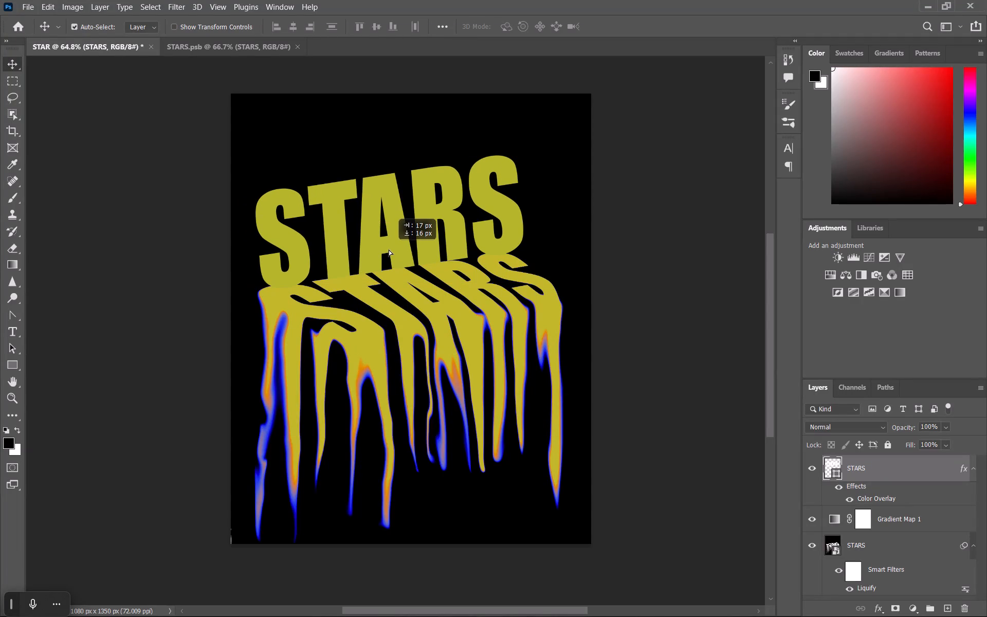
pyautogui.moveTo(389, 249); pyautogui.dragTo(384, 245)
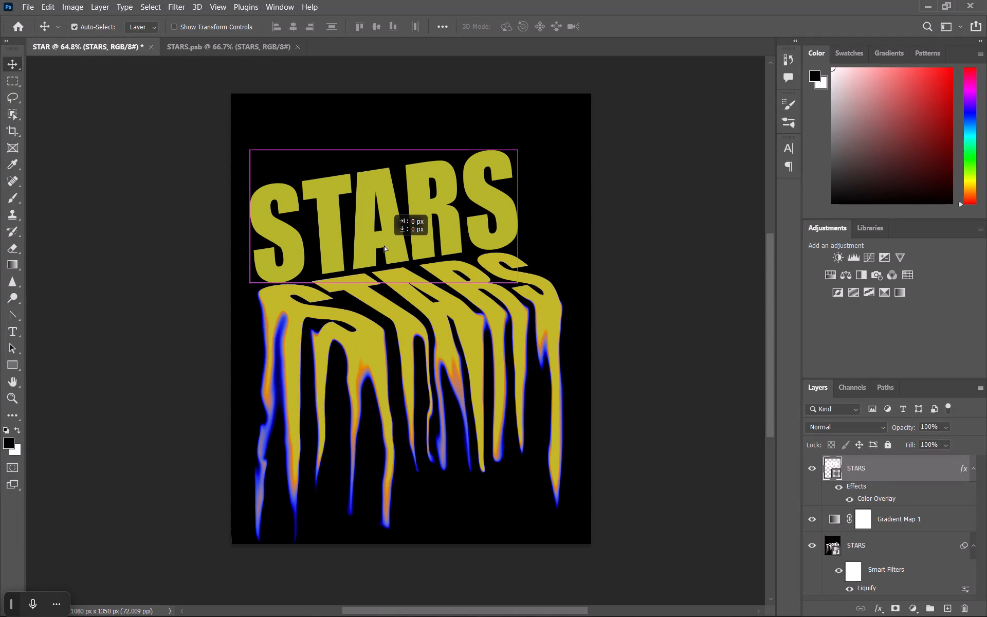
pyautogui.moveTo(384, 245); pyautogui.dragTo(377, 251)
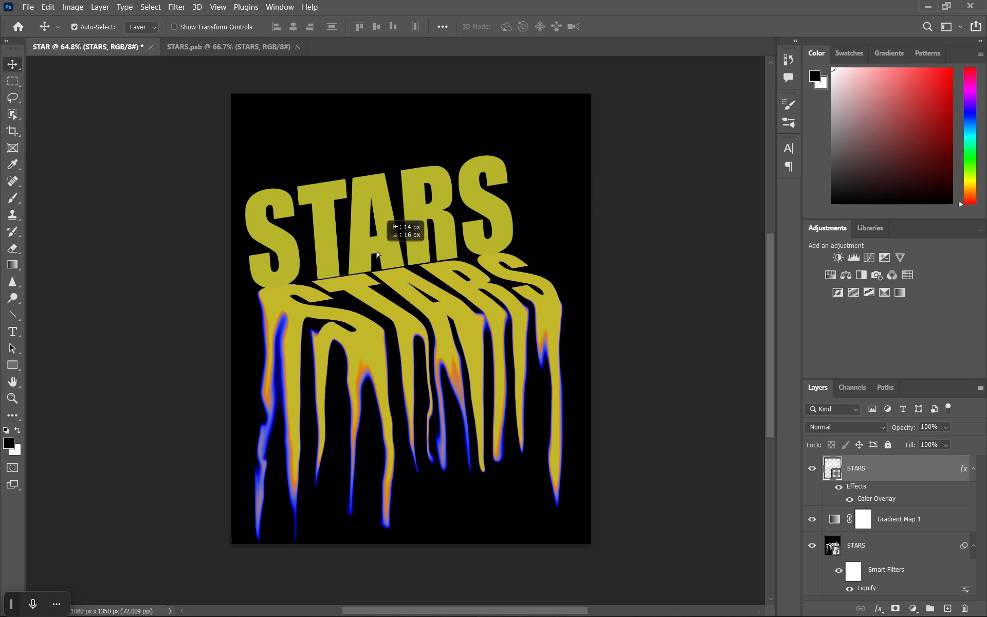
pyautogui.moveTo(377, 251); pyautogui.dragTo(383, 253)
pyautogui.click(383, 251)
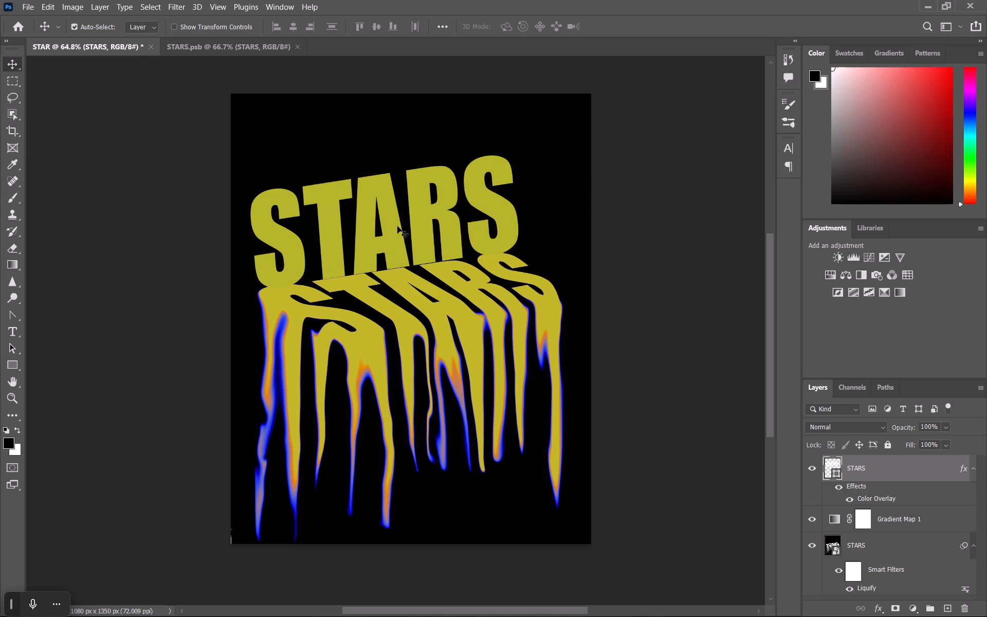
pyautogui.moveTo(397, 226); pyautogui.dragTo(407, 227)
# Delete the upright STARS shape layer with its Color Overlay, leaving only the dripping lettering.
pyautogui.press('Delete')
pyautogui.press('End')
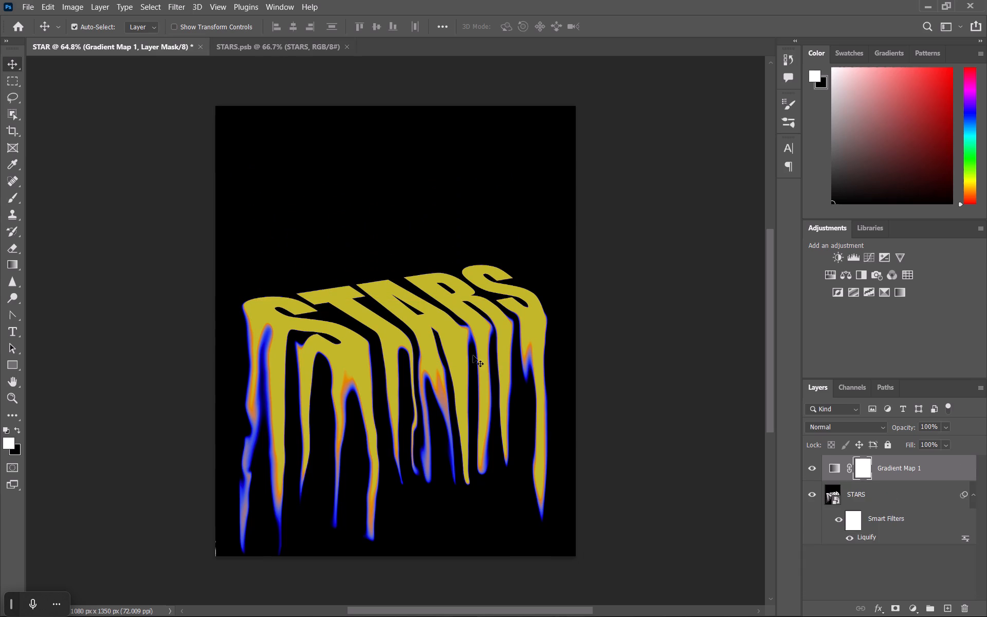
pyautogui.click(676, 347)
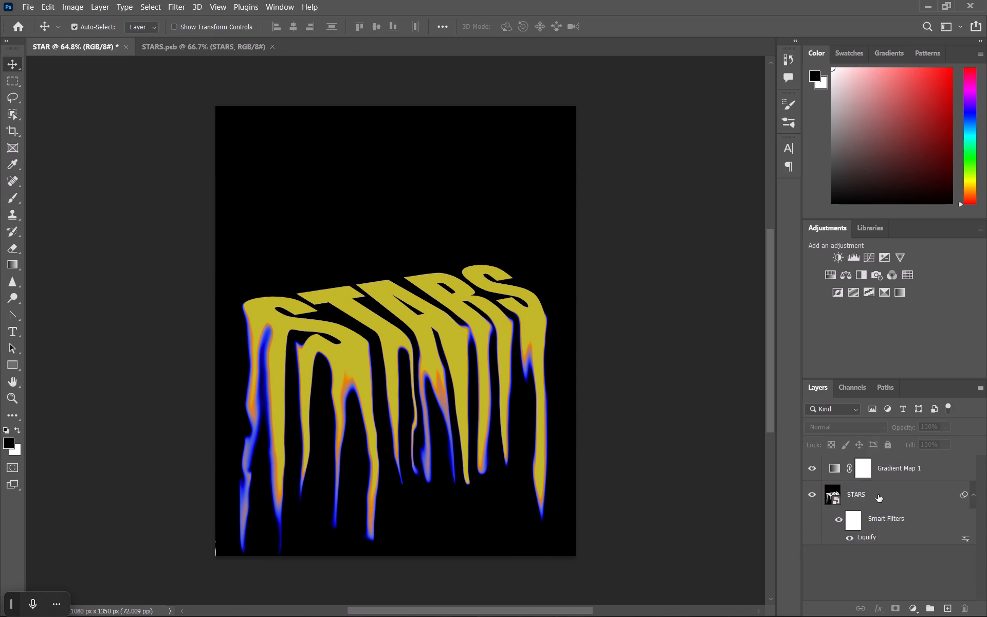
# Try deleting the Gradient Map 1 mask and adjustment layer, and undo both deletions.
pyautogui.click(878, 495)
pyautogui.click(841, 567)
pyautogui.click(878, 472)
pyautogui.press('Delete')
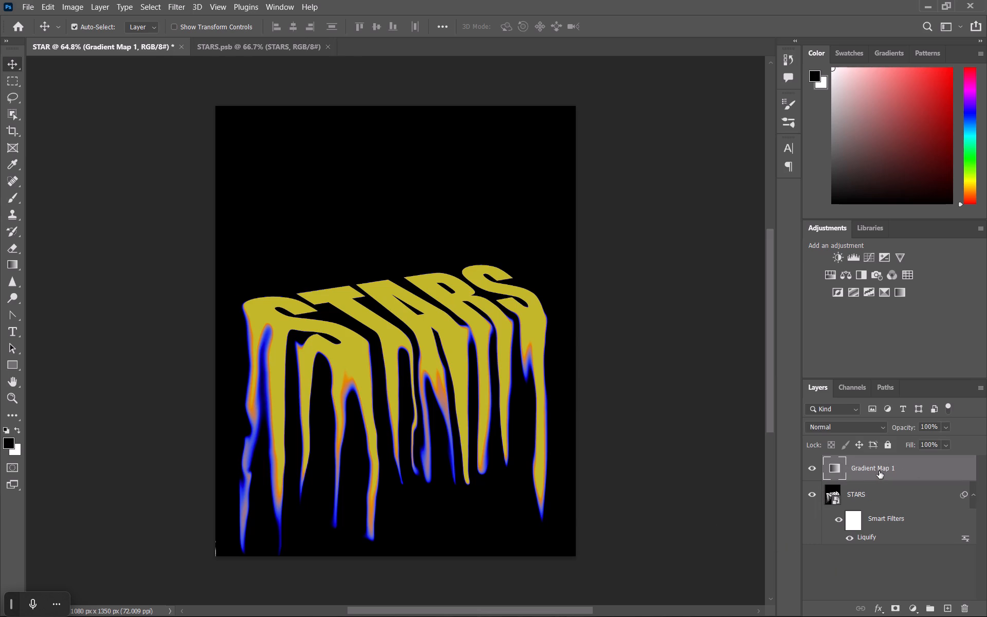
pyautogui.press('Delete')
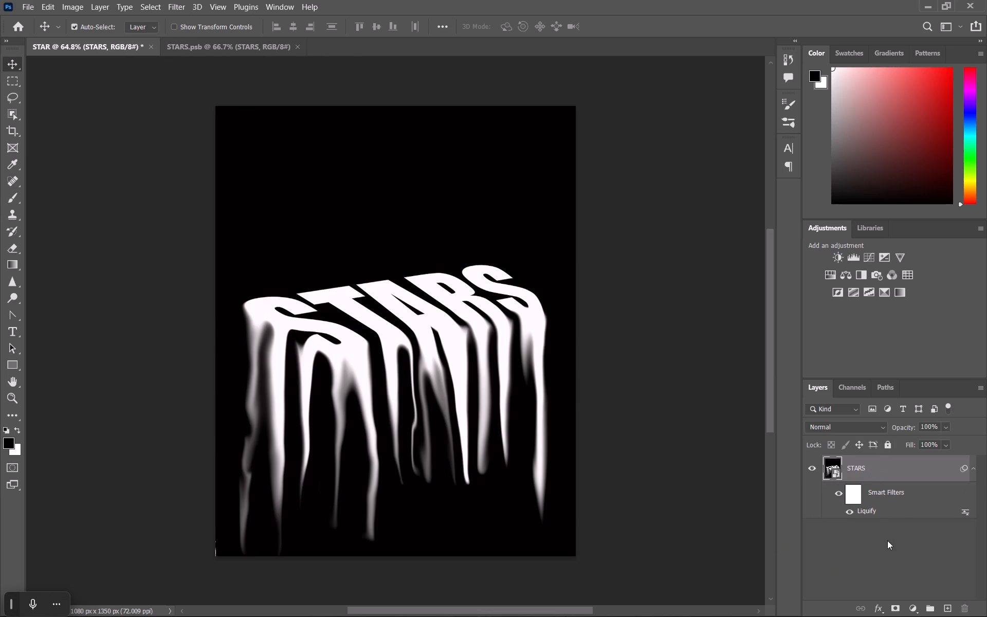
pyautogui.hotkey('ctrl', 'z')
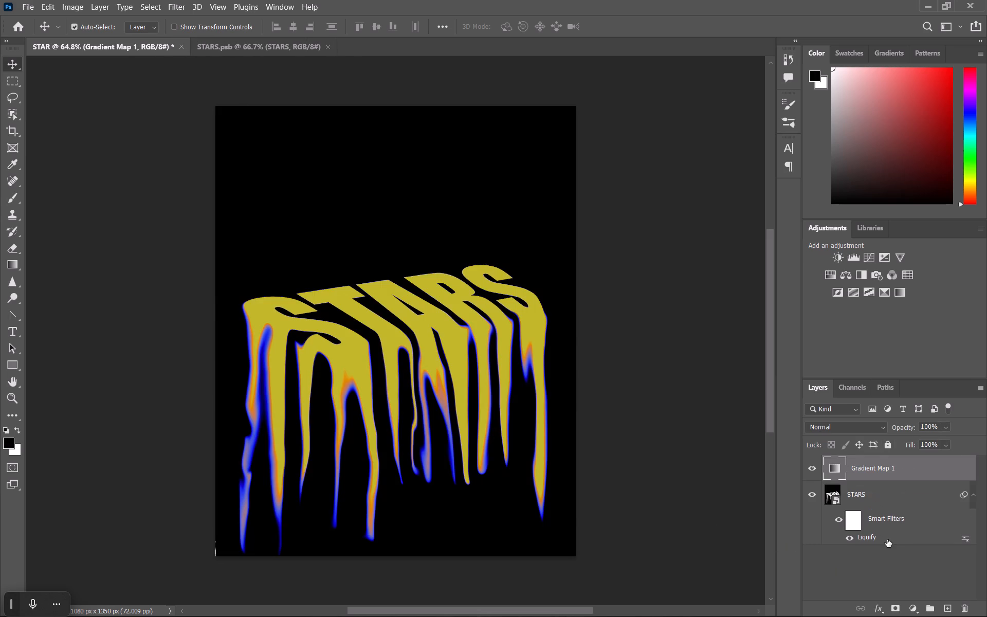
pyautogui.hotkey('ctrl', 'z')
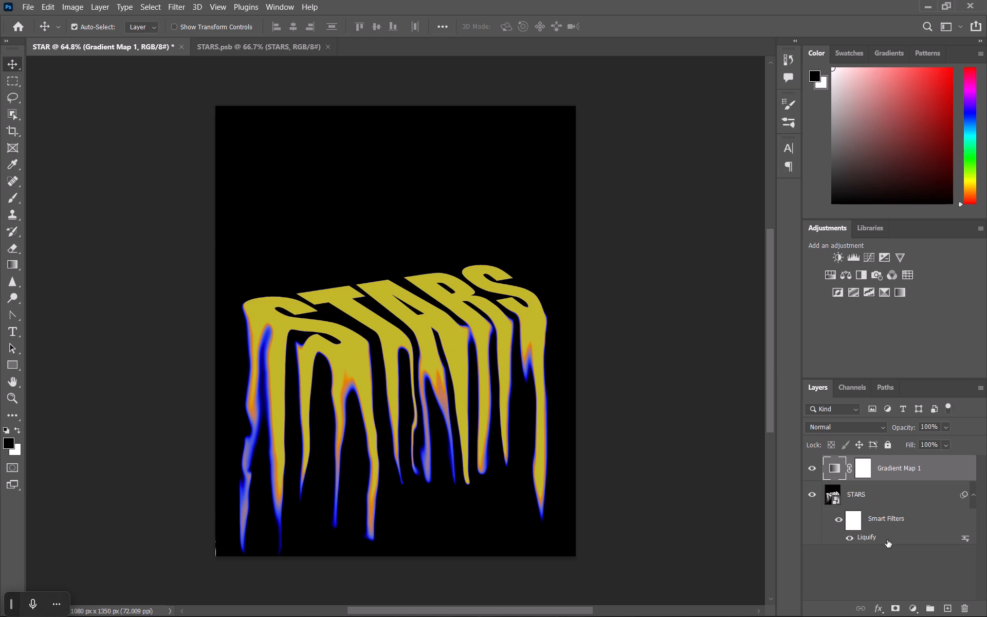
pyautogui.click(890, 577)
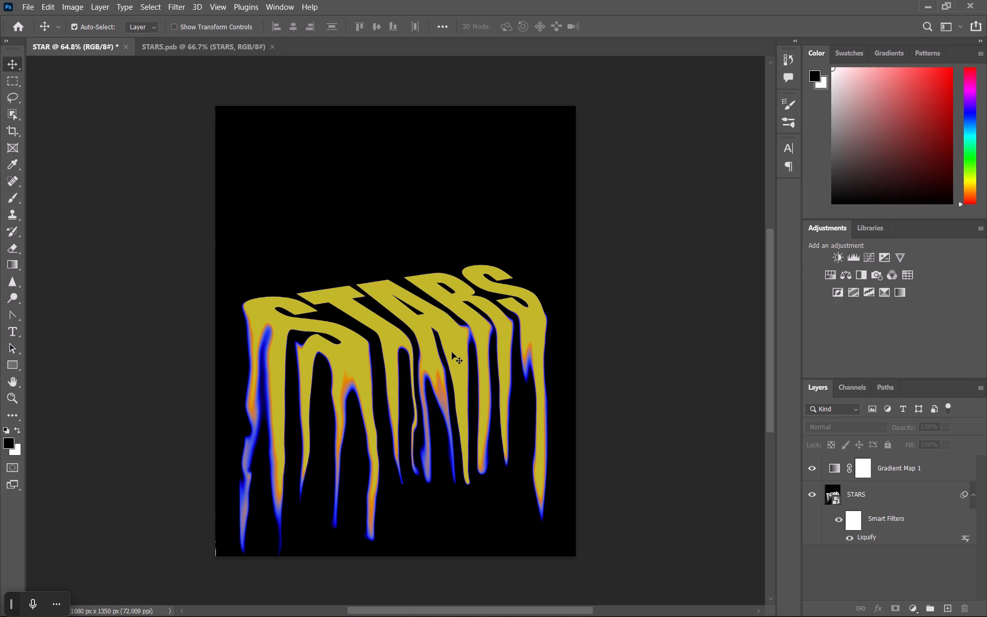
# Save the document as STAR in Photoshop format in the photoshop folder, with Maximize Compatibility enabled.
pyautogui.hotkey('ctrl', 's')
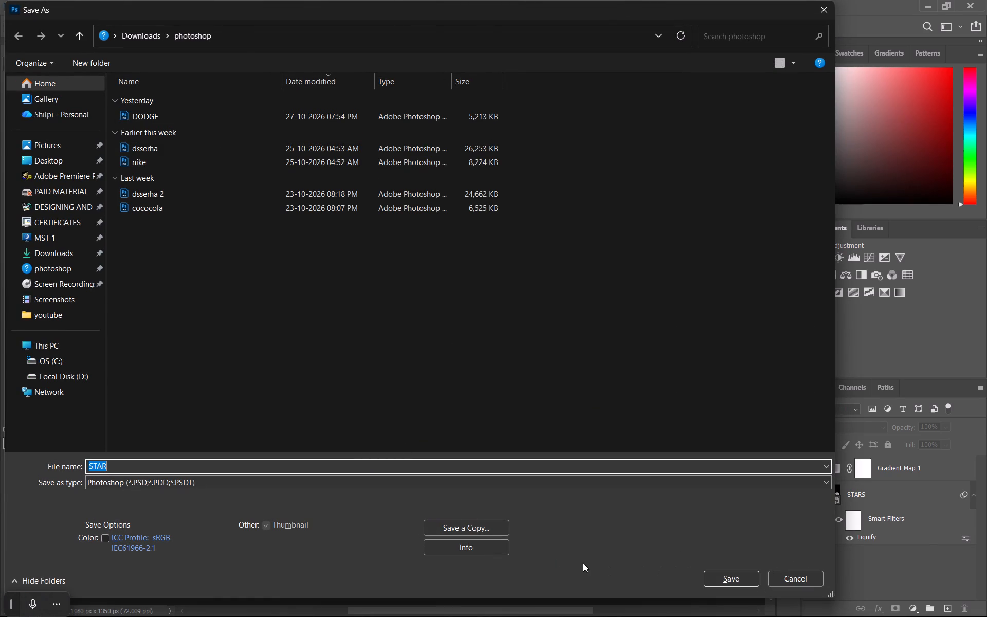
pyautogui.click(727, 571)
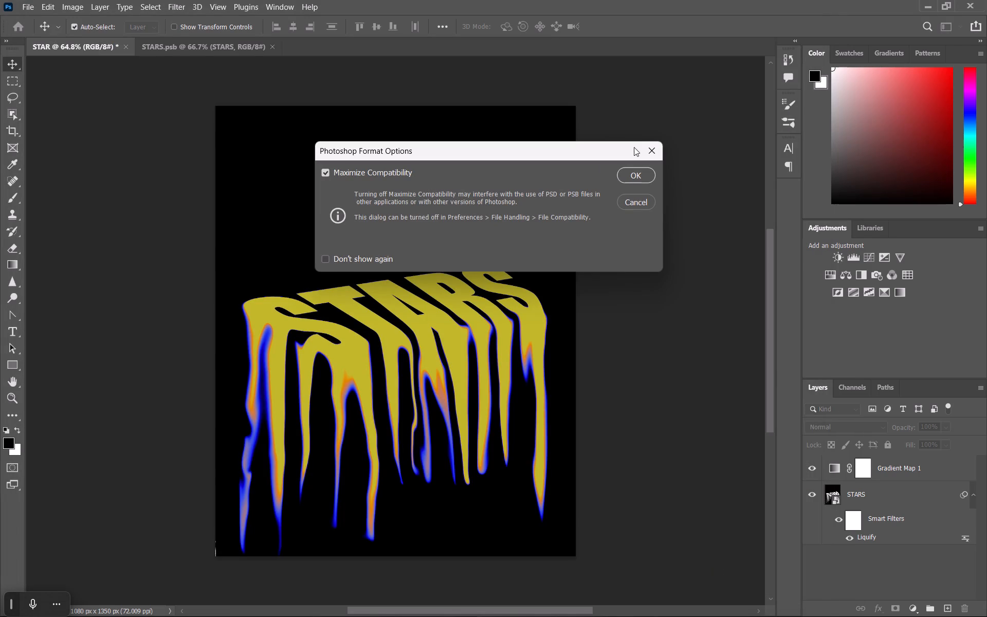
pyautogui.click(647, 179)
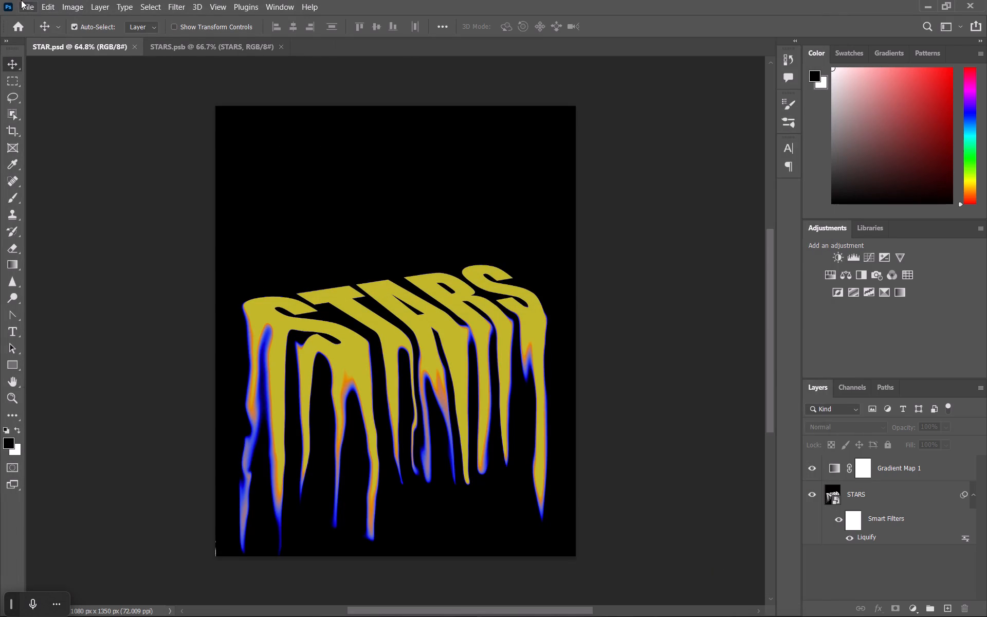
# Export the STAR design as a PNG at 1080 x 1350 px and 100% scale.
pyautogui.click(21, 0)
pyautogui.click(102, 197)
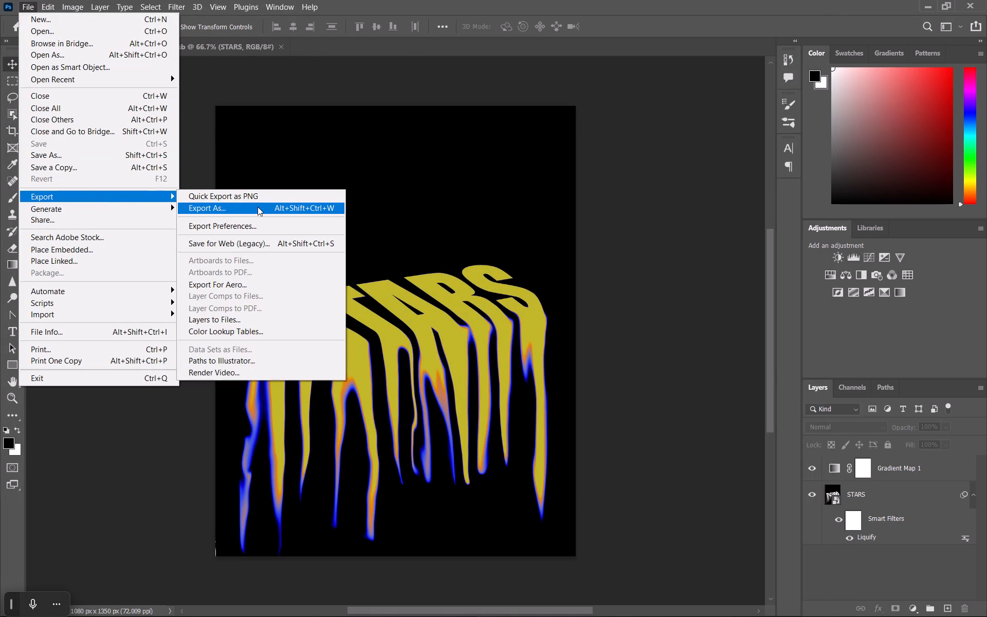
pyautogui.click(258, 207)
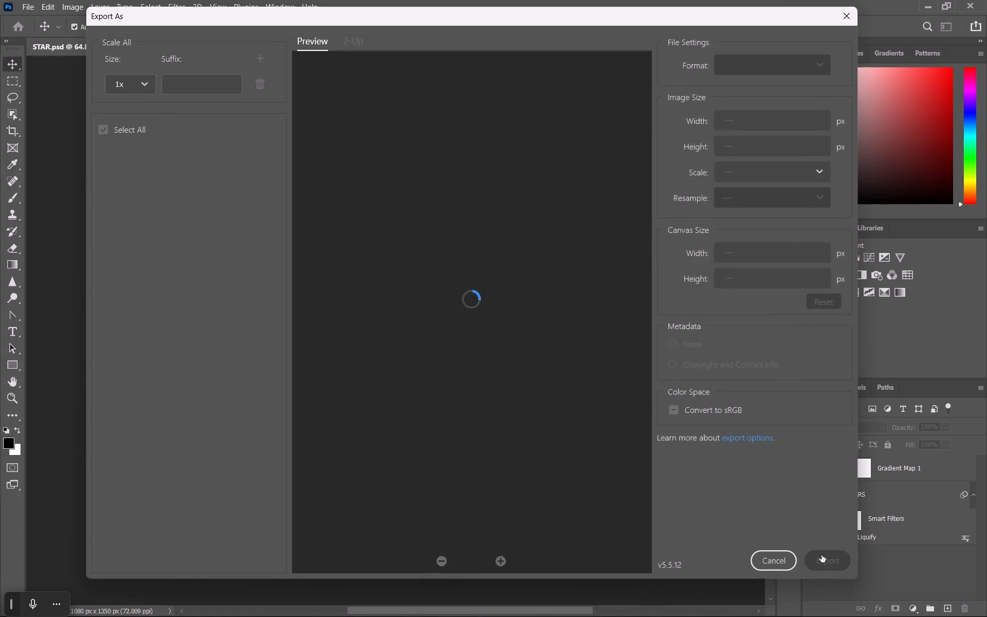
pyautogui.click(825, 562)
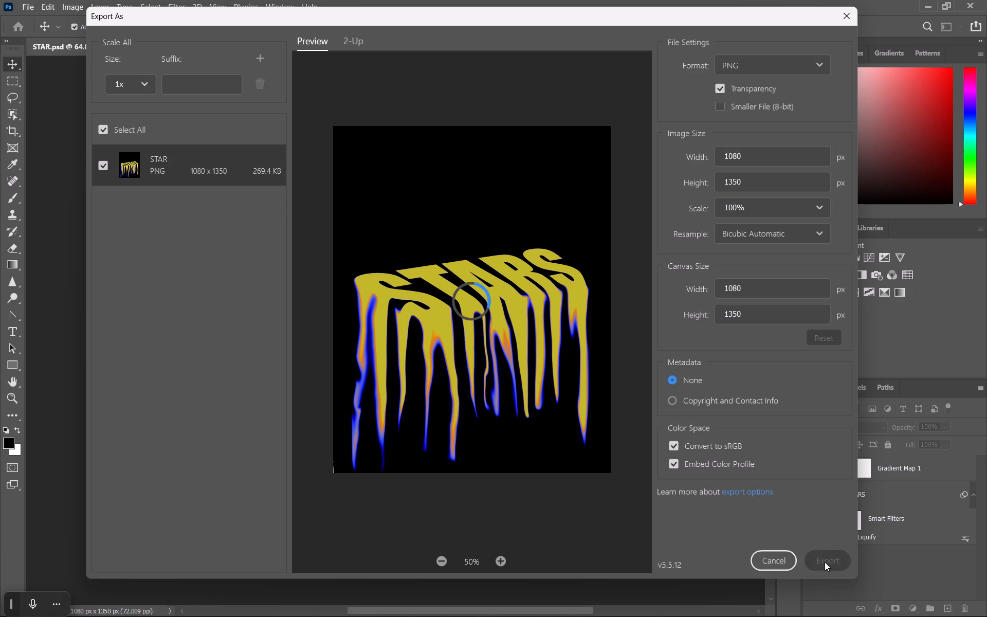
pyautogui.click(820, 561)
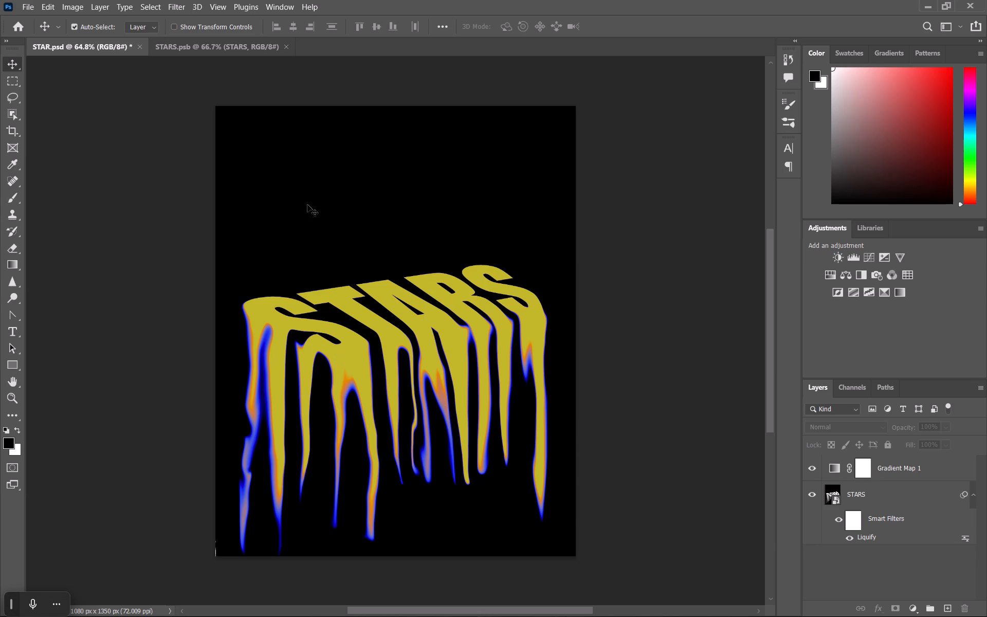
# Close STAR.psd with its changes saved, and close the STARS.psb smart object document.
pyautogui.click(141, 48)
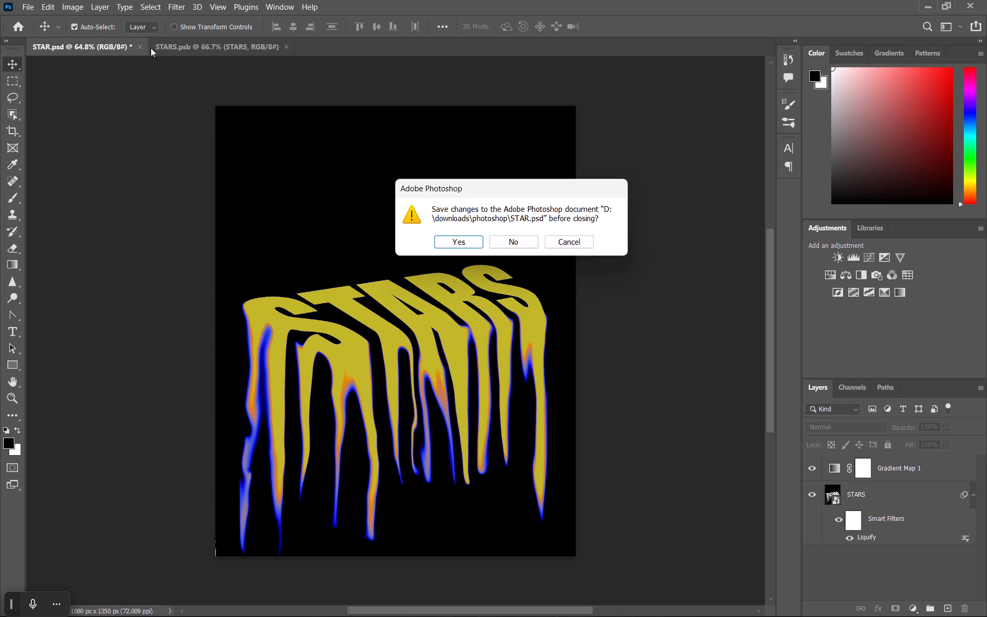
pyautogui.click(465, 247)
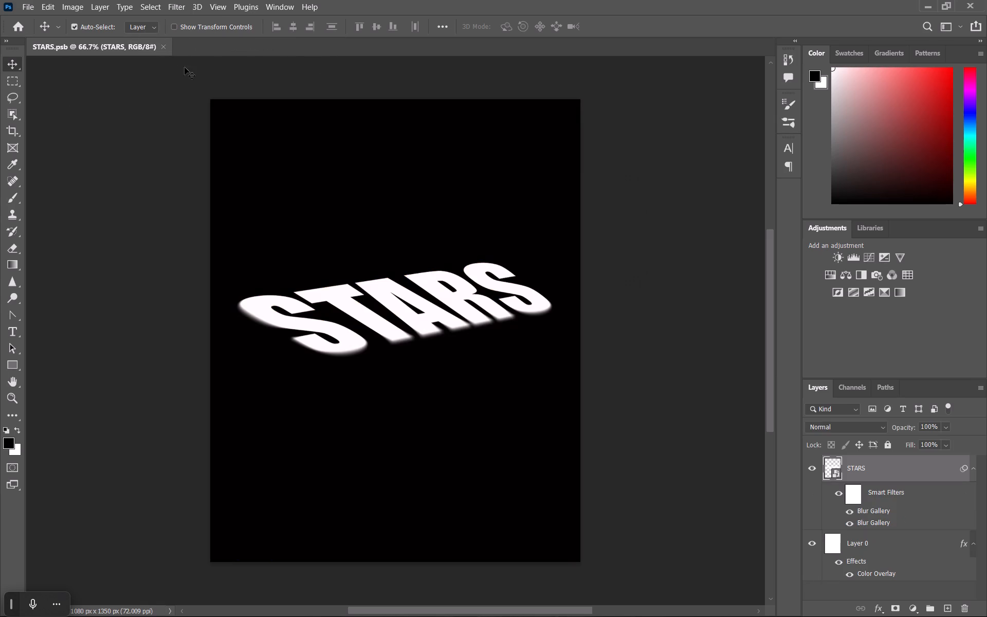
pyautogui.click(162, 44)
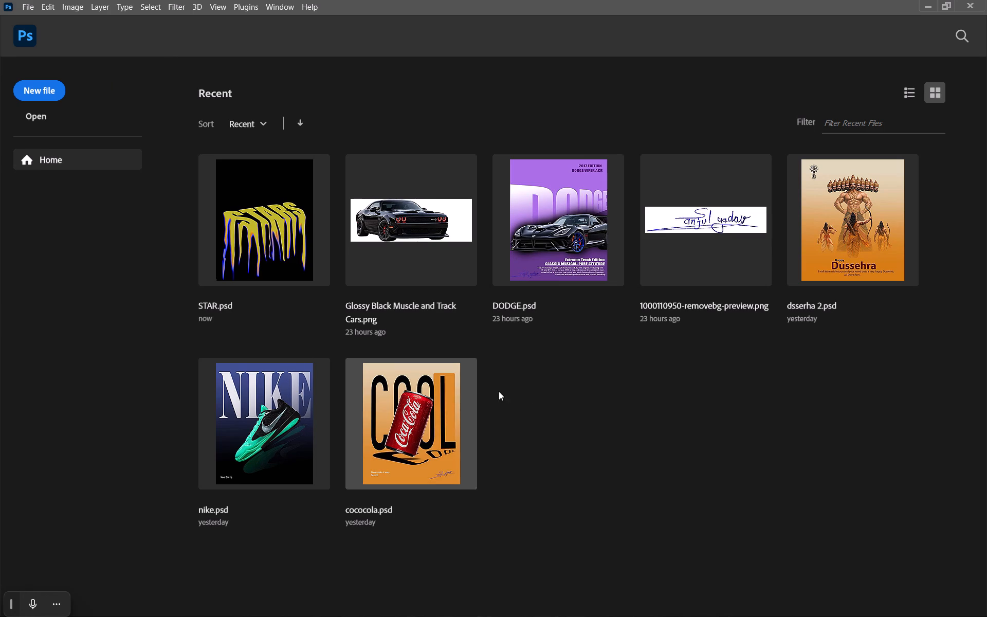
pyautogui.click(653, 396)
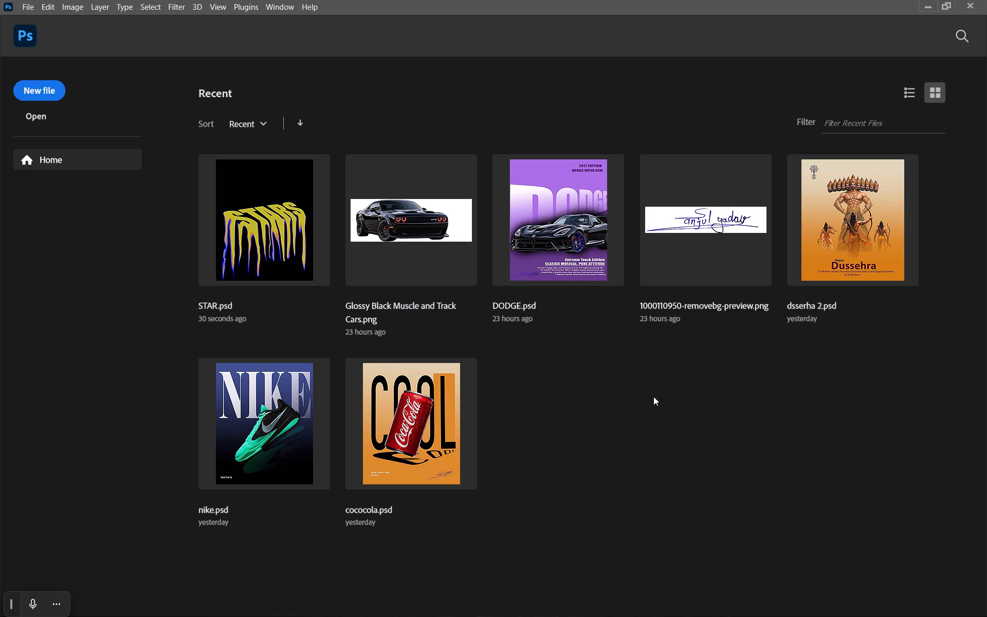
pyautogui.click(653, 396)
# Create a new 1080 x 1350 px RGB document named car with a white background at 72.009 pixels/inch.
pyautogui.click(21, 87)
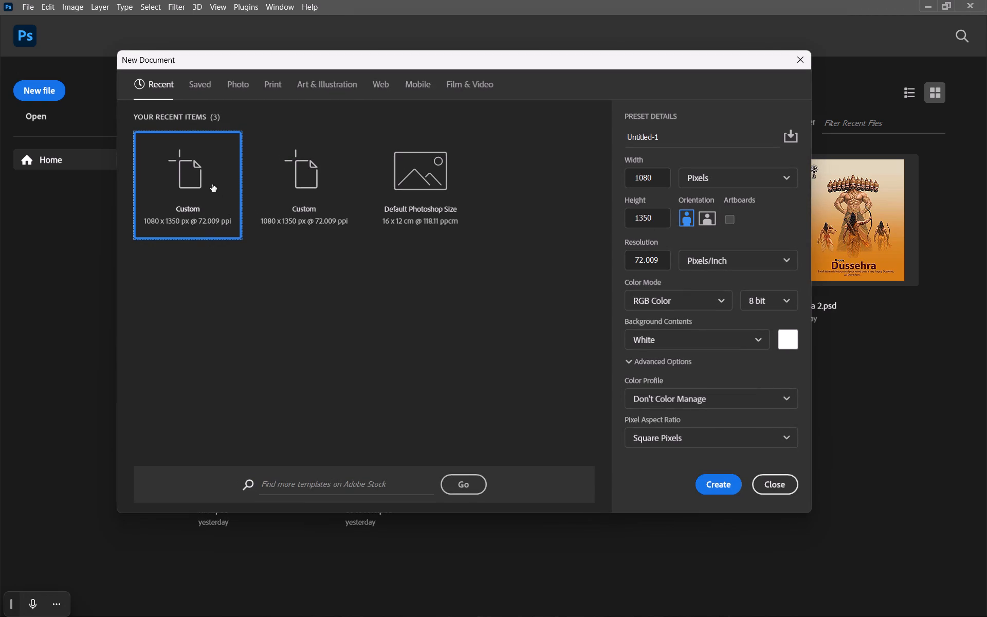
pyautogui.moveTo(673, 137); pyautogui.dragTo(446, 132)
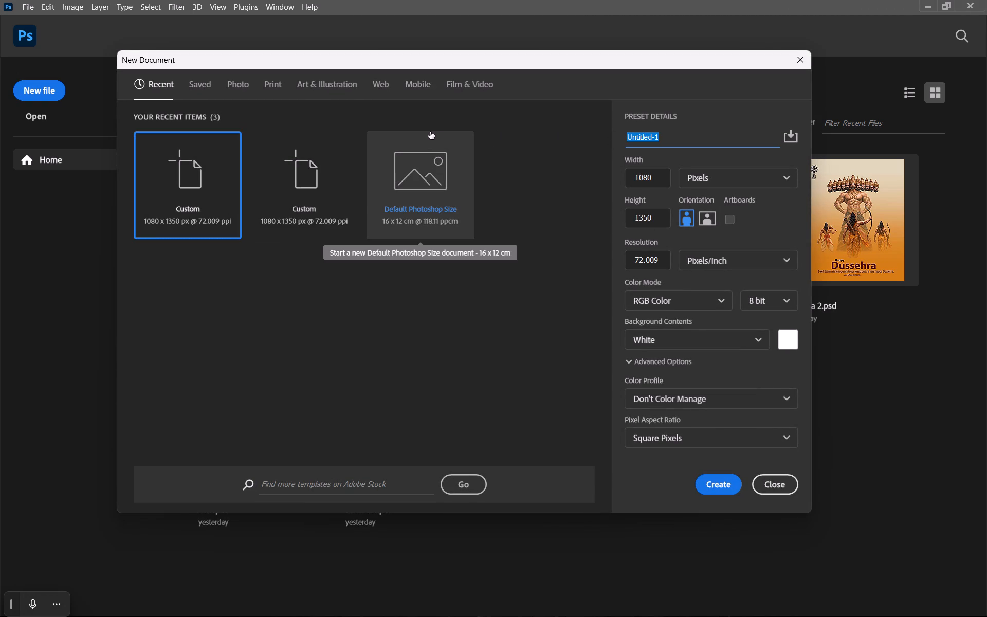
pyautogui.write('han')
pyautogui.write('dcom')
pyautogui.press('space')
pyautogui.press('BackSpace')
pyautogui.press('BackSpace')
pyautogui.press('BackSpace')
pyautogui.press('BackSpace')
pyautogui.press('BackSpace')
pyautogui.press('BackSpace')
pyautogui.press('BackSpace')
pyautogui.press('BackSpace')
pyautogui.press('BackSpace')
pyautogui.press('BackSpace')
pyautogui.press('BackSpace')
pyautogui.press('BackSpace')
pyautogui.press('BackSpace')
pyautogui.press('BackSpace')
pyautogui.press('BackSpace')
pyautogui.press('BackSpace')
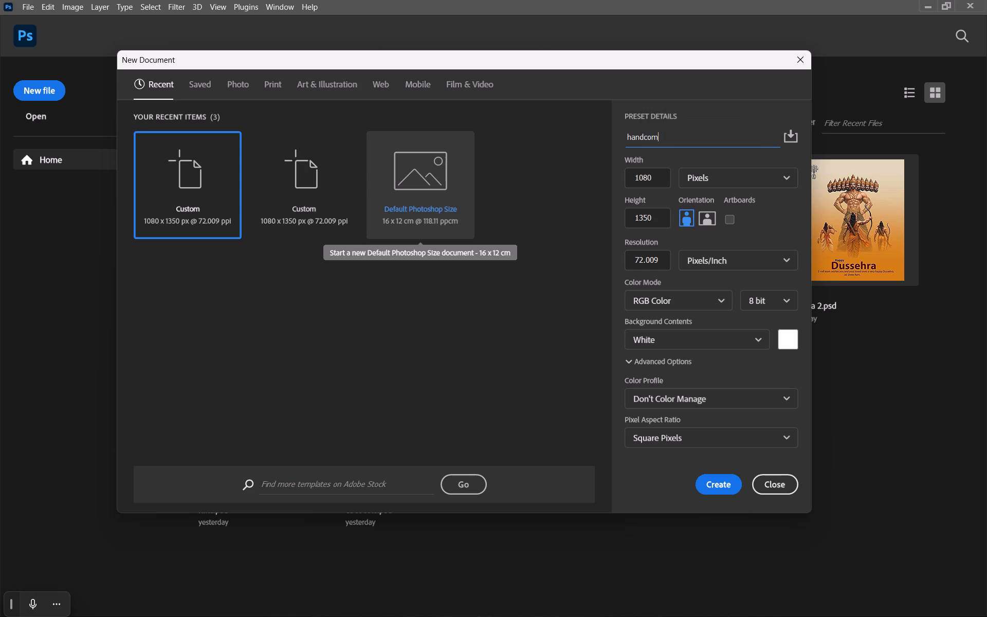
pyautogui.write('car')
pyautogui.press('BackSpace')
pyautogui.press('BackSpace')
pyautogui.press('BackSpace')
pyautogui.press('BackSpace')
pyautogui.write('car]')
pyautogui.press('BackSpace')
pyautogui.press('Return')
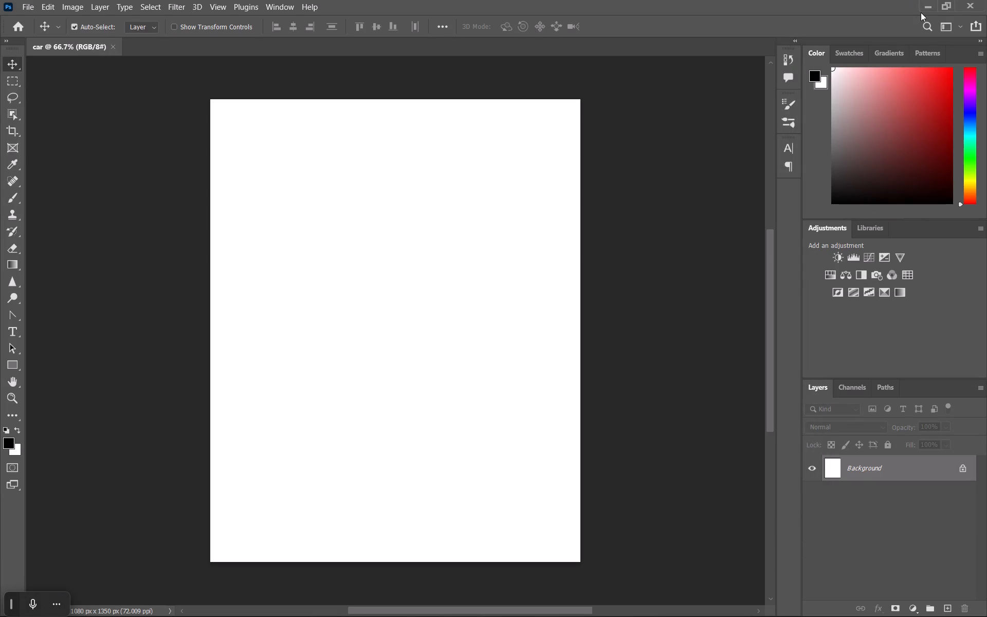